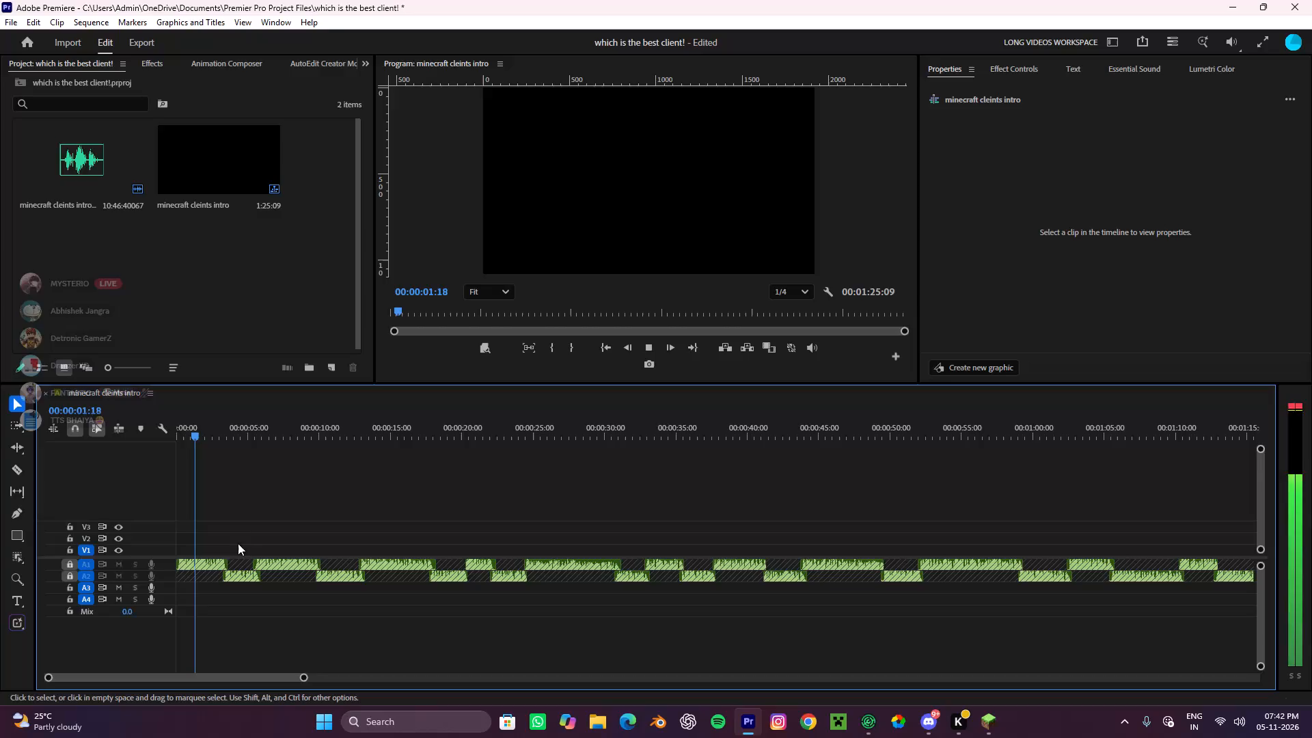
Unlock audio tracks A1 and A2 and set the volume of all their clips to 9 dB.
scroll(1033, 521, down, 9)
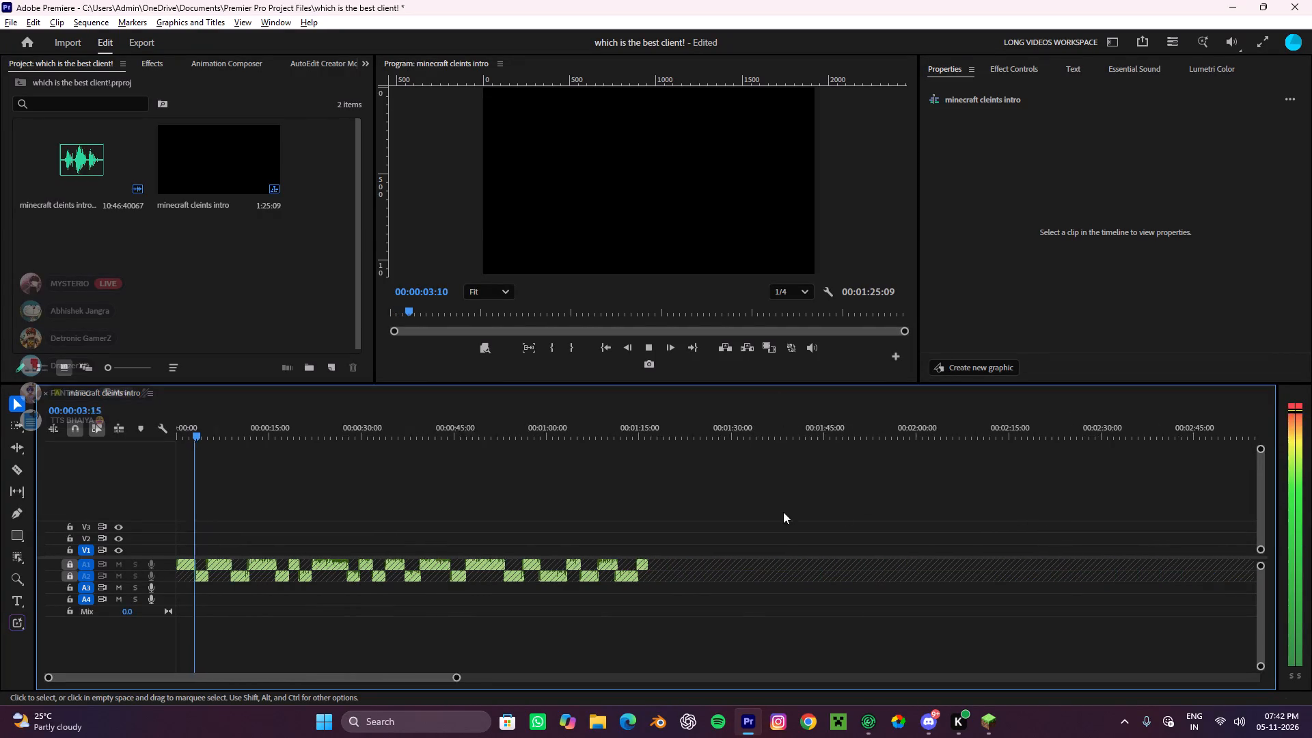
click(67, 564)
click(72, 578)
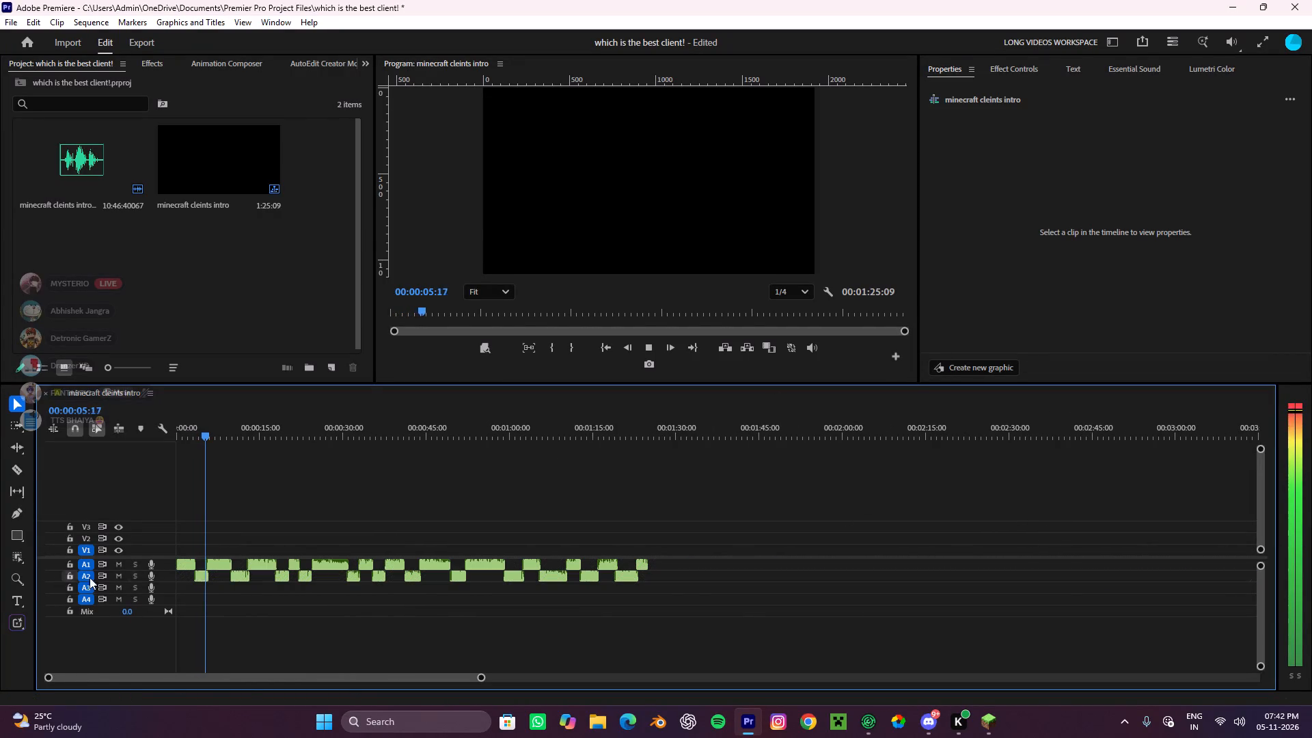
drag(708, 528, 113, 609)
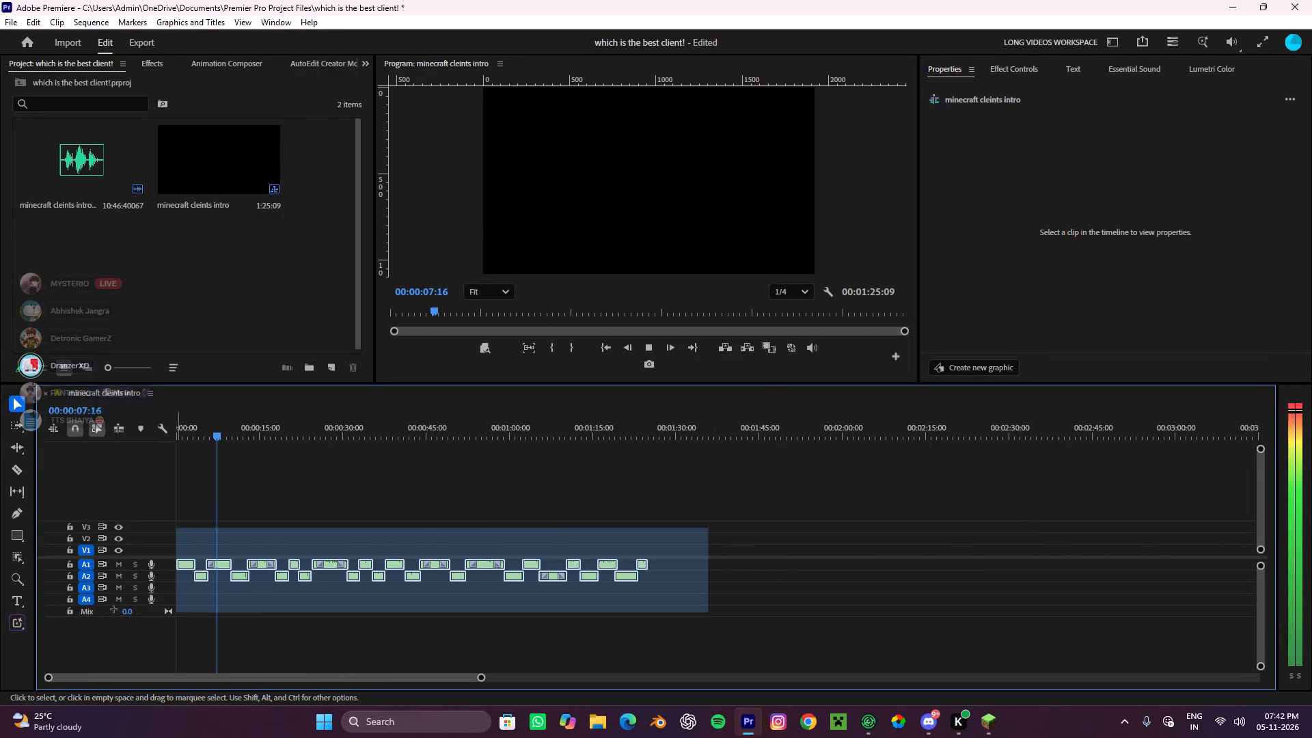
drag(113, 609, 113, 611)
click(1251, 148)
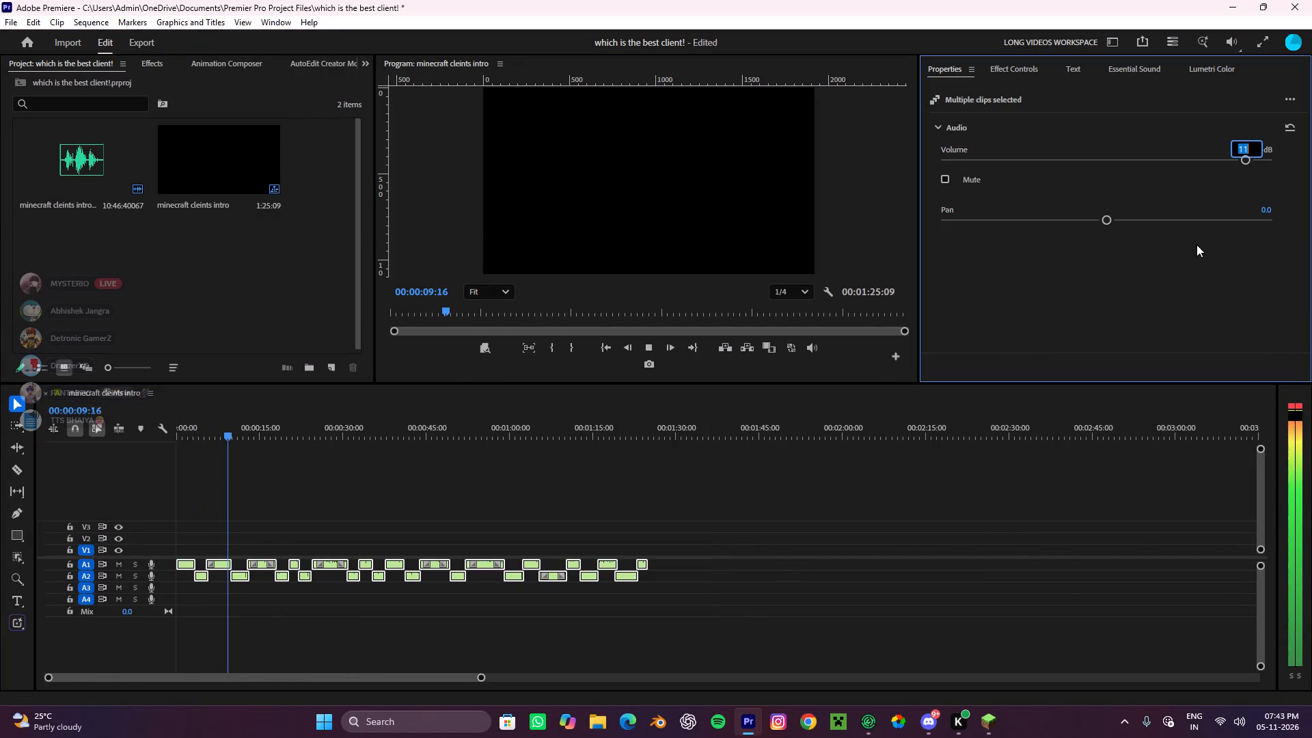
key(8)
key(9)
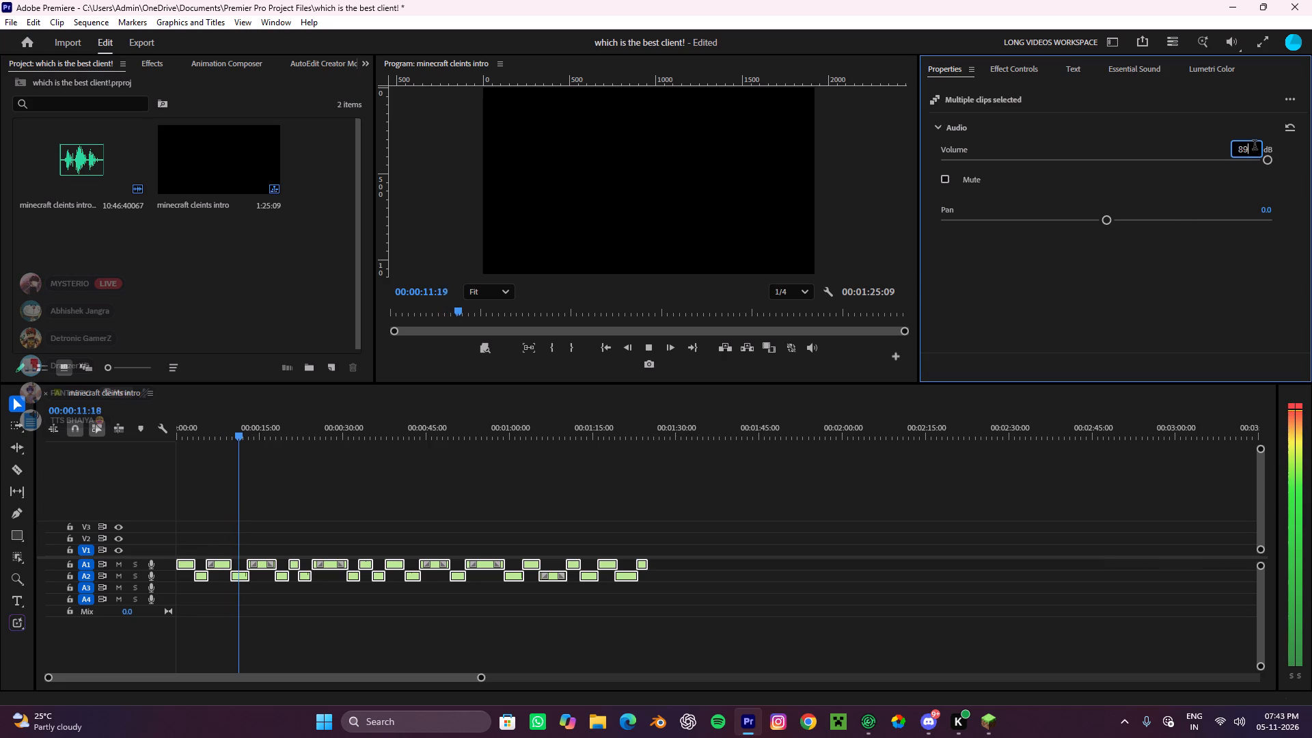
key(BackSpace)
key(BackSpace)
key(9)
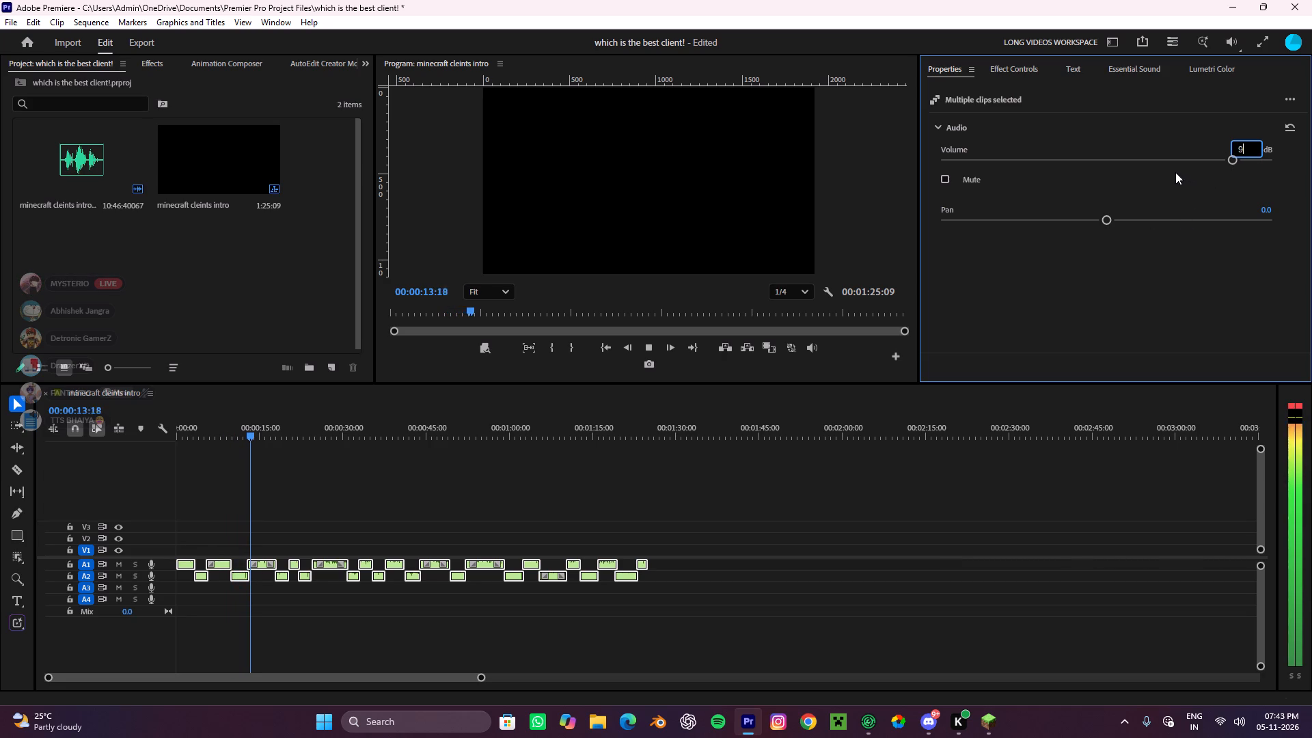
click(1147, 142)
Play the sequence from the beginning to check the audio level of the voice clips.
click(949, 425)
drag(949, 425, 0, 456)
click(544, 549)
key(space)
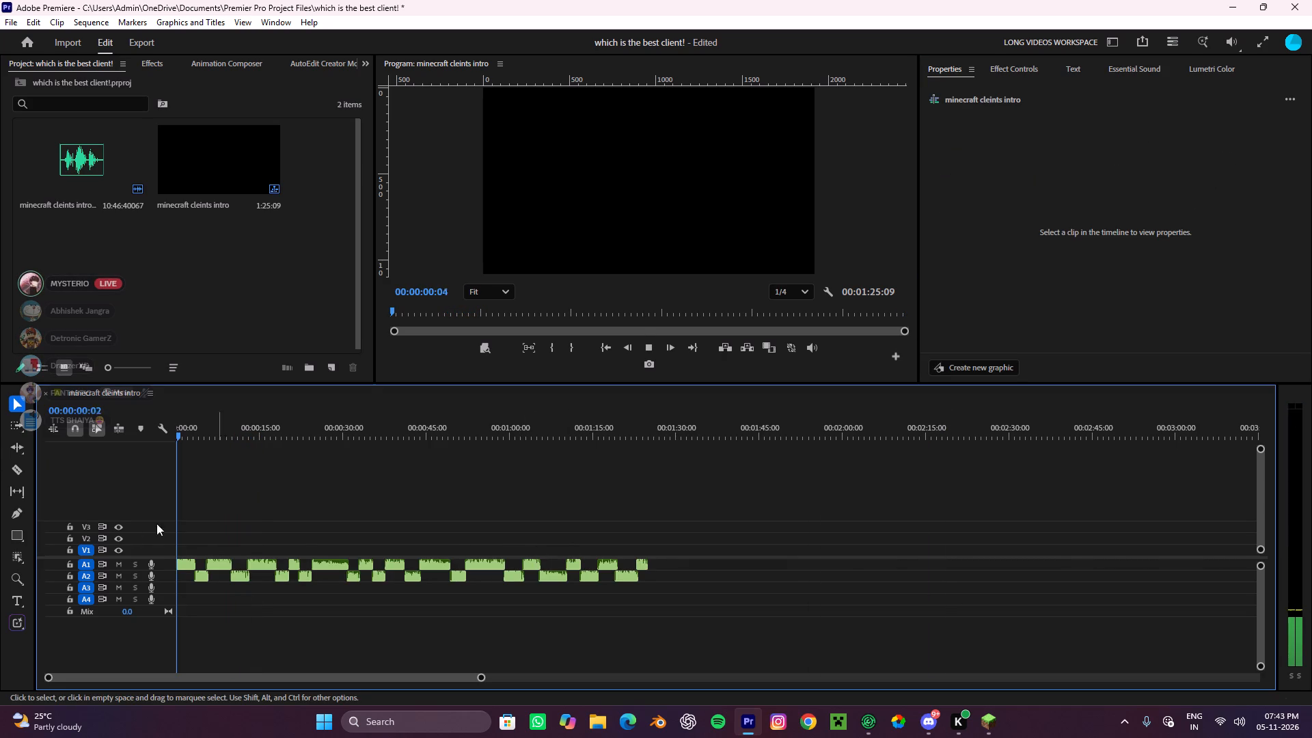
Lock audio tracks A1 and A2.
click(68, 566)
click(68, 581)
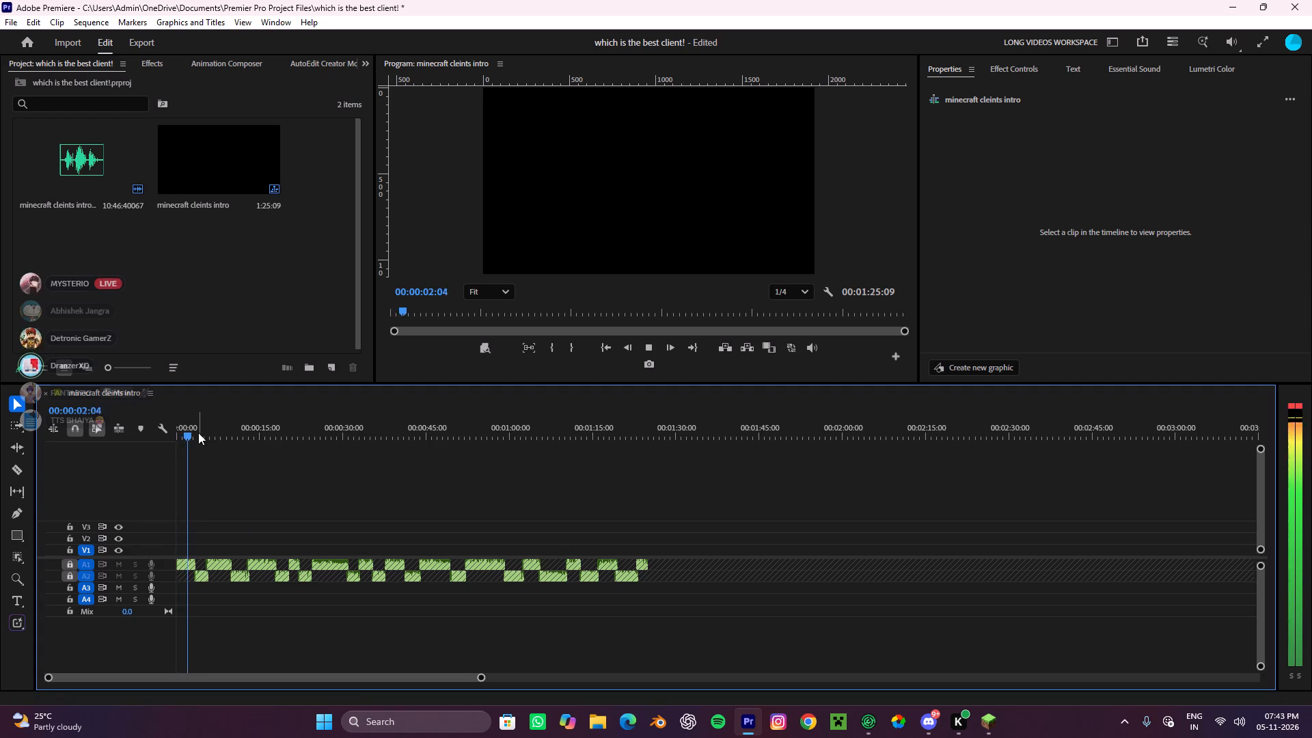
Play the sequence from the start once more, with the timeline zoomed in on the voice clips.
drag(187, 429, 41, 465)
key(space)
alt+scroll(236, 537, up, 14)
key(space)
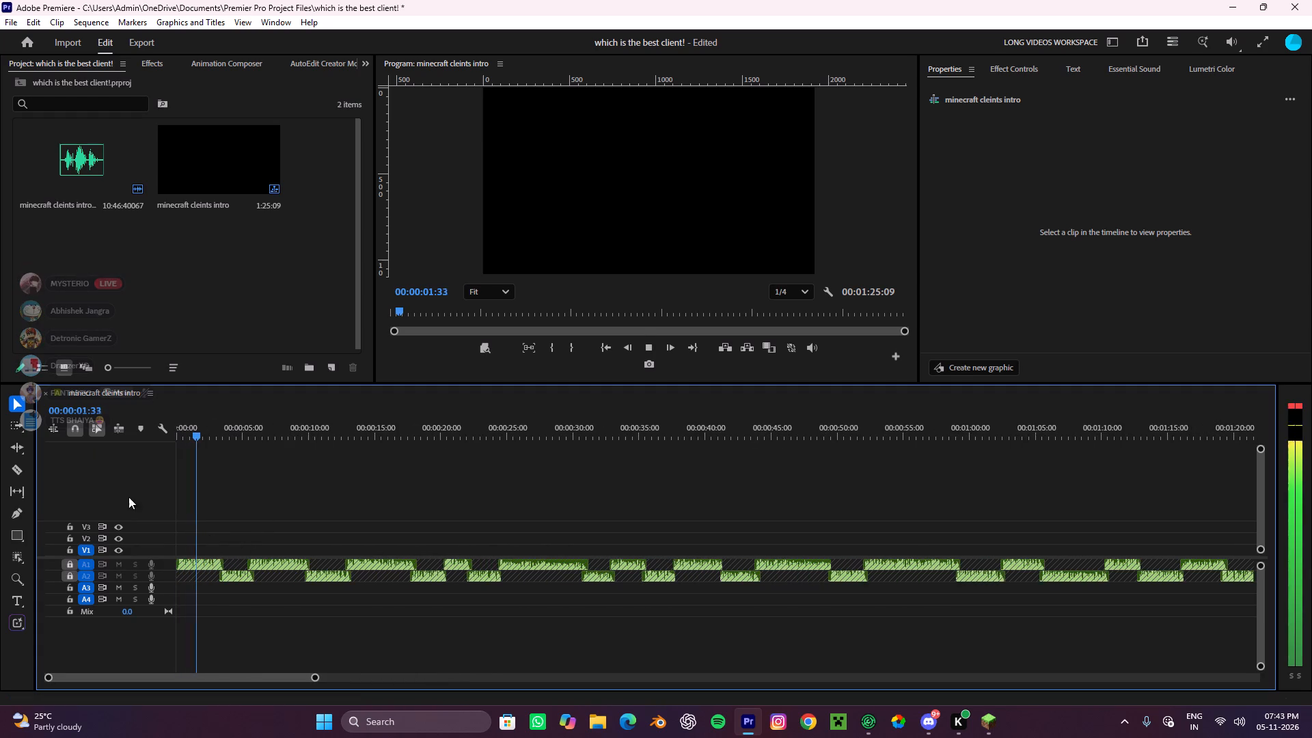
Switch to Minecraft, resume play in first-person view and run along the dirt path beside the wooden house.
click(993, 730)
drag(756, 211, 656, 369)
key(r)
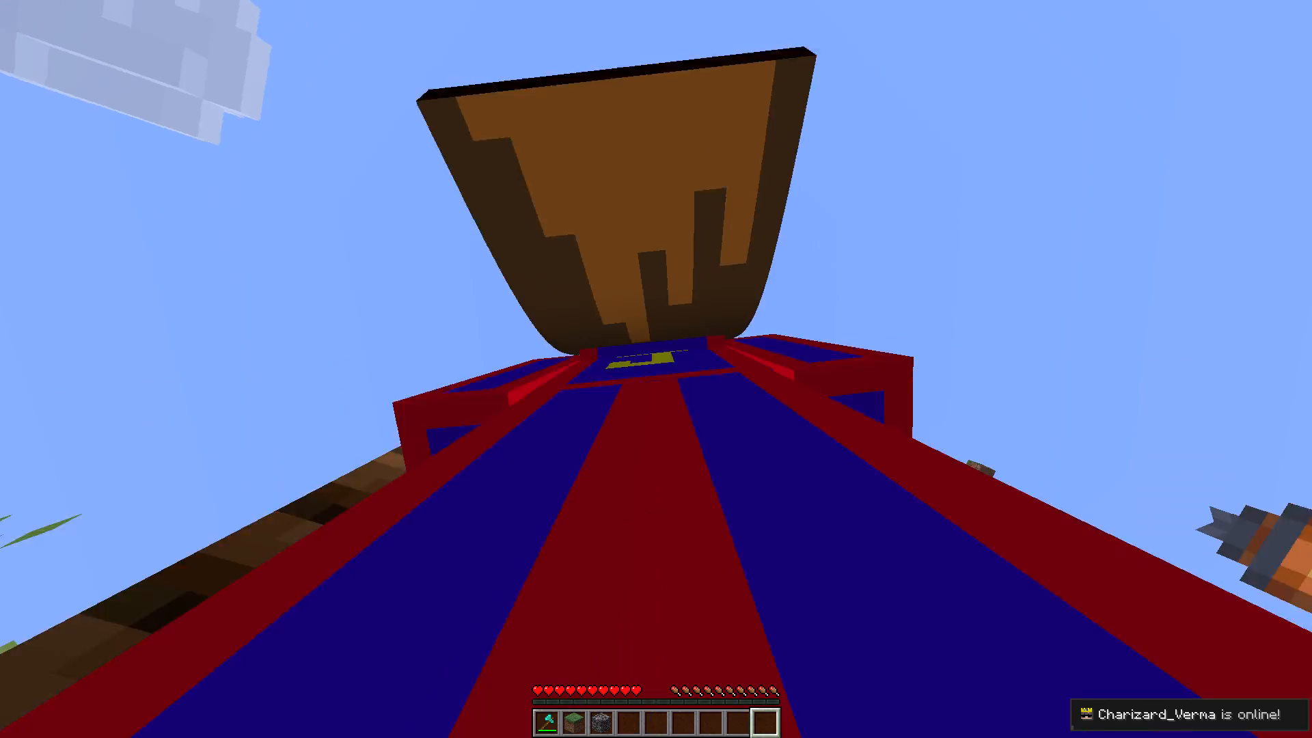
key(w)
key(w)
key(ctrl+space)
key(ctrl+space)
key(ctrl+r)
key(ctrl+r)
key(ctrl+space)
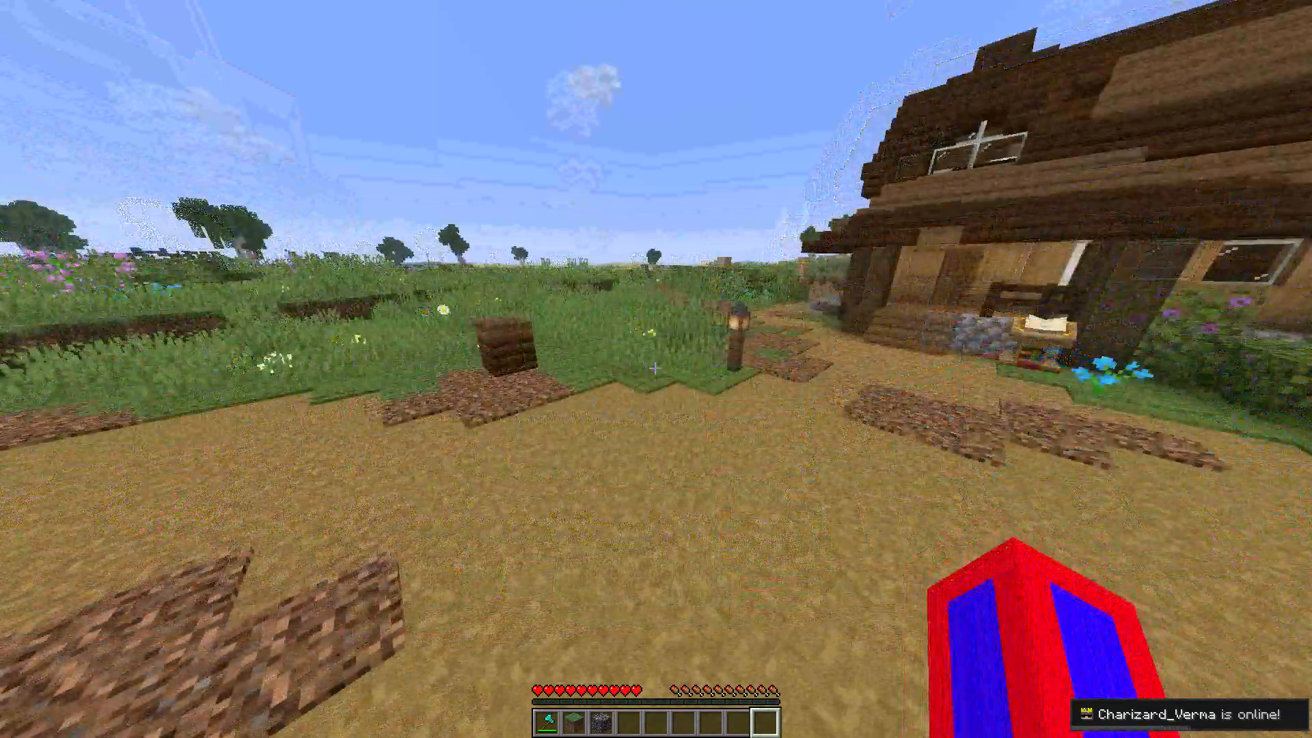
key(ctrl+space)
key(ctrl+space)
key(ctrl+space)
key(ctrl+space)
key(ctrl+space)
key(ctrl+space)
key(ctrl+space)
key(ctrl+d)
key(ctrl+space)
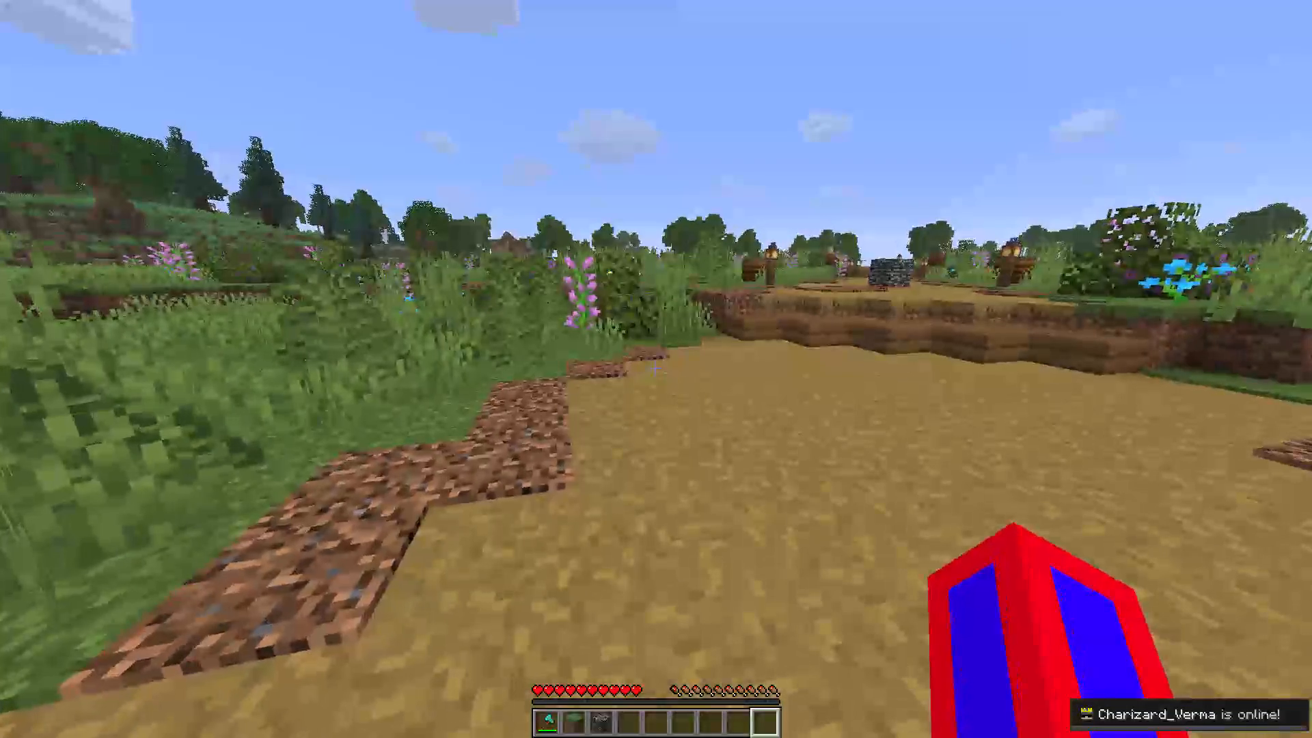
Change the game mode to Creative and turn freecam off.
key(F3)
key(F4)
key(w)
key(w)
key(w)
key(s)
key(s)
key(s)
key(s)
key(s)
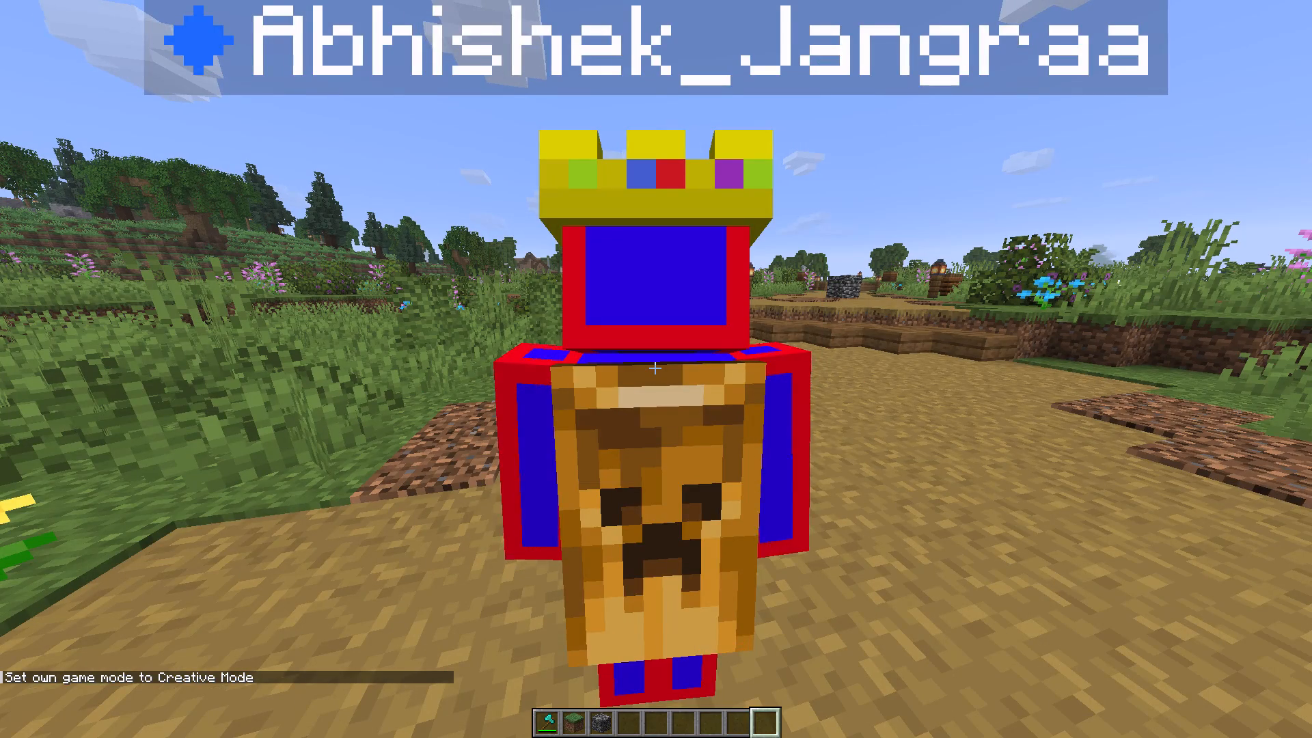
key(F4)
Run up the wooden steps in first-person view and take off flying along the dirt path.
key(w)
key(ctrl+space)
key(ctrl+space)
key(ctrl+space)
key(ctrl+space)
key(ctrl+space)
key(ctrl+space)
key(ctrl+space)
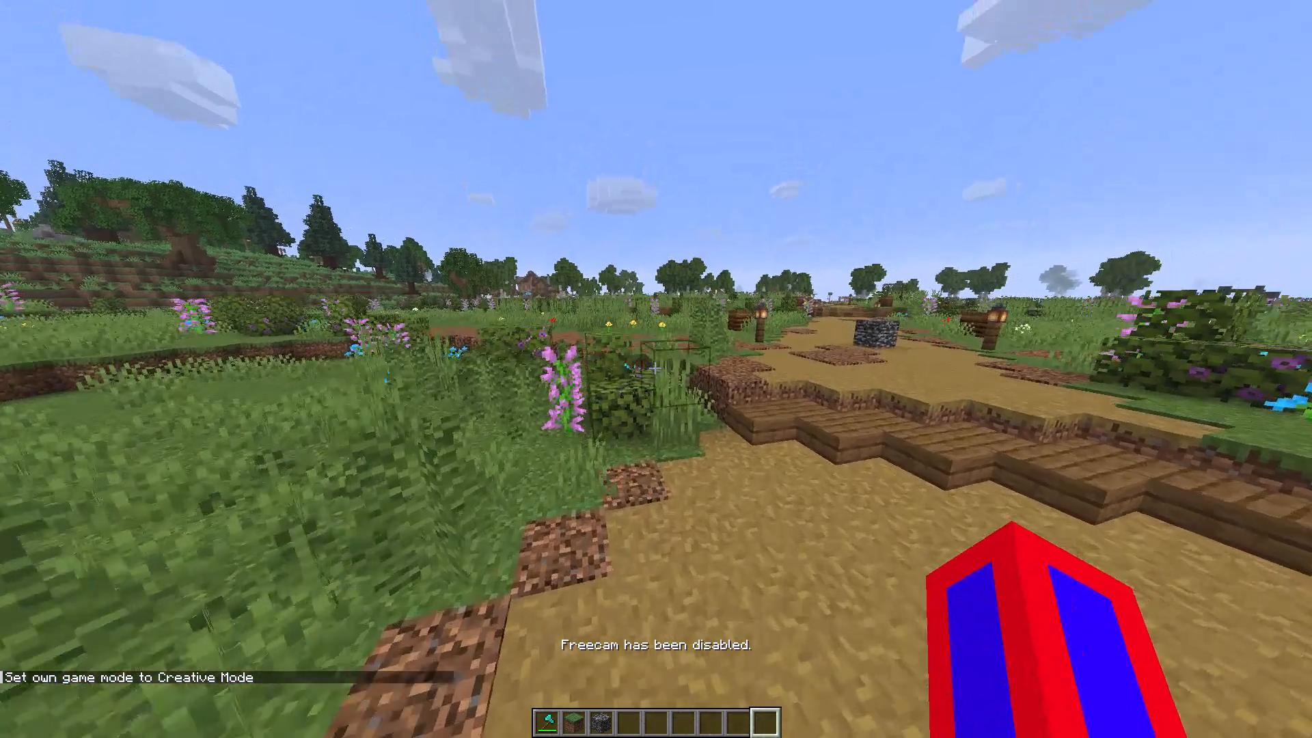
key(ctrl+r)
key(ctrl+r)
key(ctrl+r)
key(ctrl+space)
key(ctrl+space)
key(ctrl+space)
key(ctrl+d)
key(ctrl+d)
key(ctrl+d)
key(ctrl+d)
key(ctrl+d)
key(ctrl+d)
key(ctrl+d)
key(ctrl+d)
key(ctrl+d)
key(ctrl+d)
key(ctrl+d)
key(ctrl+d)
key(ctrl+d)
key(ctrl+d)
key(ctrl+d)
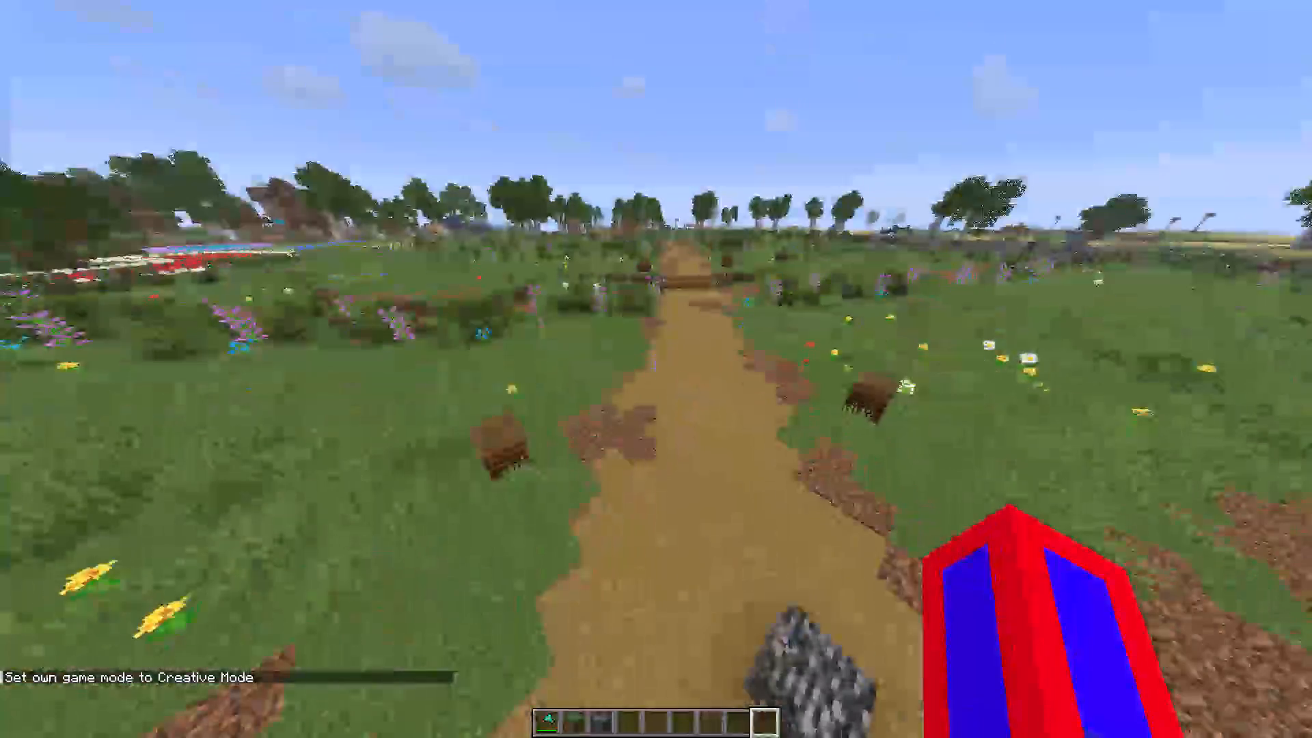
Fly over the flower meadow and past the round stone-walled plaza to the wooden bridge across the river.
key(ctrl+a)
key(ctrl+w)
key(ctrl+space)
key(ctrl+space)
key(ctrl+space)
key(ctrl+space)
key(ctrl+space)
key(ctrl+space)
ctrl+click(656, 369)
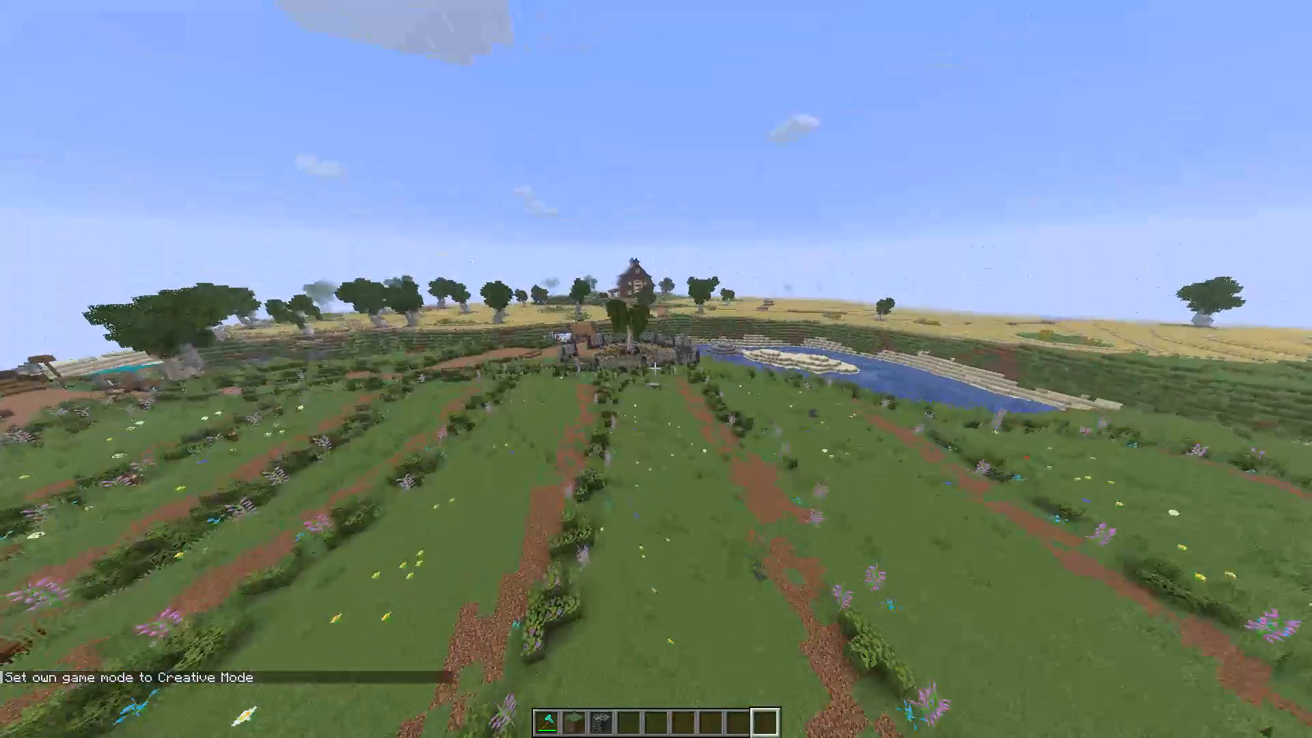
key(ctrl+space)
key(ctrl+space)
key(ctrl+space)
key(ctrl+a)
key(ctrl+space)
key(ctrl+d)
ctrl+double_click(656, 369)
shift+click(654, 372)
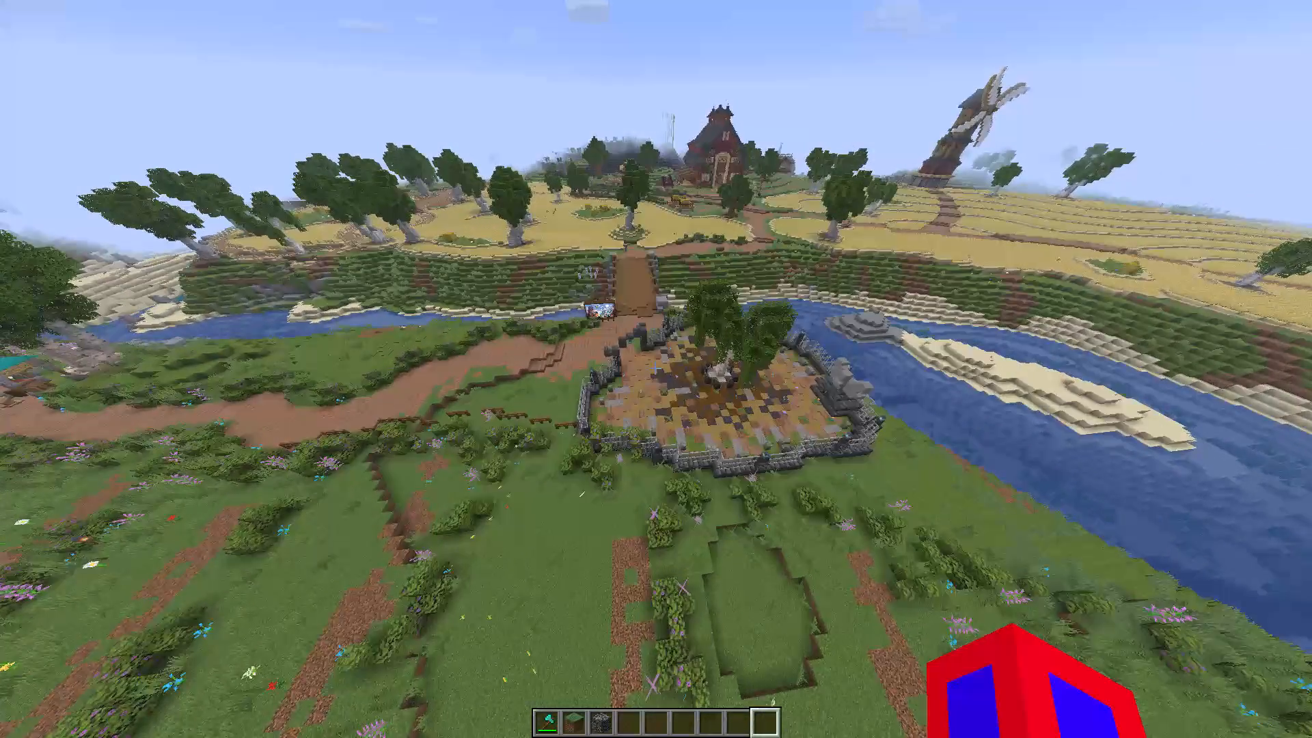
key(shift+d)
key(shift+d)
key(shift+d)
key(shift+d)
key(shift+d)
key(shift+d)
key(shift+d)
key(shift+d)
key(shift+d)
shift+click(656, 369)
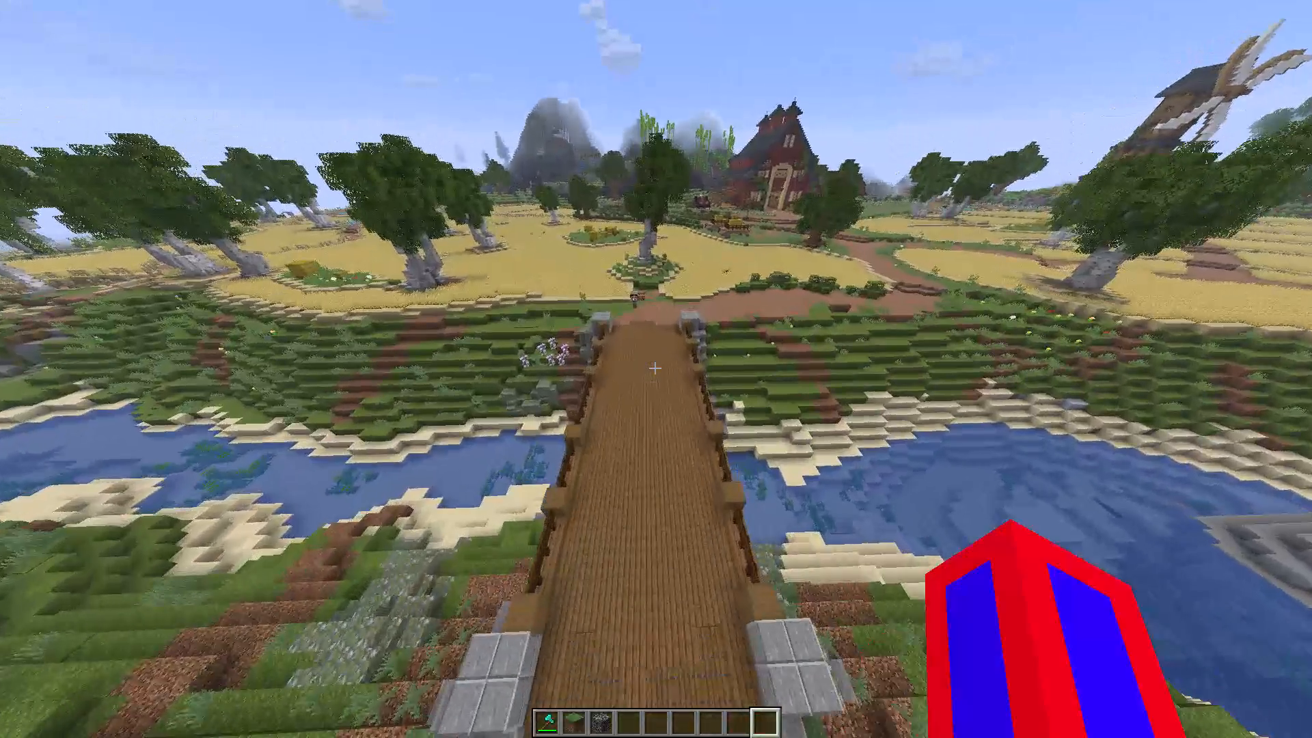
Fly over the bridge and the yellow wheat field to the hay cart near the red barn.
key(d)
key(d)
key(d)
key(d)
key(d)
key(d)
key(d)
key(d)
key(d)
key(d)
key(d)
key(d)
key(d)
key(d)
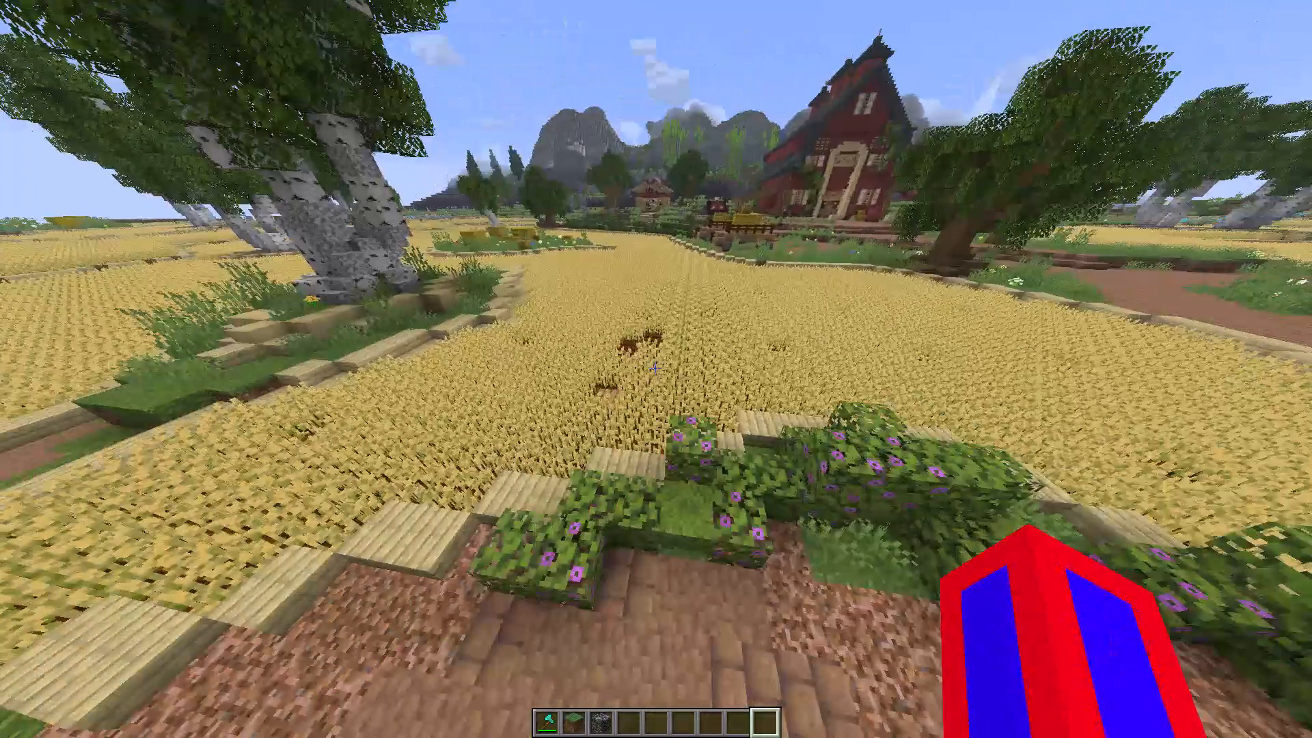
key(space)
key(space)
key(space)
key(space)
key(space)
key(space)
key(space)
key(space)
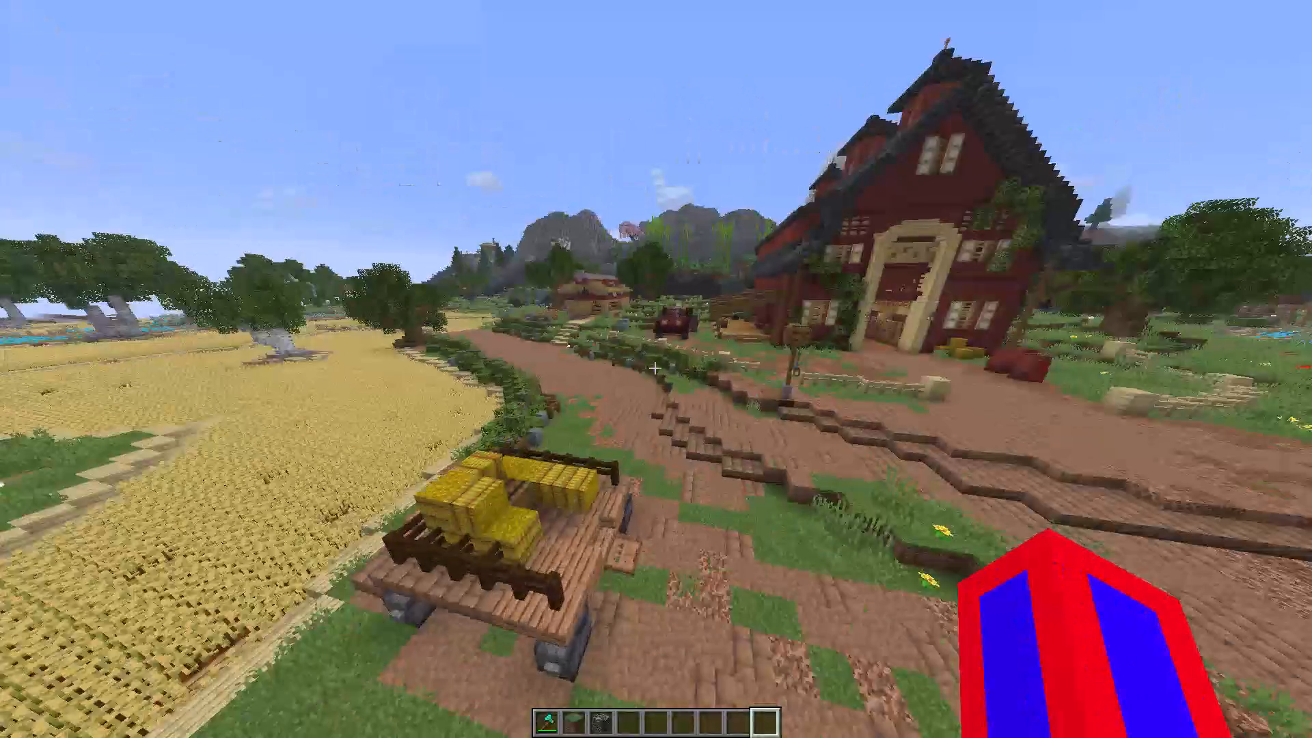
Fly up to the red barn and come down on the dirt path in front of its entrance.
shift+click(656, 369)
key(shift+space)
key(shift+space)
key(shift+a)
key(space)
key(space)
key(space)
key(space)
key(space)
key(space)
key(space)
key(space)
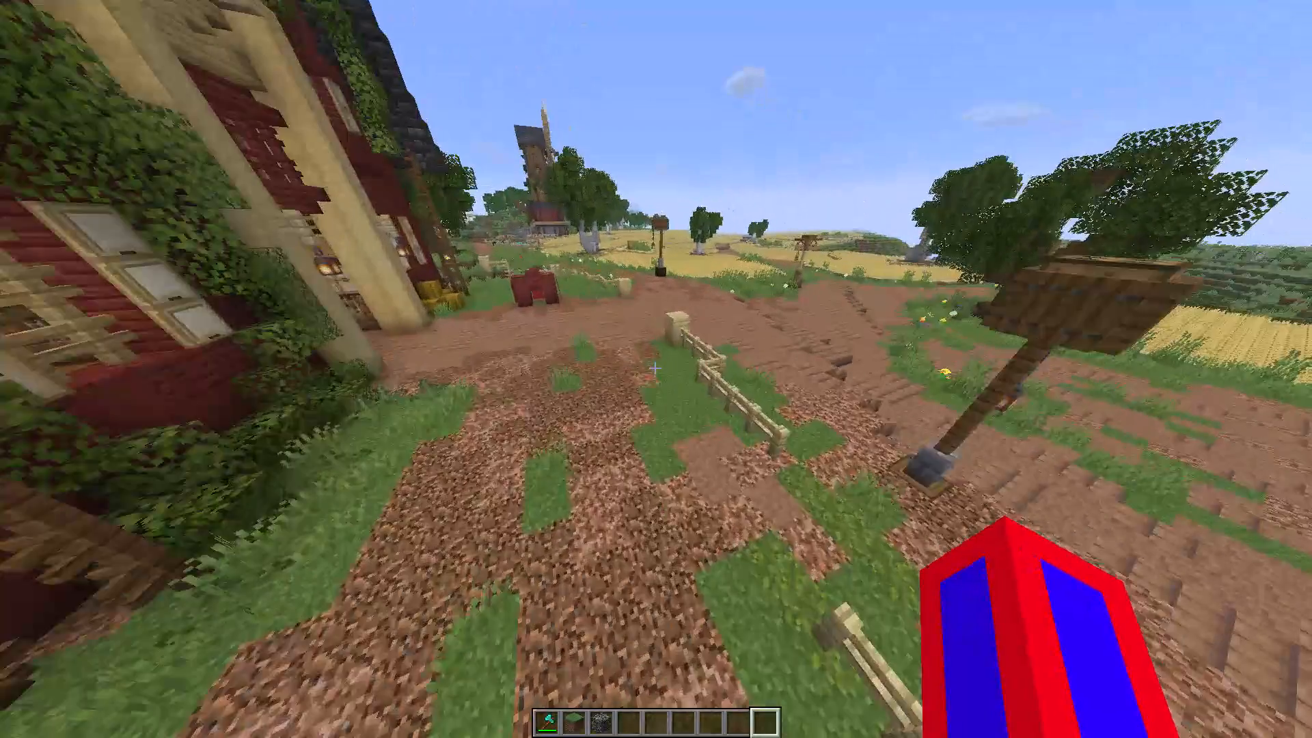
key(space)
key(space)
Switch to the front-facing third-person view and frame the character with the red barn behind.
key(r)
key(a)
key(a)
key(a)
key(a)
key(a)
key(a)
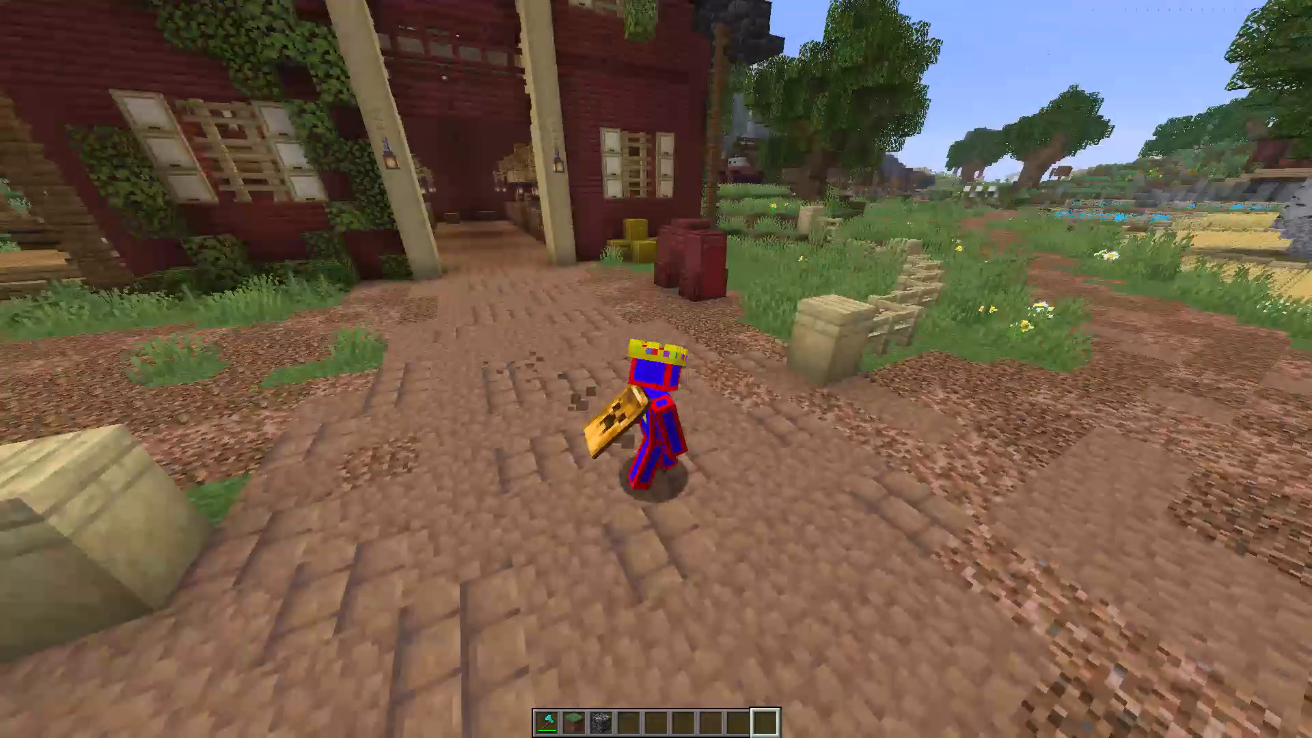
key(r)
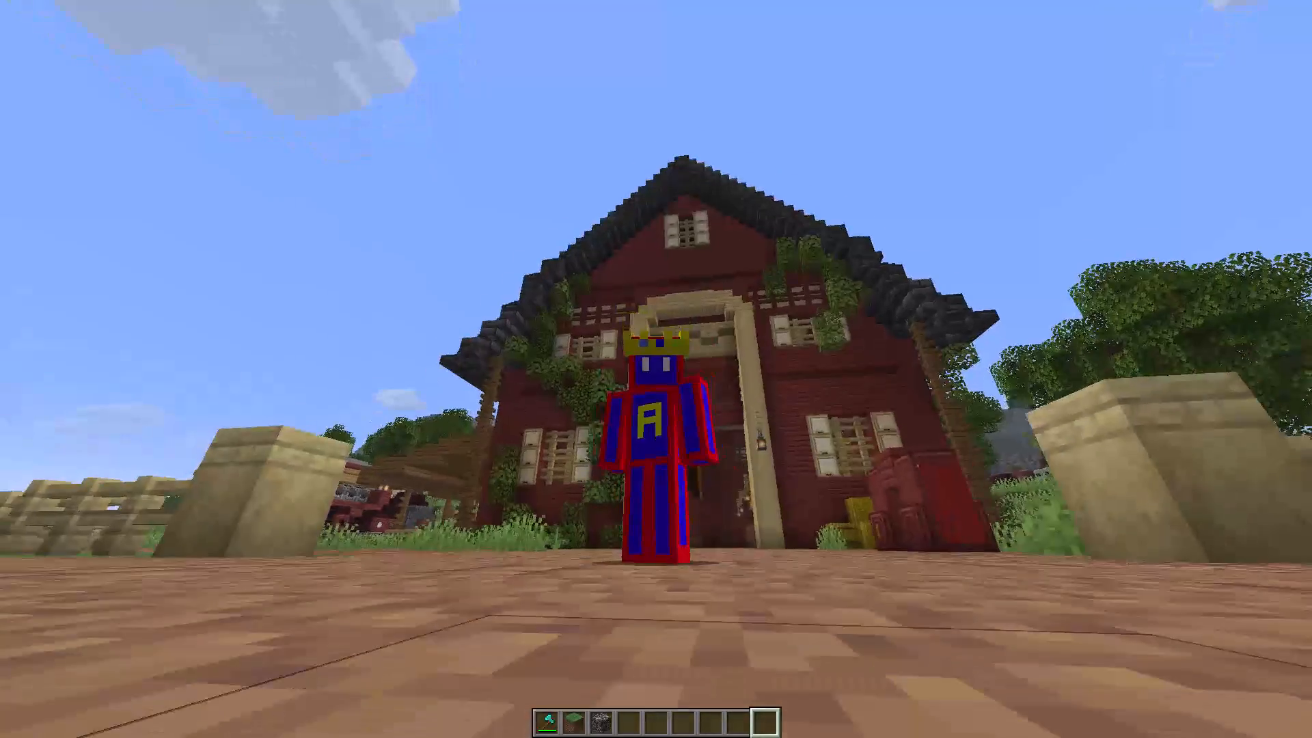
key(r)
key(r)
key(r)
key(a)
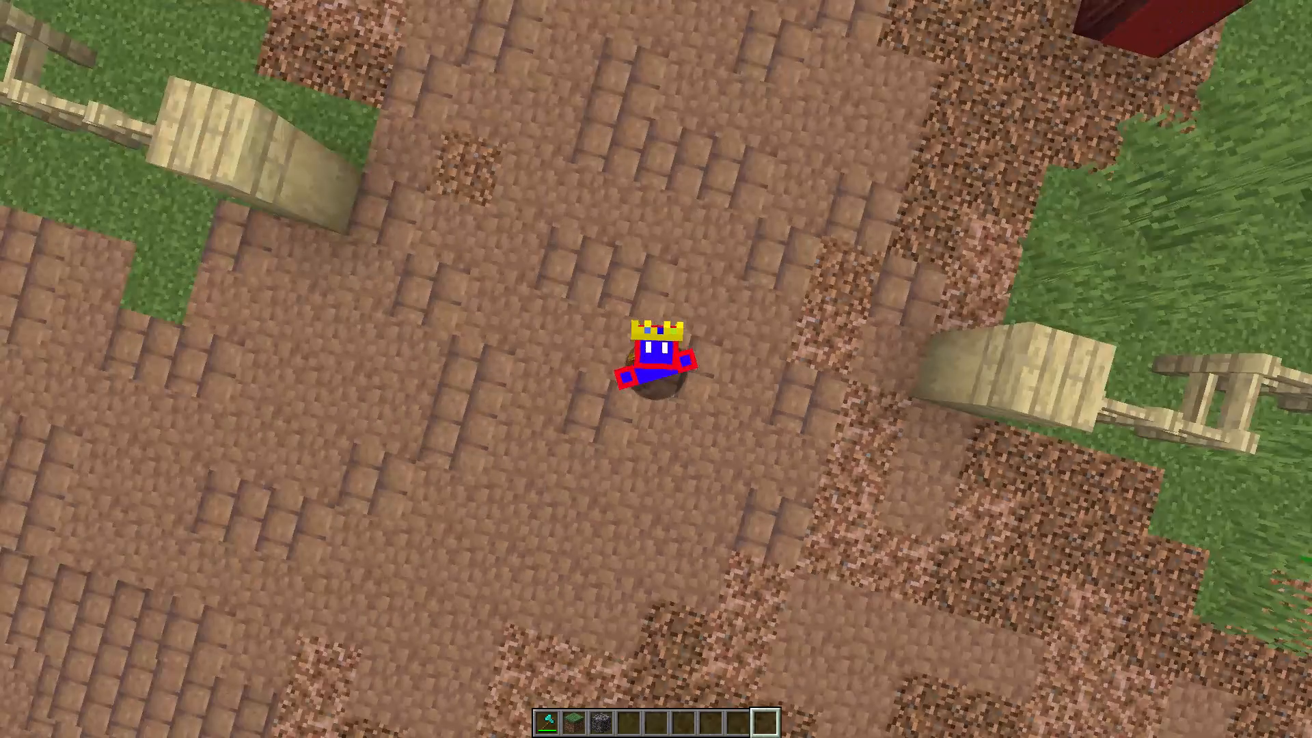
Move the character to stand centred between the two wooden fence posts, facing away from the barn entrance.
key(d)
text(dad)
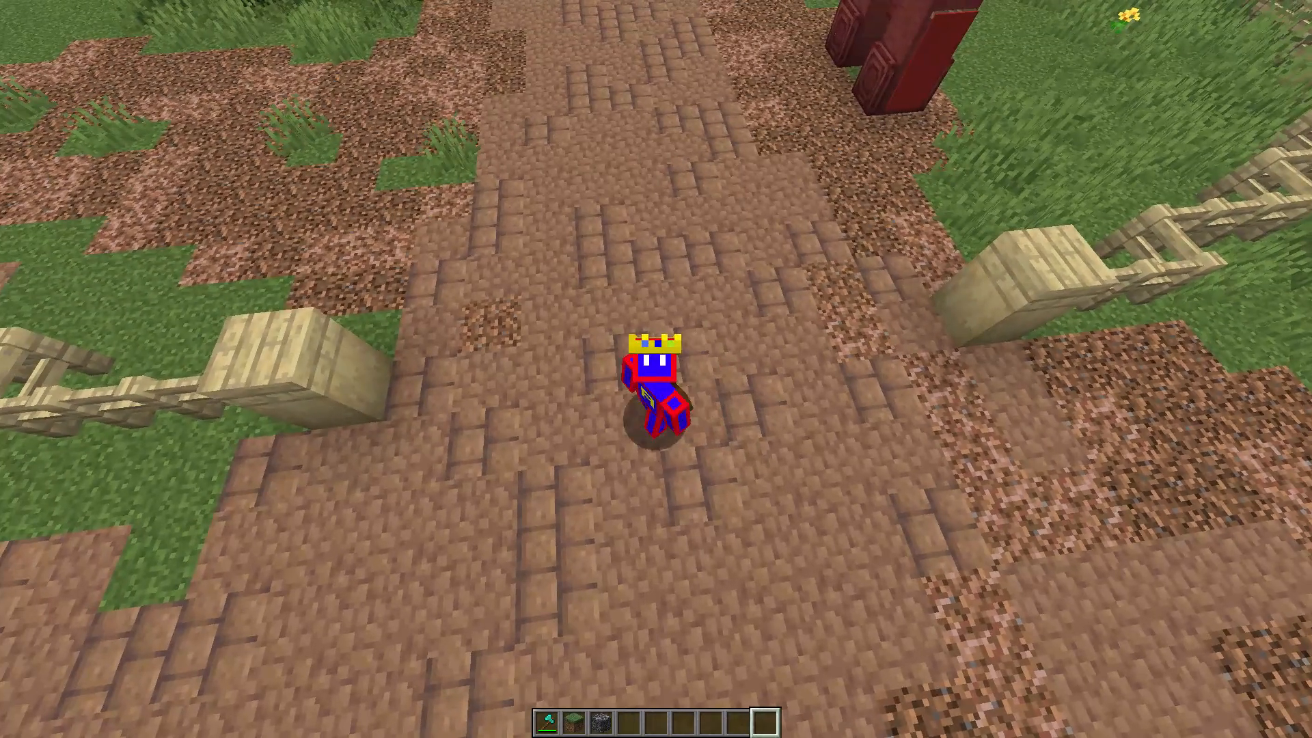
key(shift+d)
key(shift+a)
key(shift+a)
key(shift+a)
key(shift+a)
key(shift+a)
key(shift+a)
key(shift+a)
key(shift+a)
text(AWA)
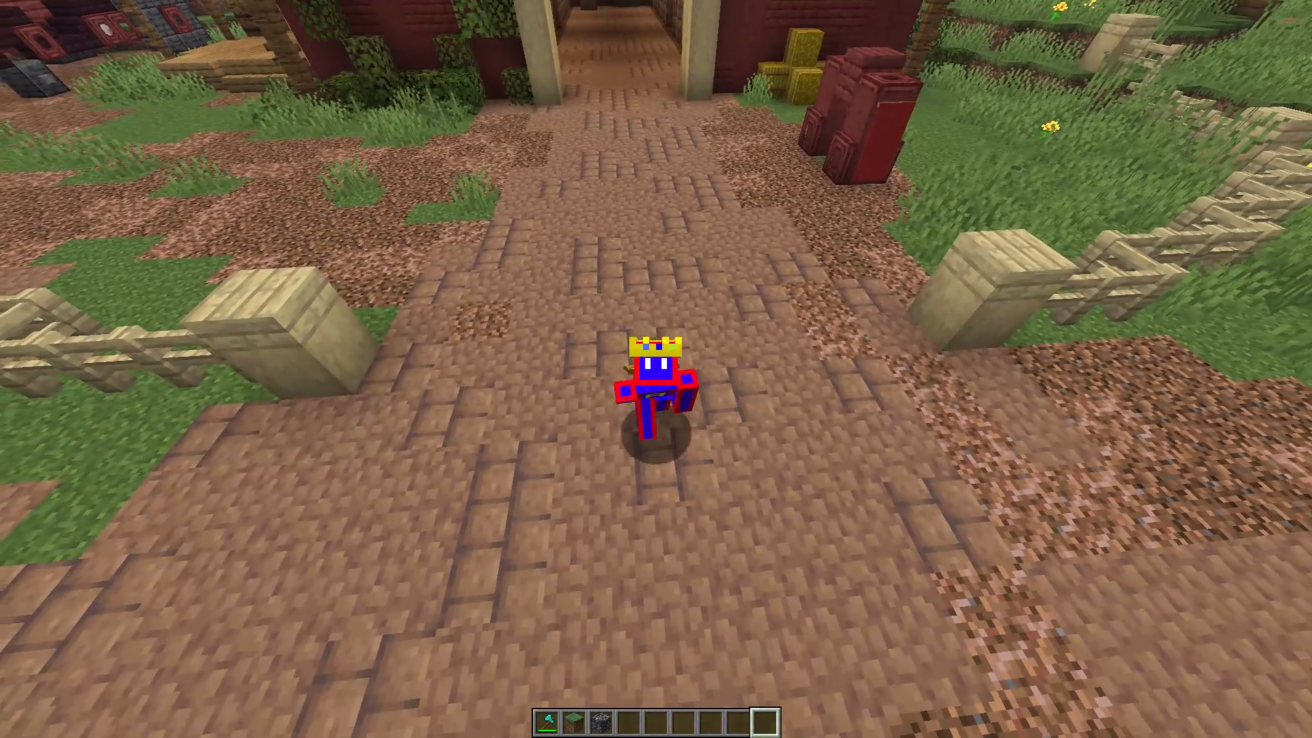
key(shift+s)
key(shift+s)
key(shift+s)
key(shift+s)
key(shift+s)
key(shift+s)
key(shift+s)
key(shift+s)
key(shift+s)
key(shift+s)
key(shift+s)
key(shift+s)
key(shift+s)
key(shift+s)
key(shift+s)
key(shift+s)
key(shift+s)
key(shift+s)
key(shift+s)
key(shift+s)
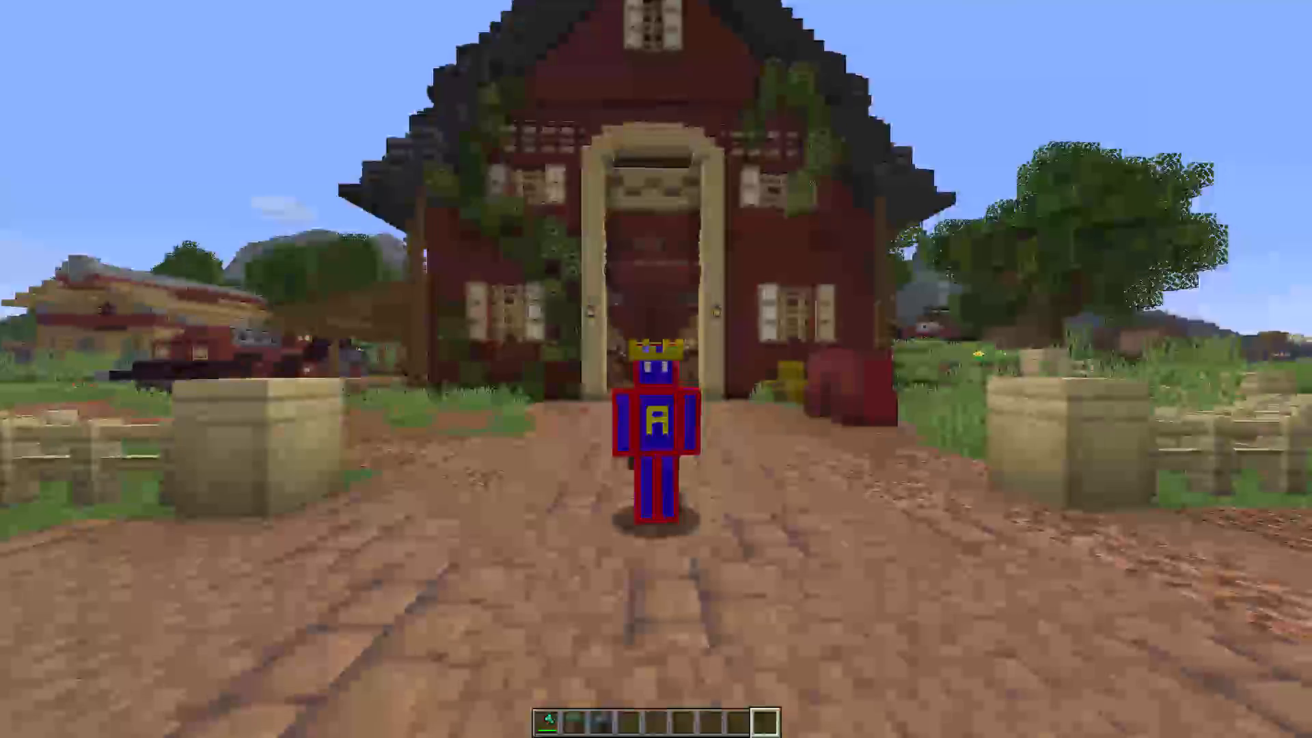
Enable shaders with the ComplementaryReimagined_r5.2.1 (1).zip pack, apply it and return to the game.
key(Escape)
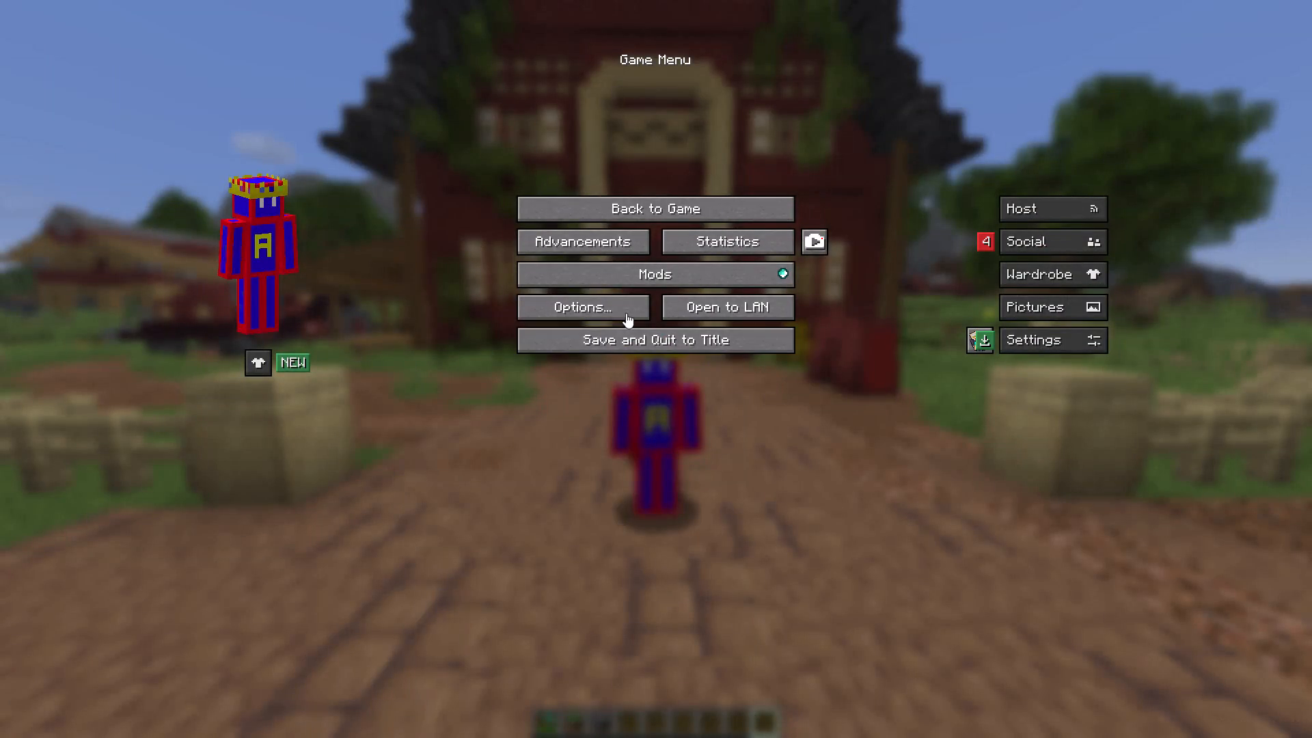
click(626, 310)
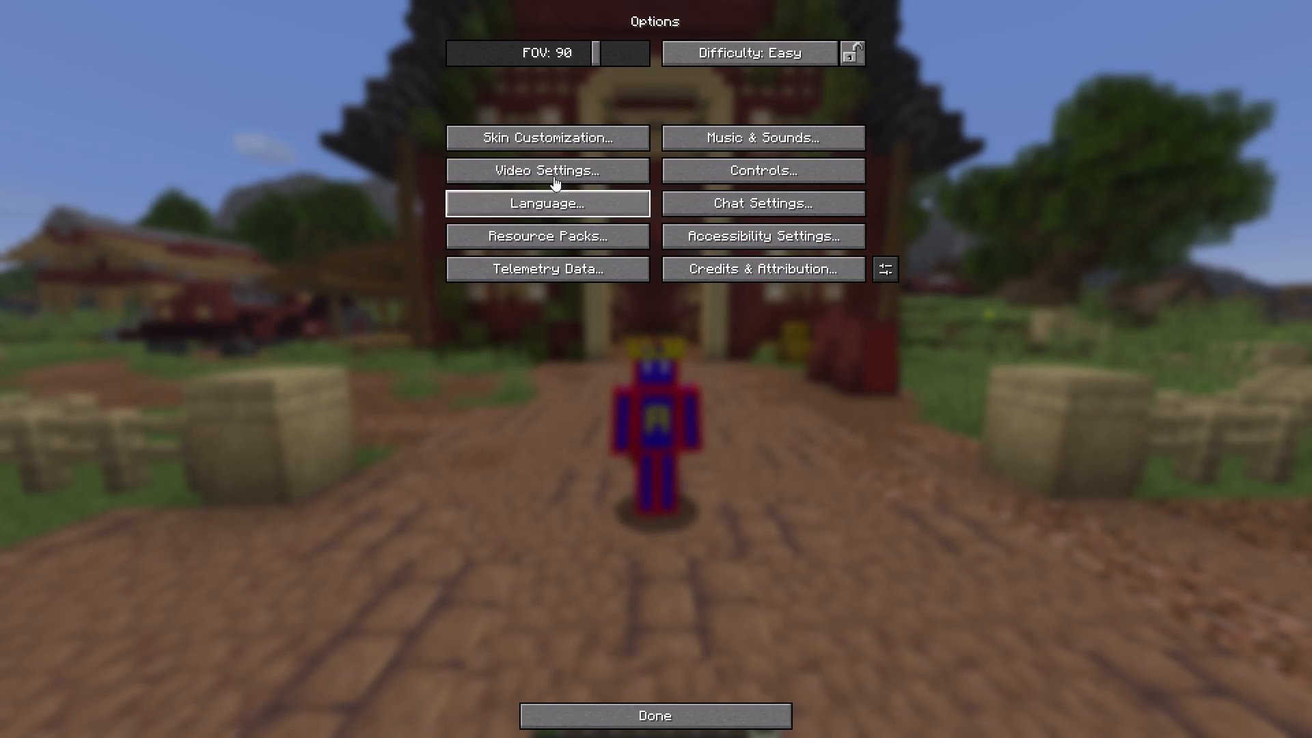
click(556, 176)
click(406, 301)
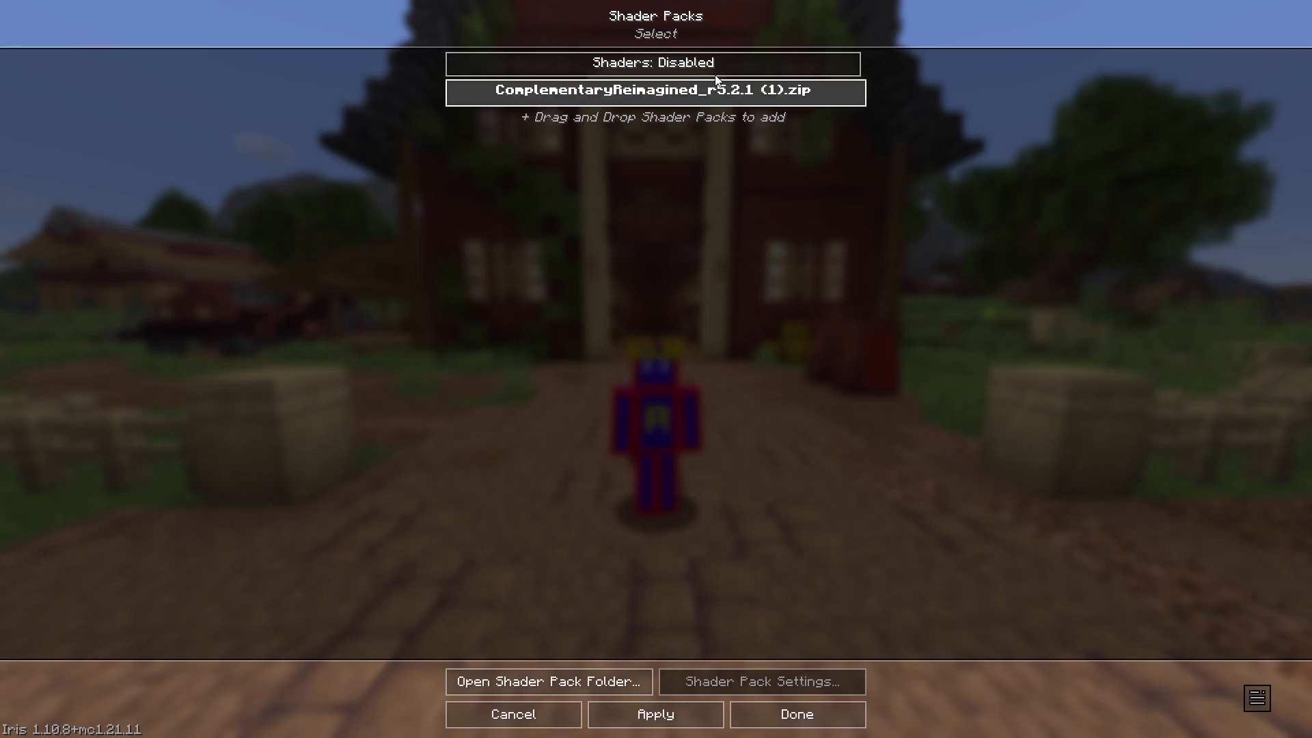
click(708, 106)
click(715, 71)
click(701, 102)
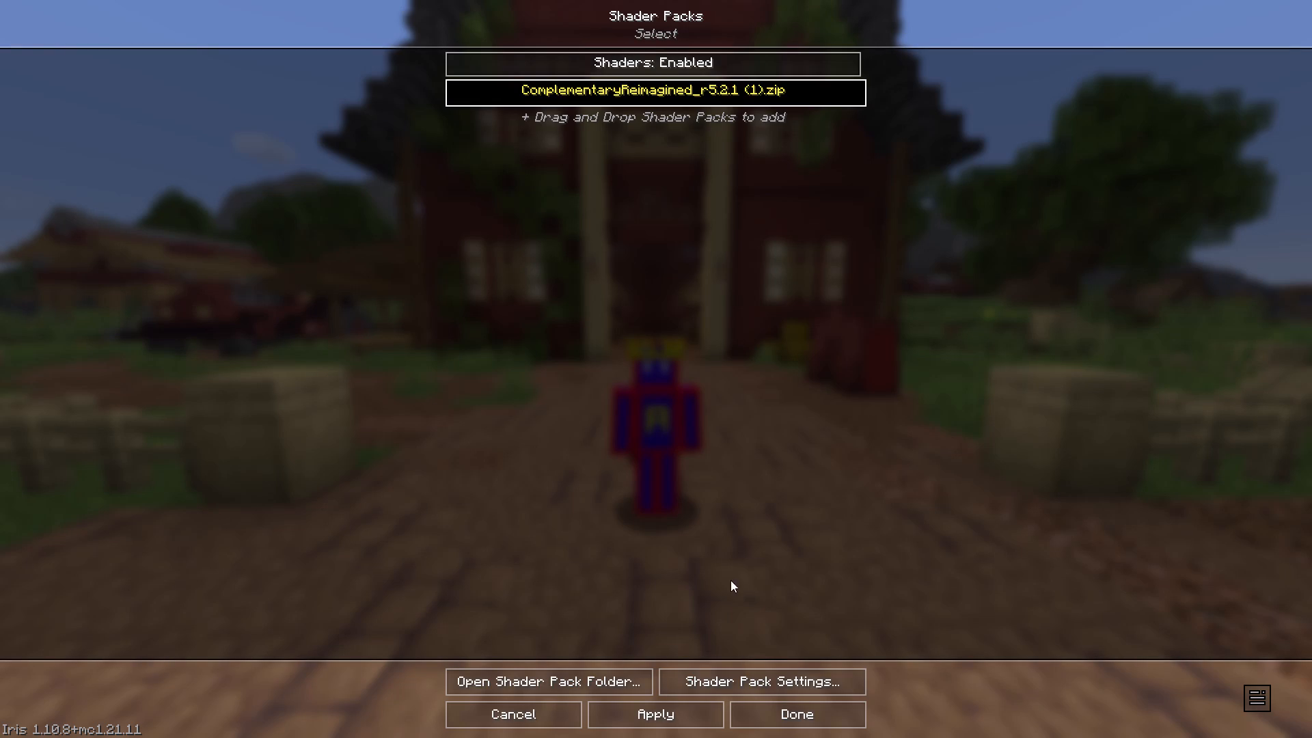
click(645, 725)
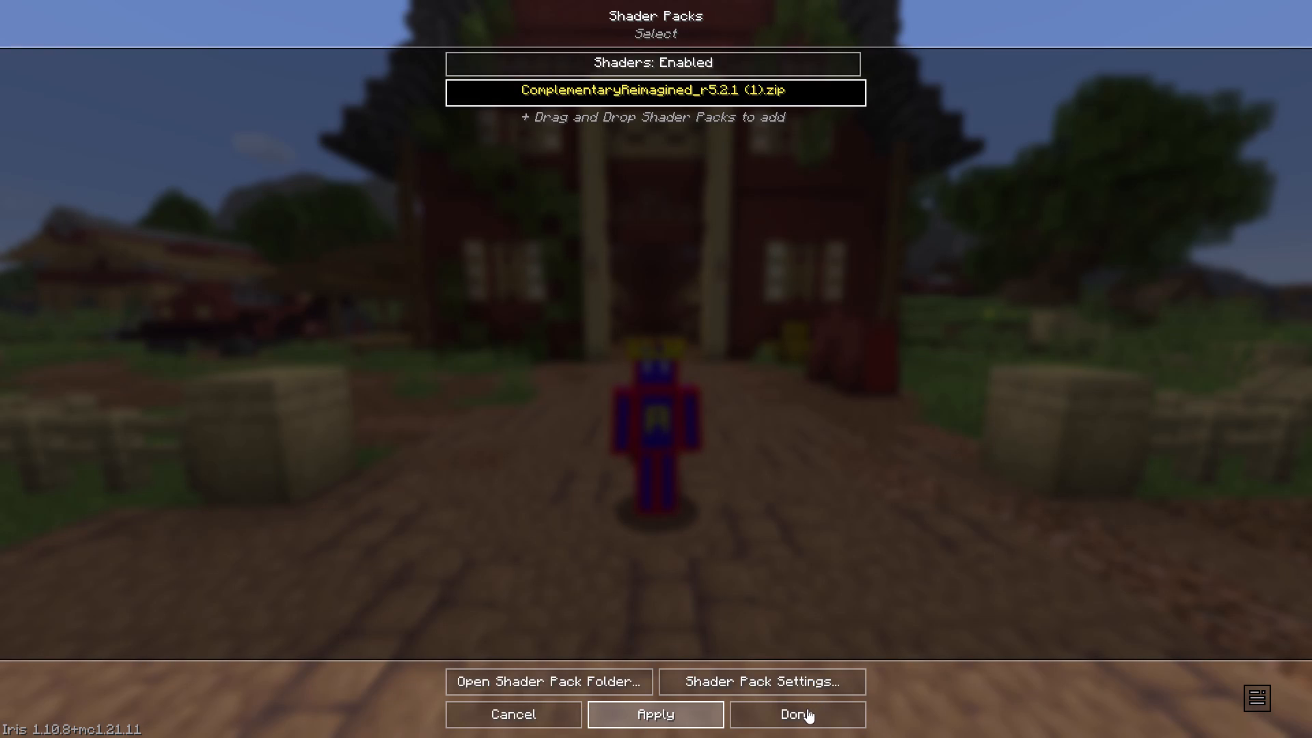
key(alt+Tab)
key(alt+Tab)
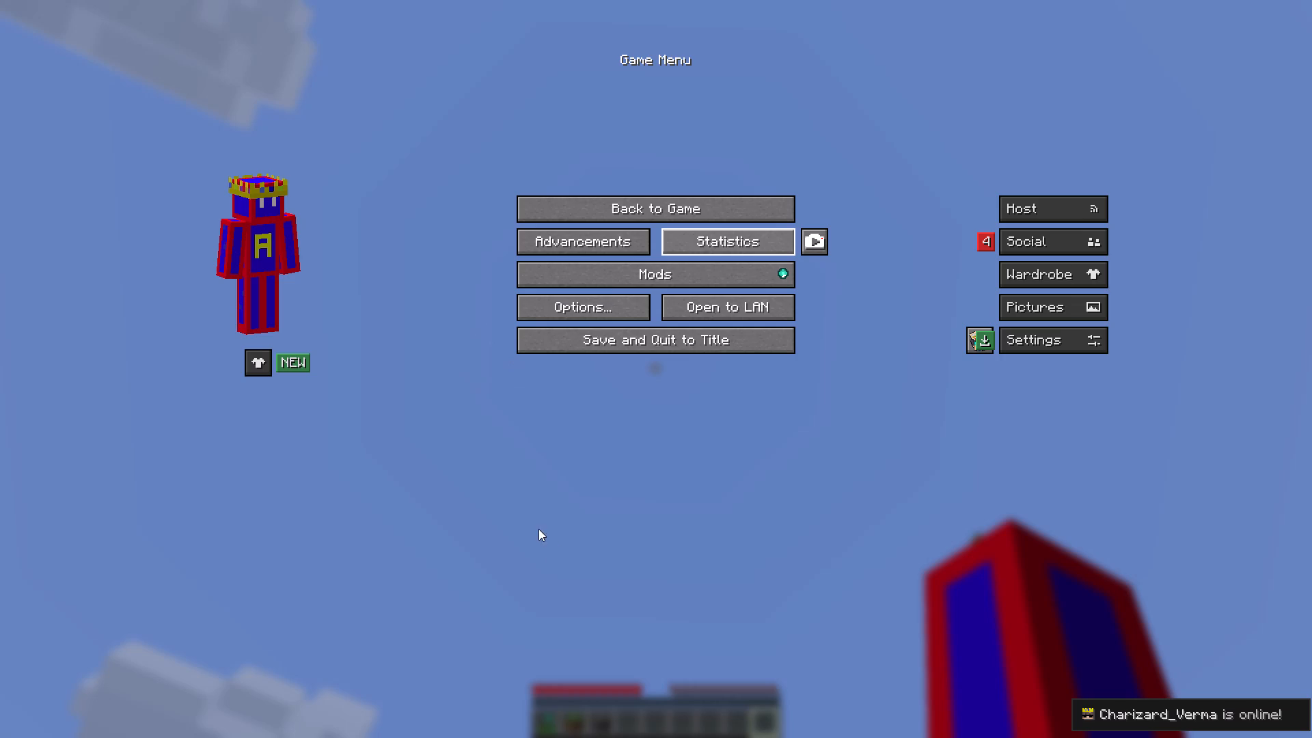
key(Escape)
key(Escape)
key(Escape)
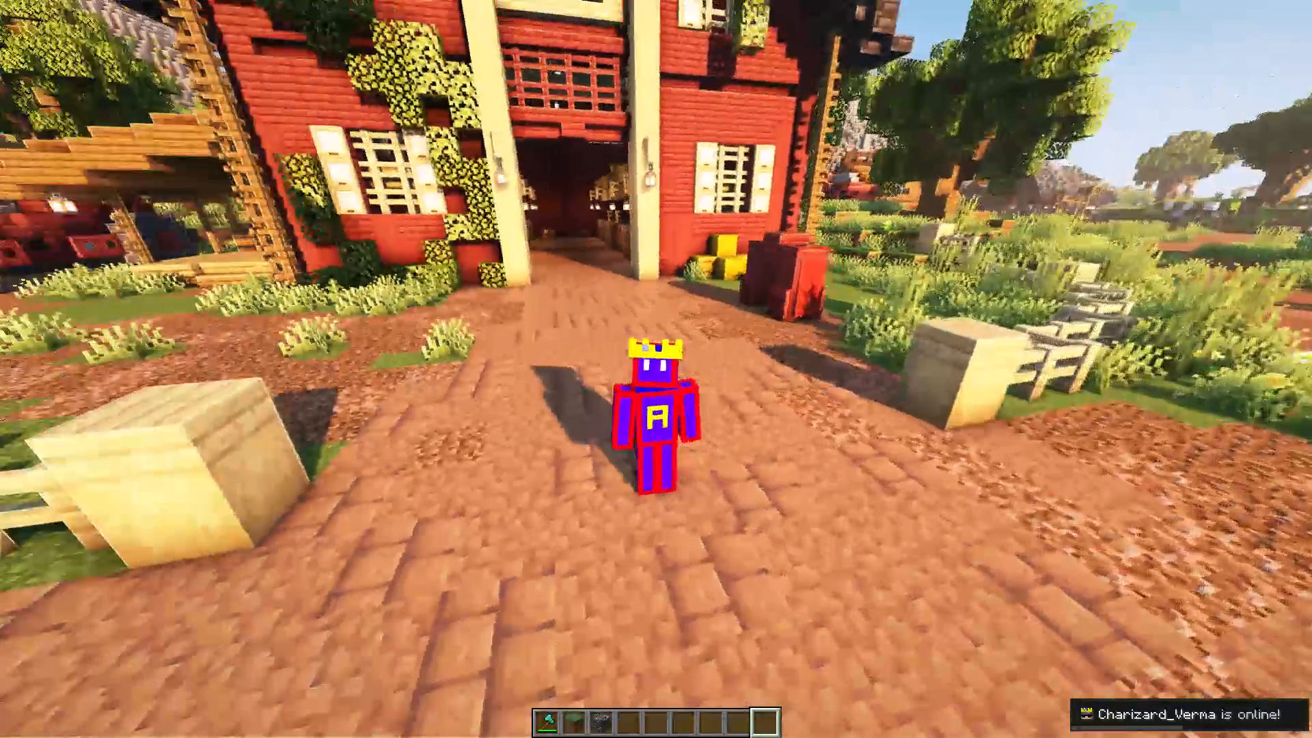
Switch to first-person view and select the empty fifth hotbar slot.
key(r)
scroll(656, 369, up, 4)
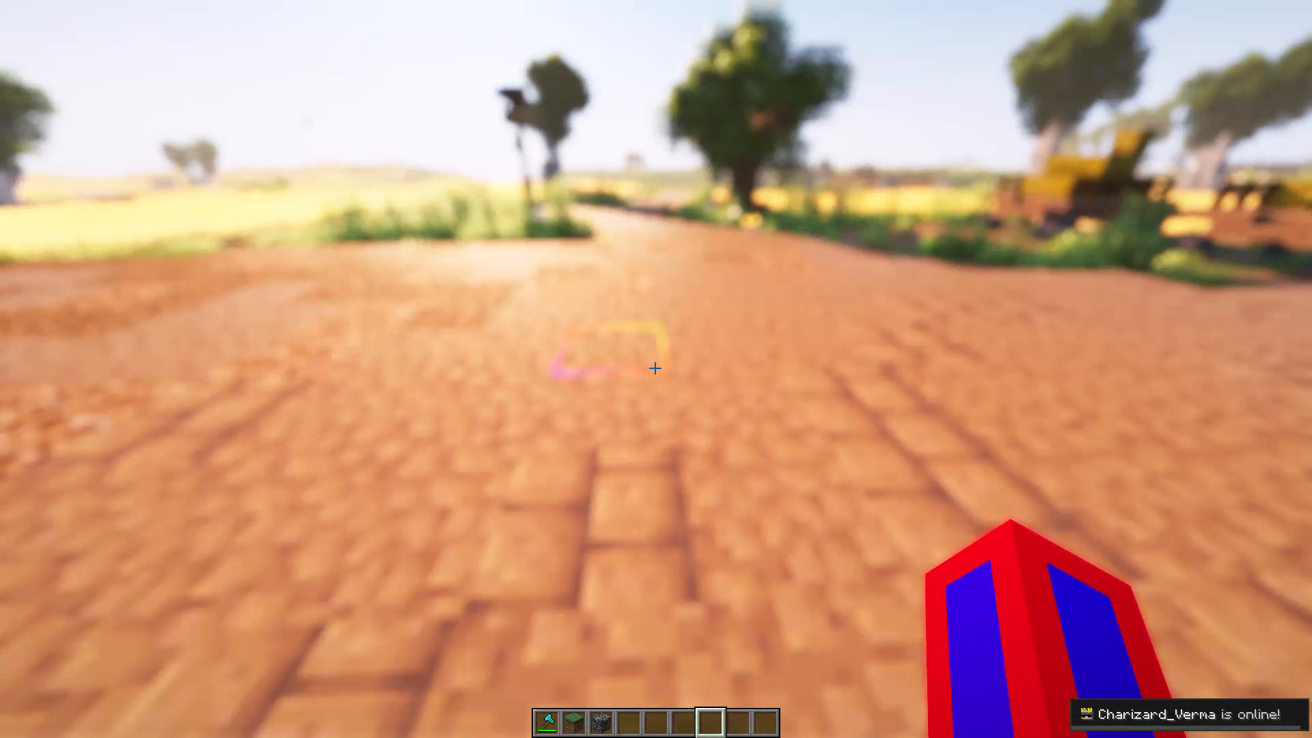
scroll(656, 369, up, 2)
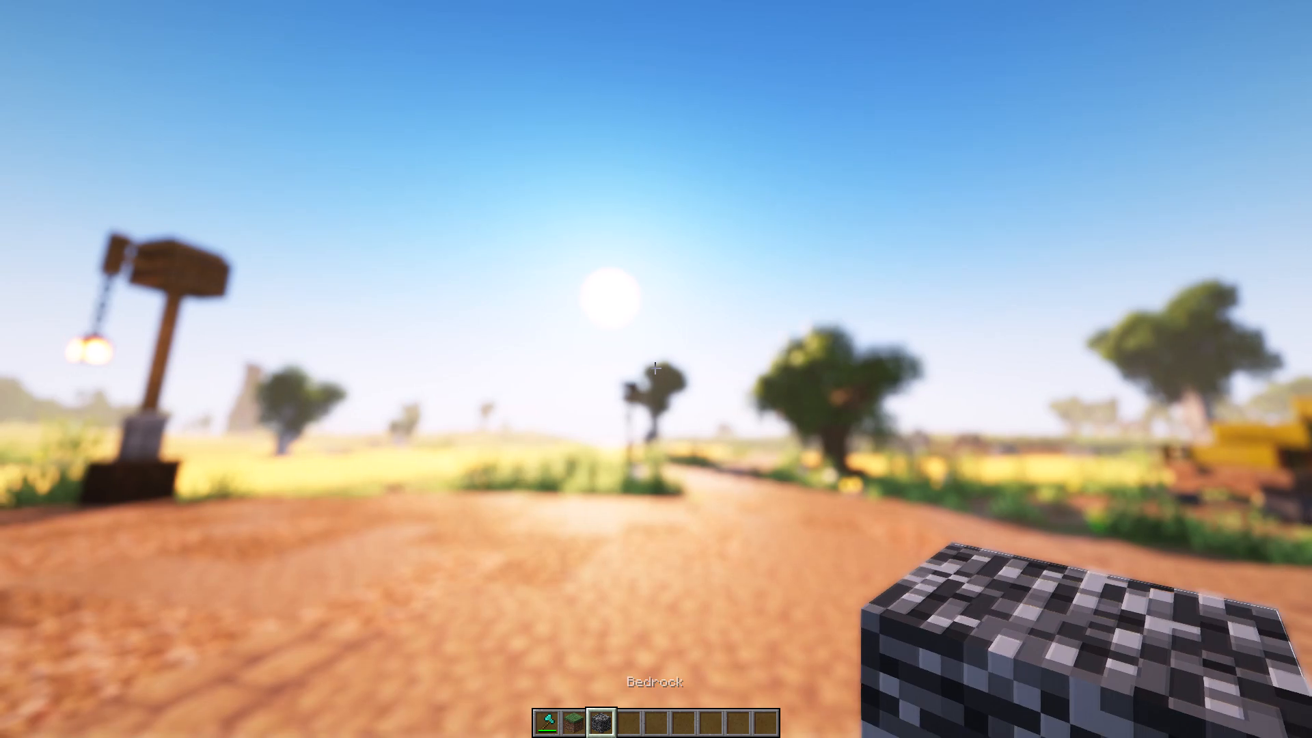
click(656, 369)
click(656, 369)
scroll(656, 369, down, 2)
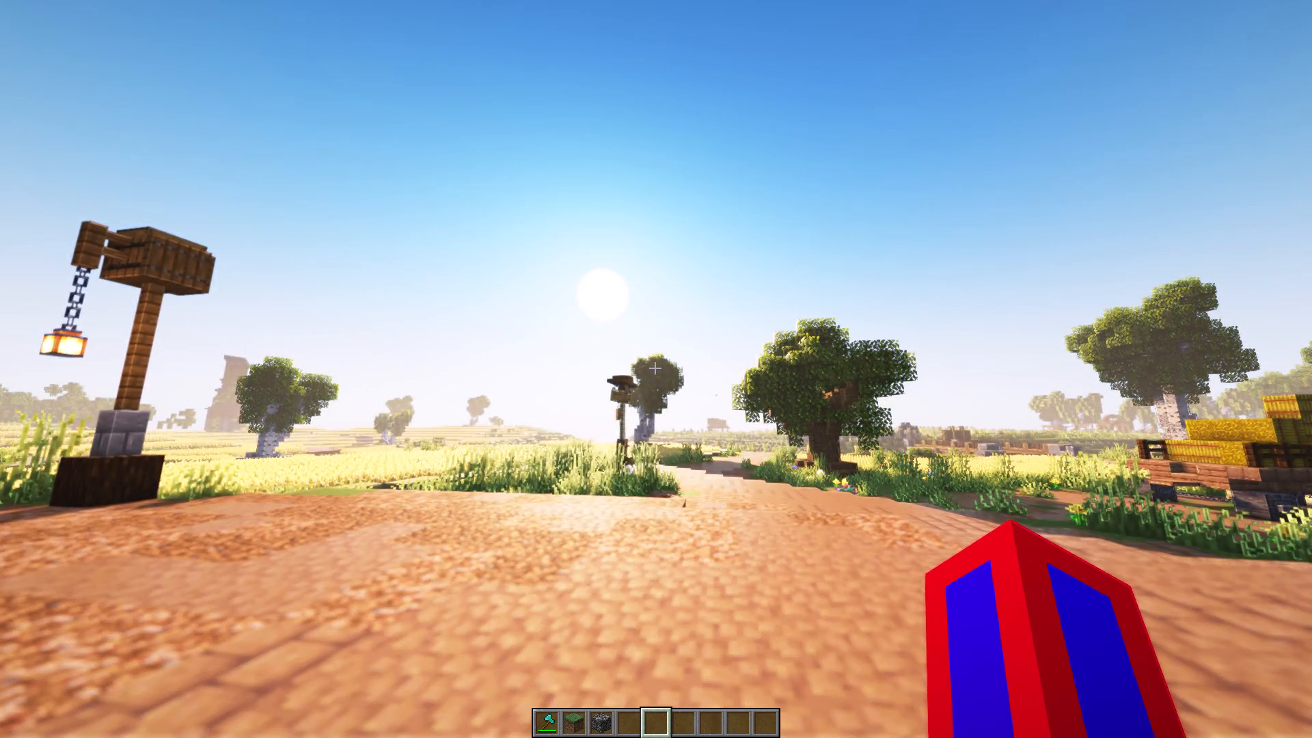
Start a Flashback recording and capture the character in front third-person view before the barn, ending in first-person view.
key(Escape)
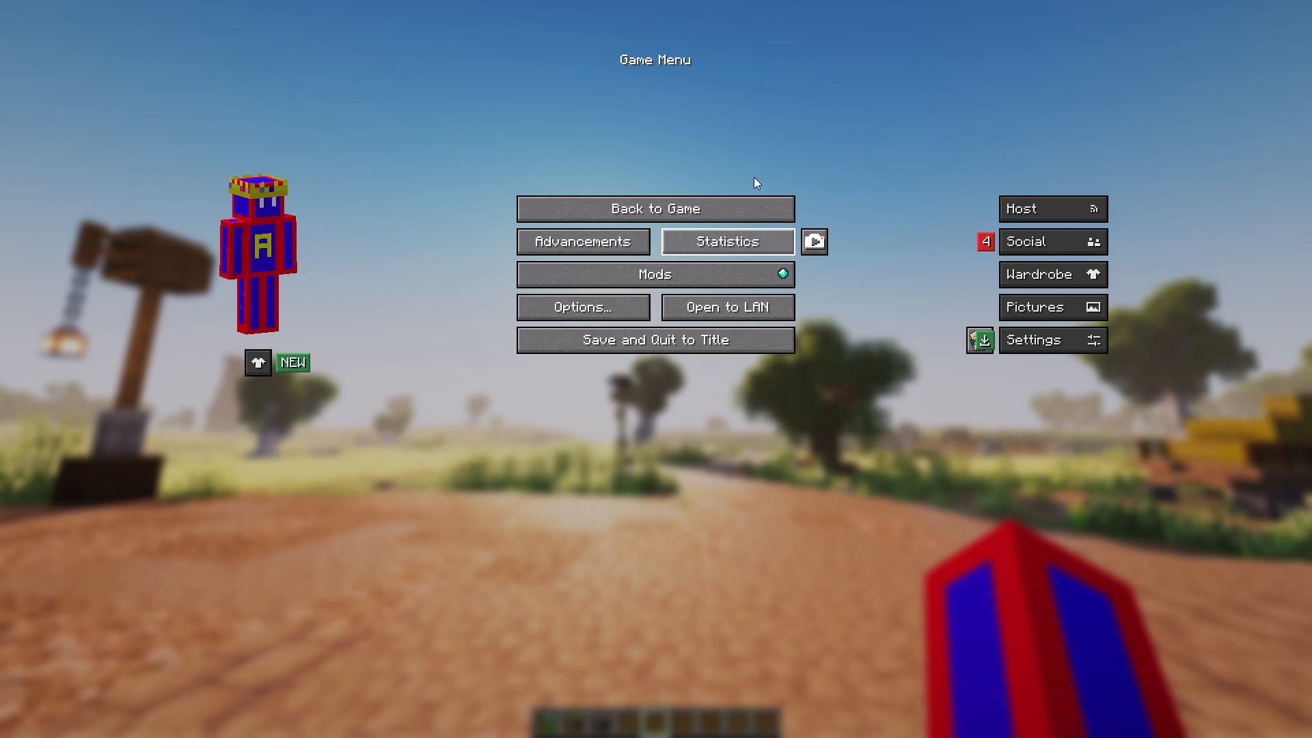
drag(806, 239, 656, 369)
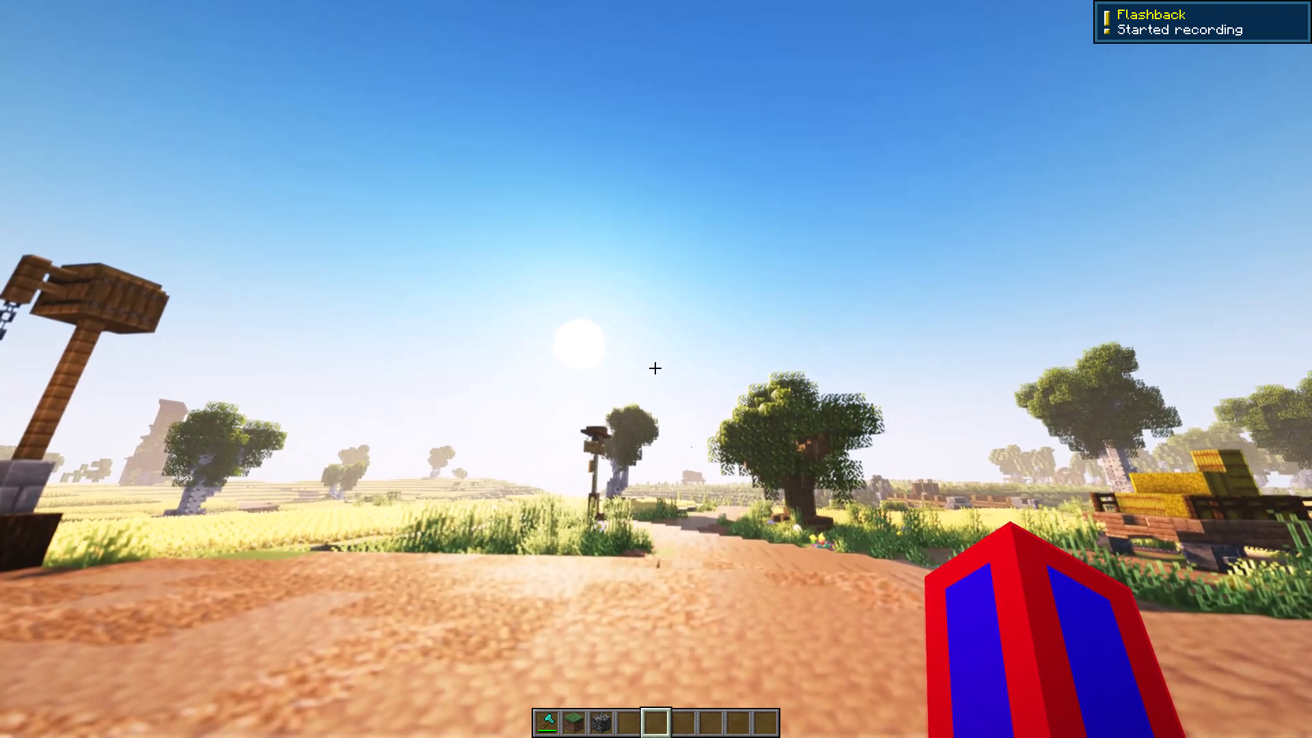
key(r)
key(r)
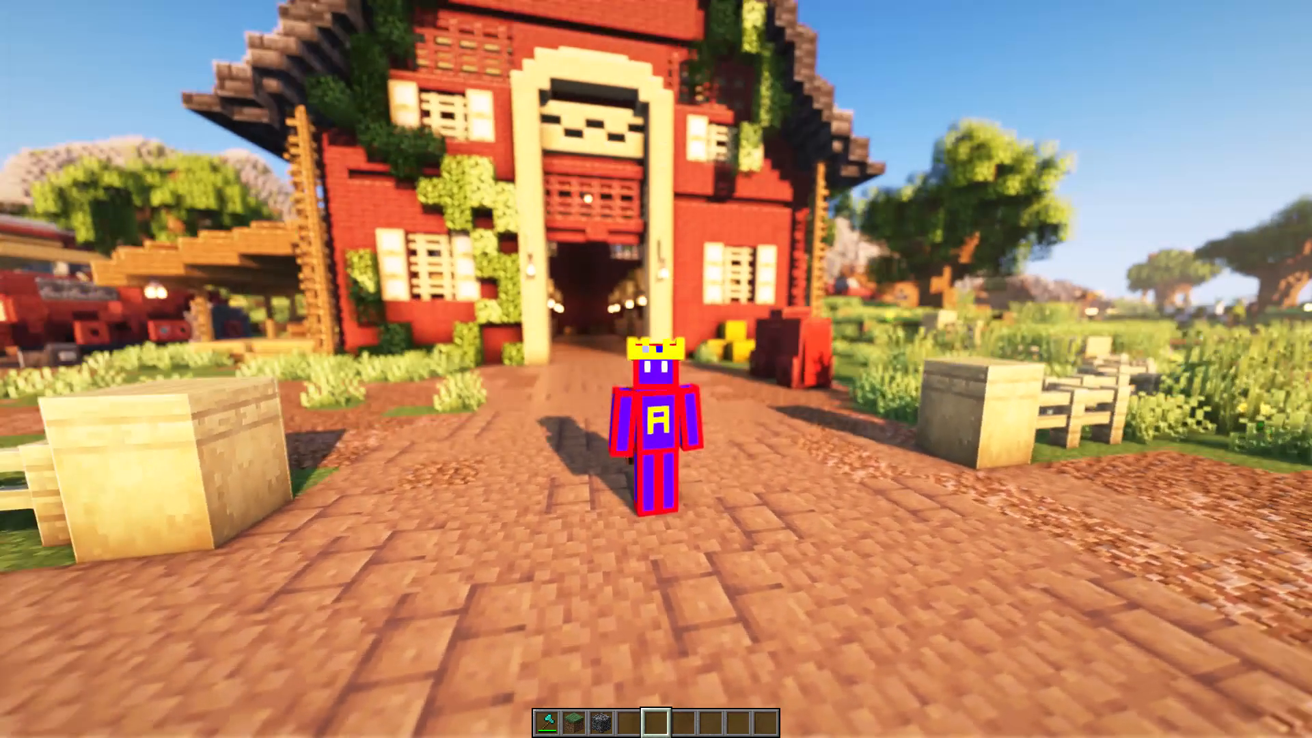
key(r)
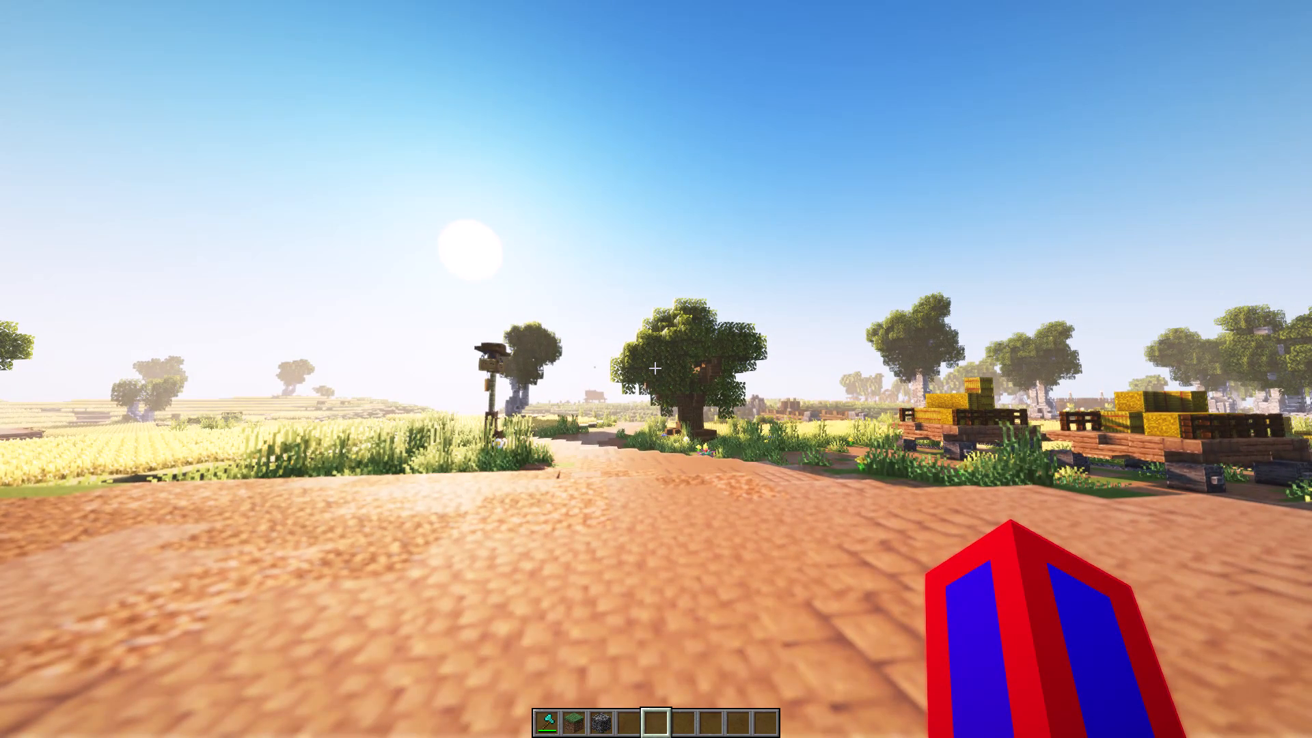
click(656, 369)
double_click(656, 369)
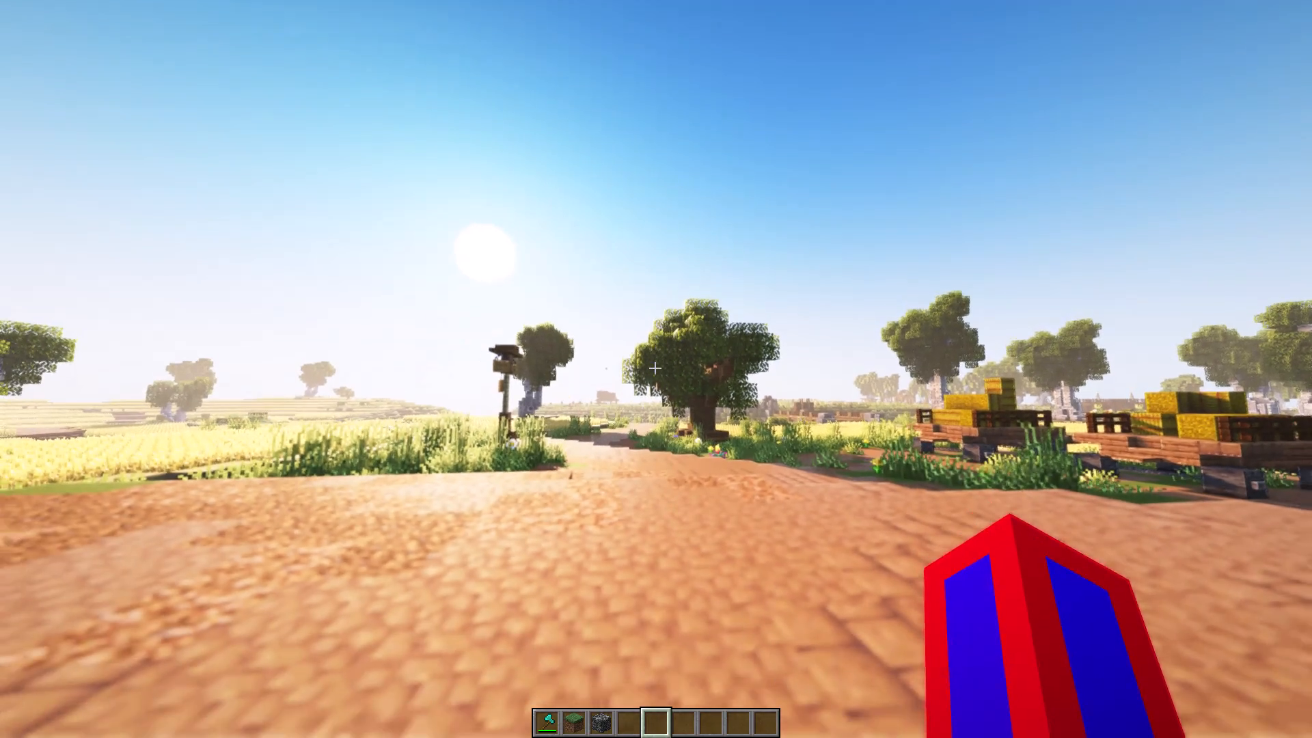
Finish the Flashback recording and save it.
key(Escape)
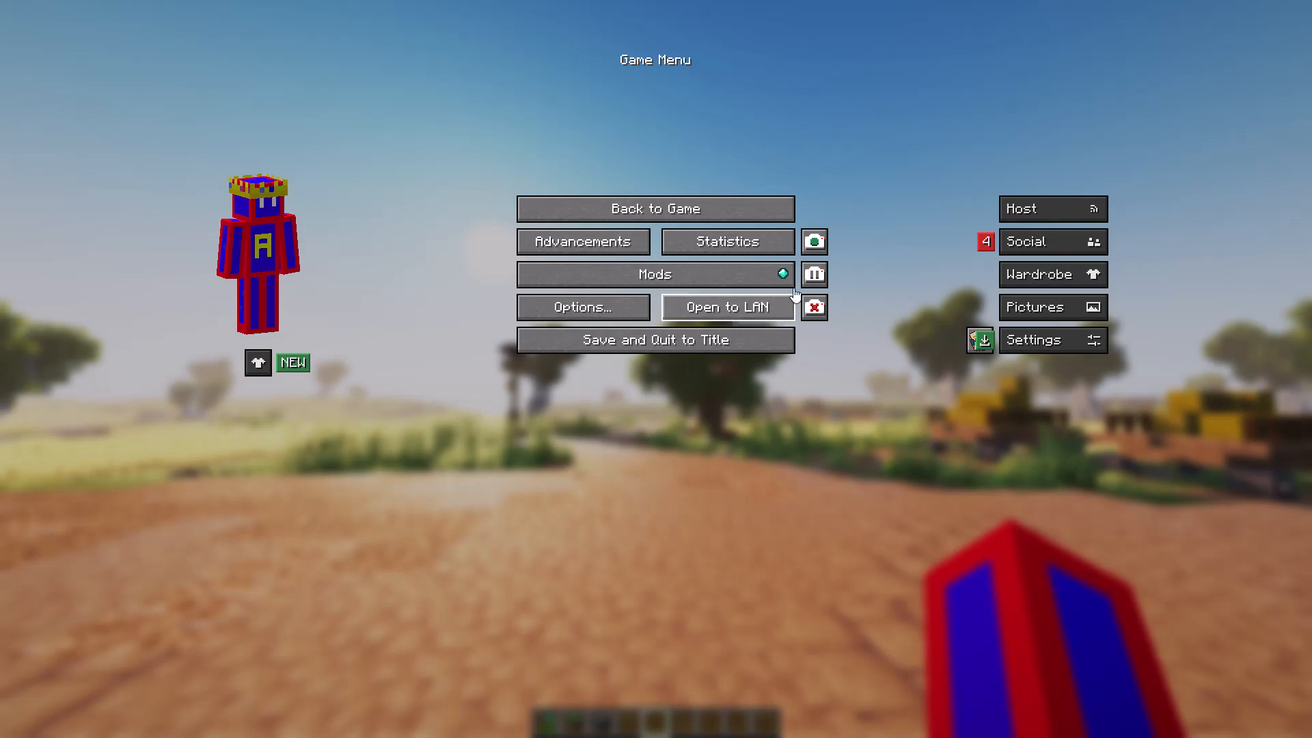
drag(810, 245, 656, 369)
click(578, 445)
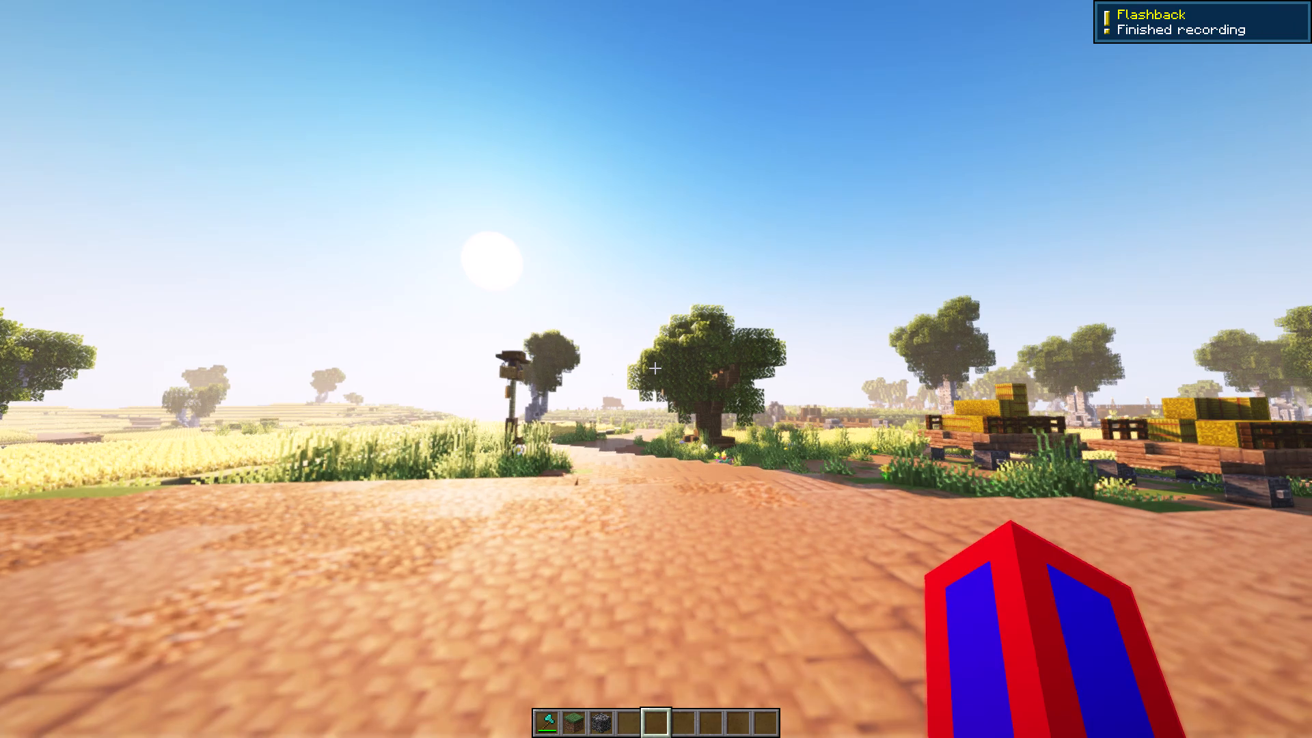
Save the world and quit to the title screen.
key(alt+Tab)
key(alt+Tab)
click(763, 347)
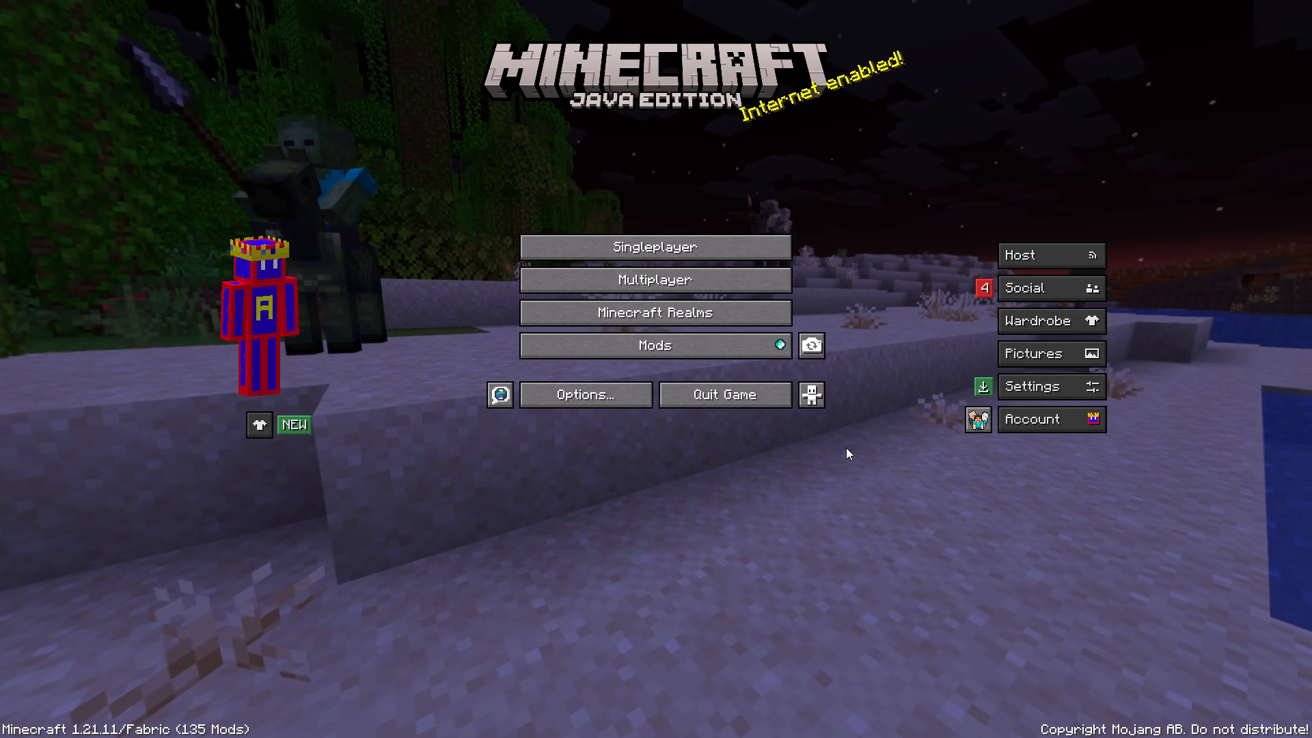
Open the 2026-11-05T19:45:11 Cobbled Farms replay in the Flashback editor and dismiss the startup tip.
click(810, 338)
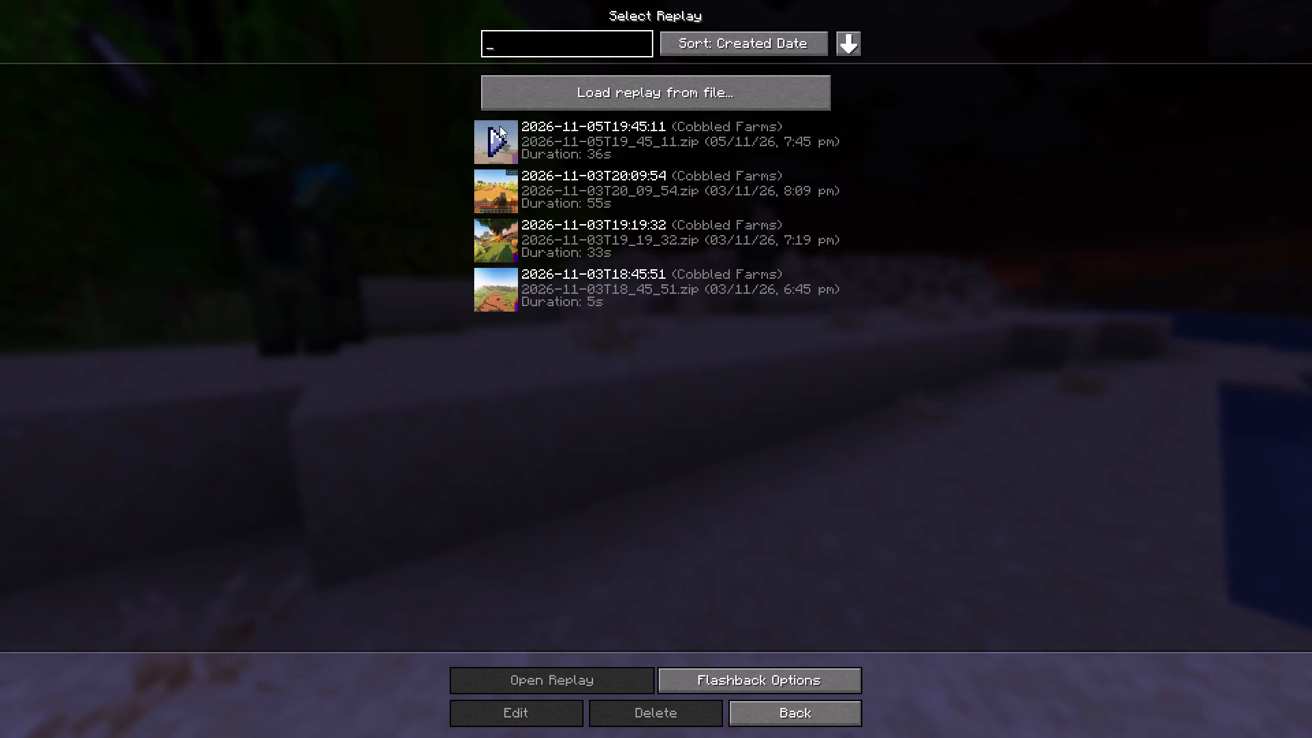
click(499, 152)
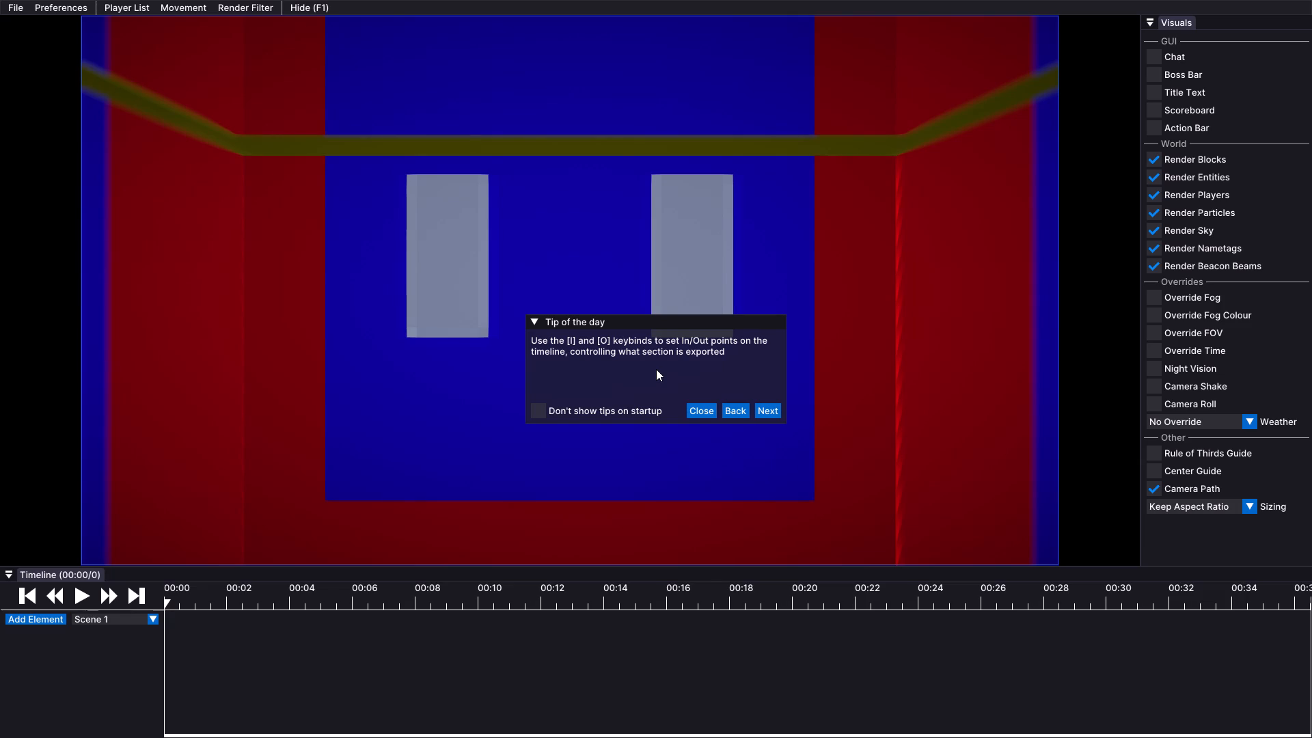
click(695, 406)
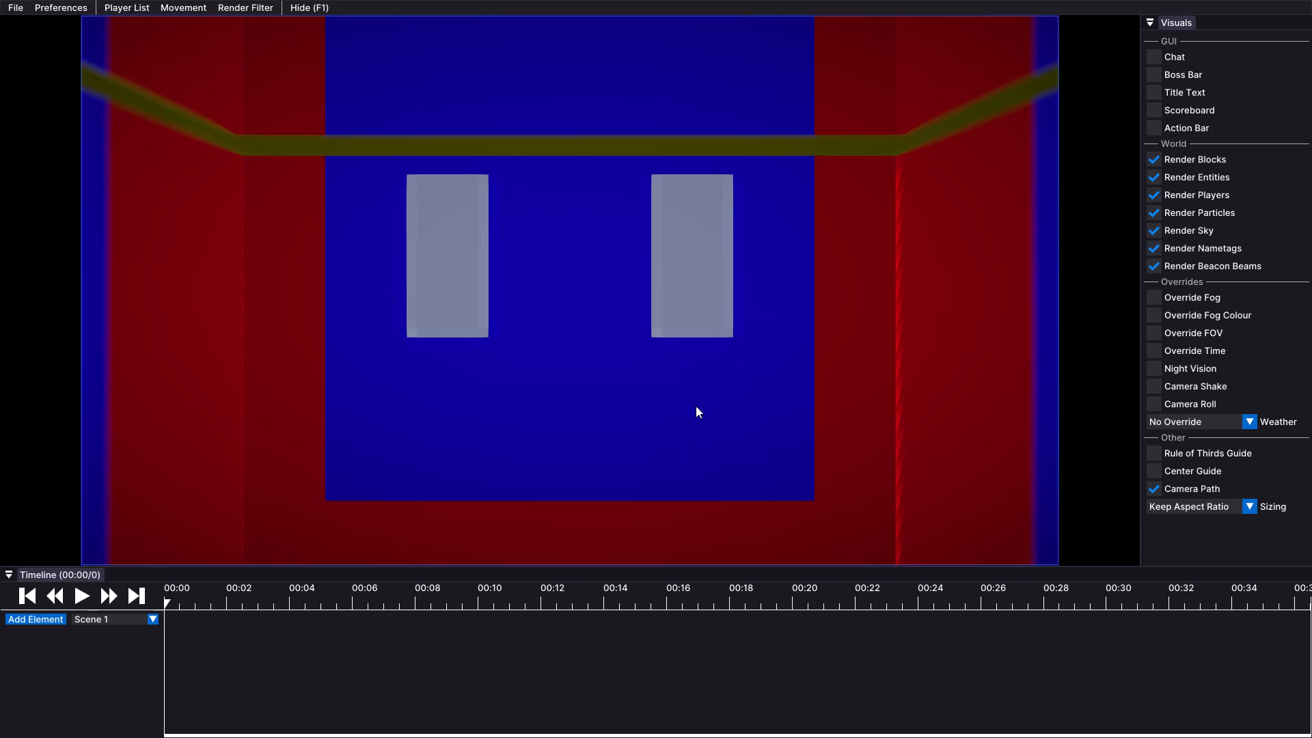
Move the replay camera out of the character's head to frame the whole body in front of the barn.
key(d)
key(d)
key(d)
key(d)
key(d)
key(d)
key(d)
key(d)
key(d)
key(d)
key(d)
drag(696, 406, 657, 369)
key(w)
key(w)
key(a)
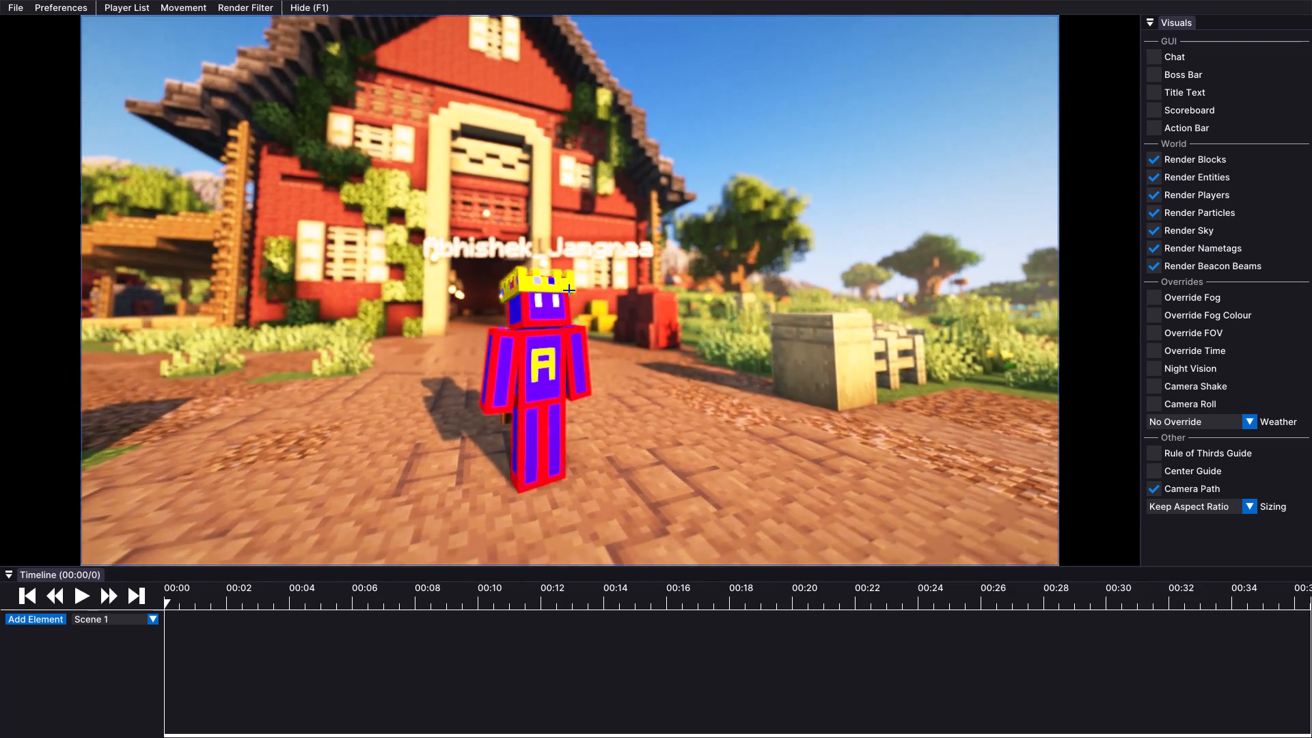
Shift the replay camera around to an angled front view of the character beside the barn entrance.
drag(657, 369, 656, 370)
key(a)
key(space)
text(d)
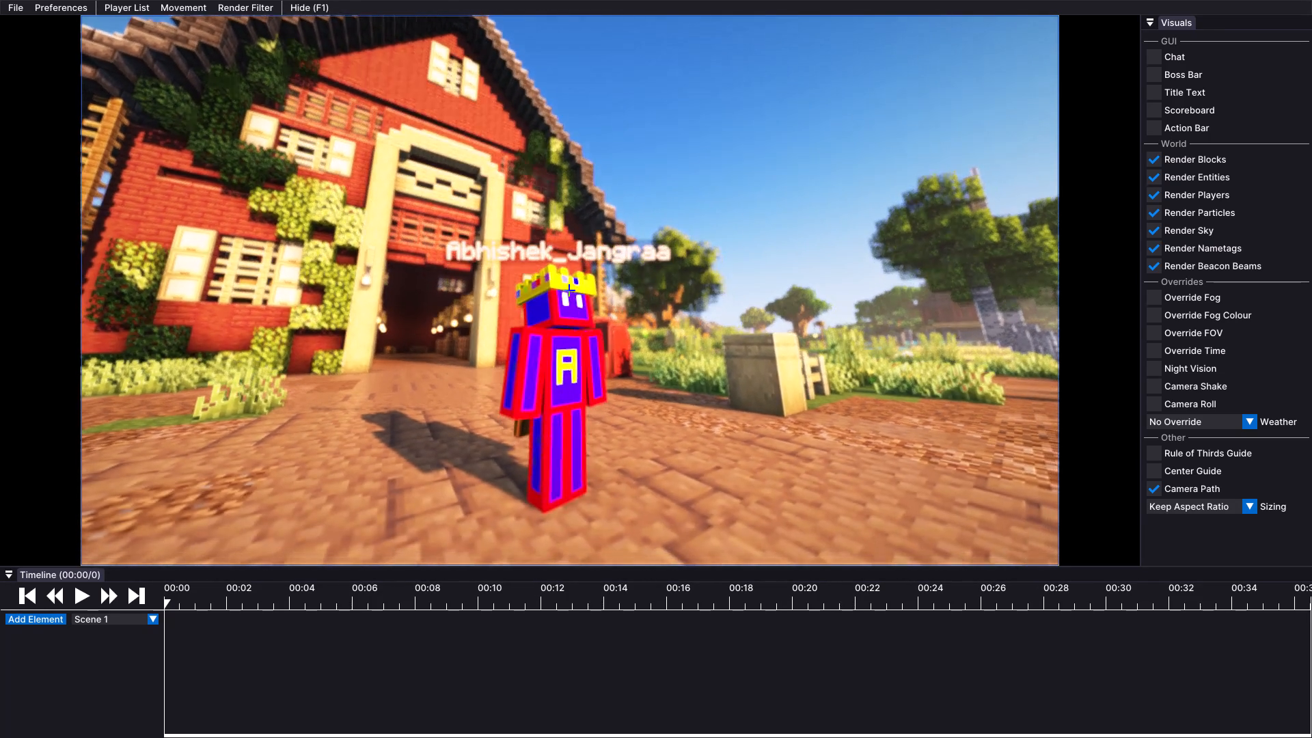
drag(656, 370, 656, 369)
key(a)
drag(860, 269, 657, 369)
key(d)
key(w)
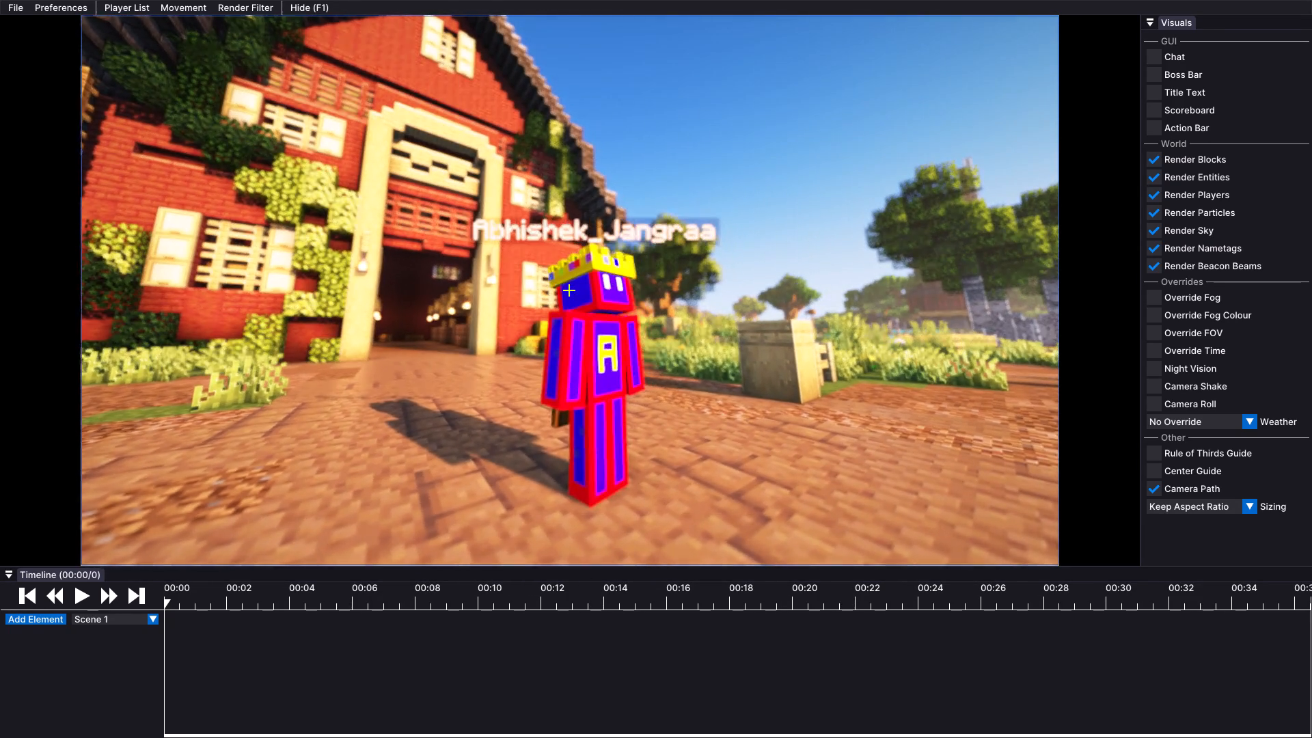
drag(657, 369, 656, 369)
key(s)
Override the replay camera's field of view with a value of 30.9.
click(1151, 336)
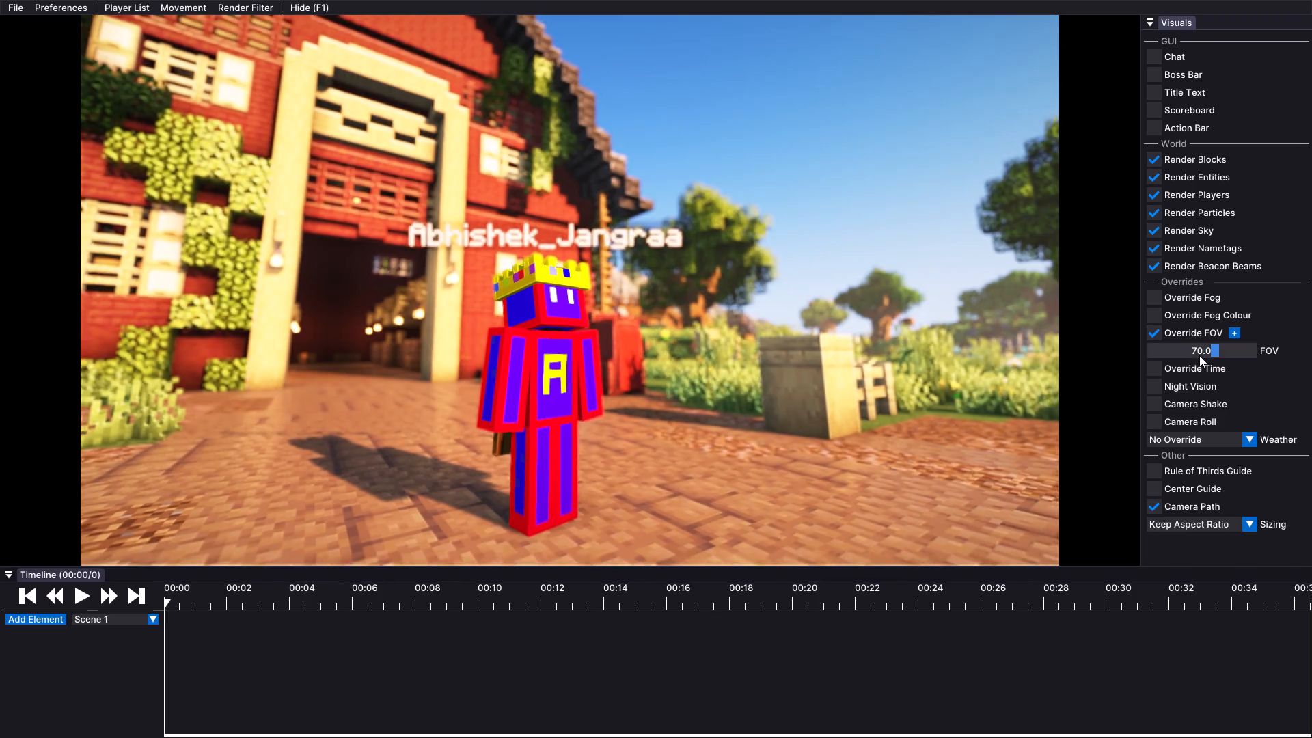
drag(1200, 355, 1179, 362)
Reposition the camera for a close-up of the character's head and torso, with the barn wall and tree behind.
key(s)
key(s)
key(s)
key(s)
key(s)
key(s)
key(s)
drag(896, 352, 656, 368)
key(w)
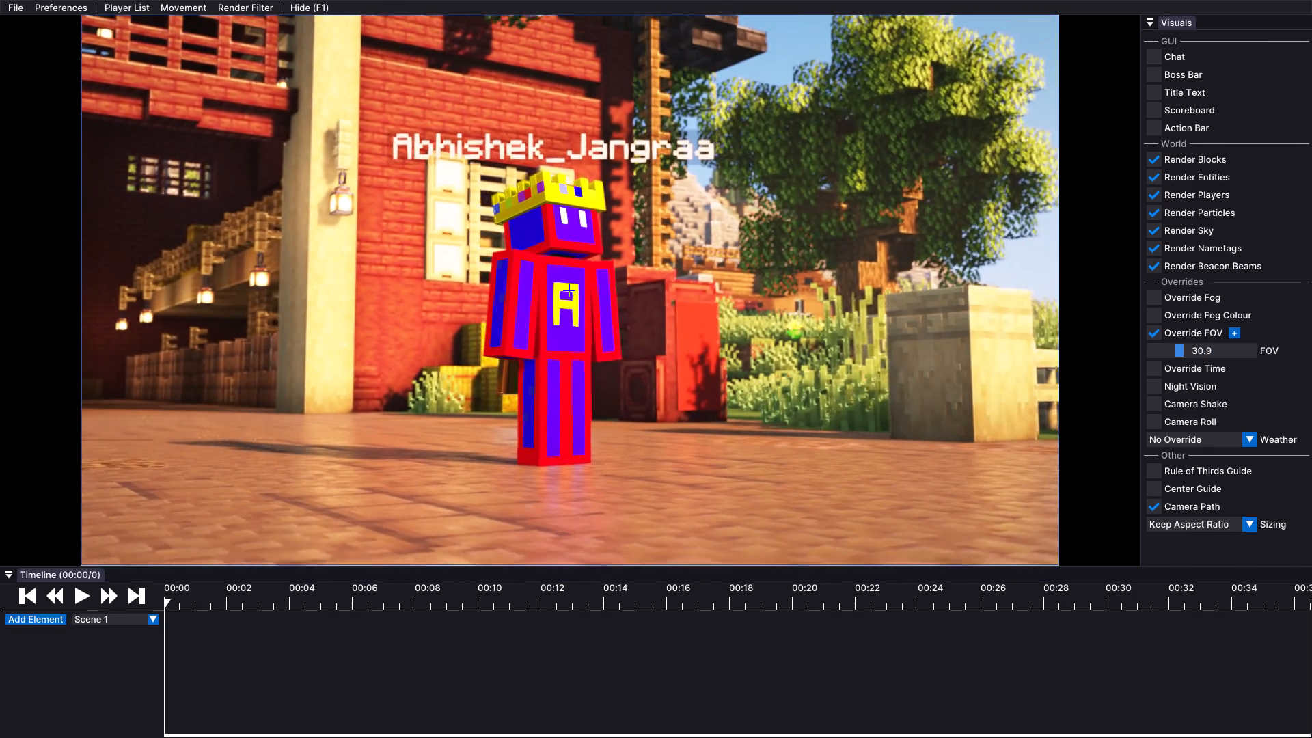
drag(656, 368, 656, 370)
text(w)
key(space)
key(w)
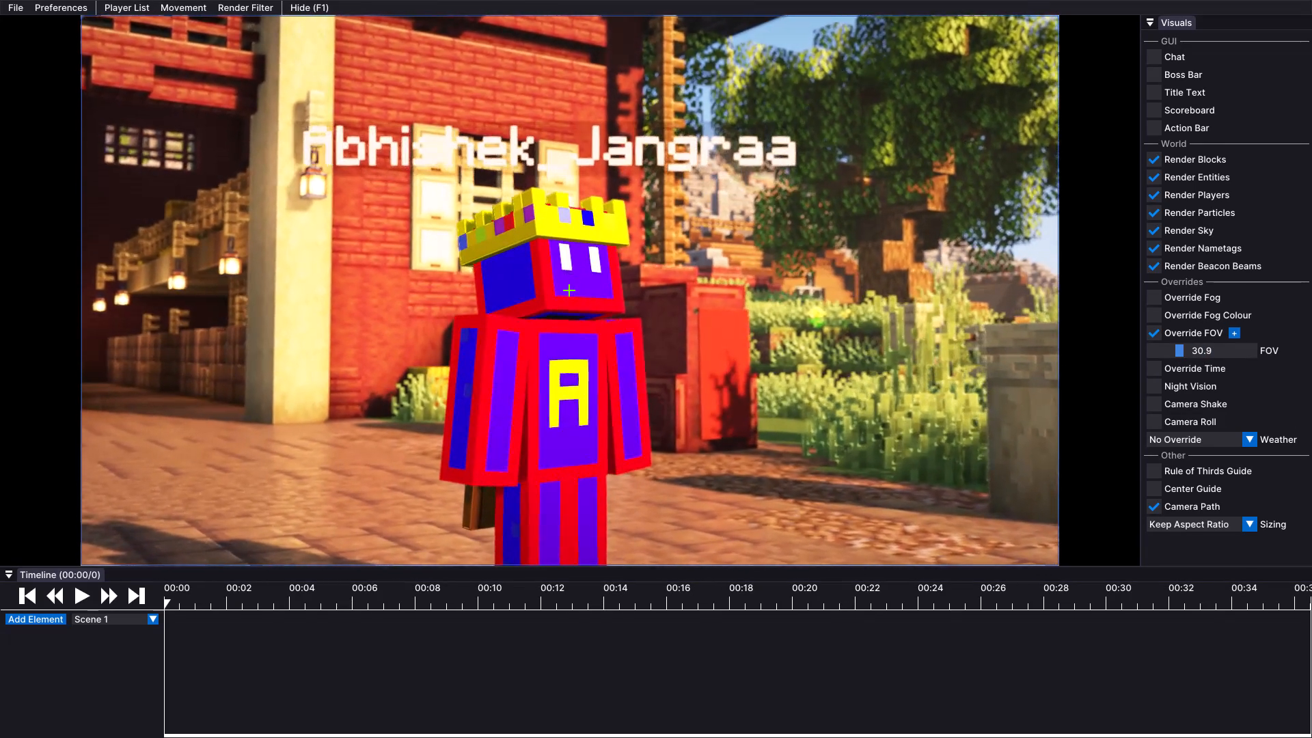
drag(656, 370, 656, 369)
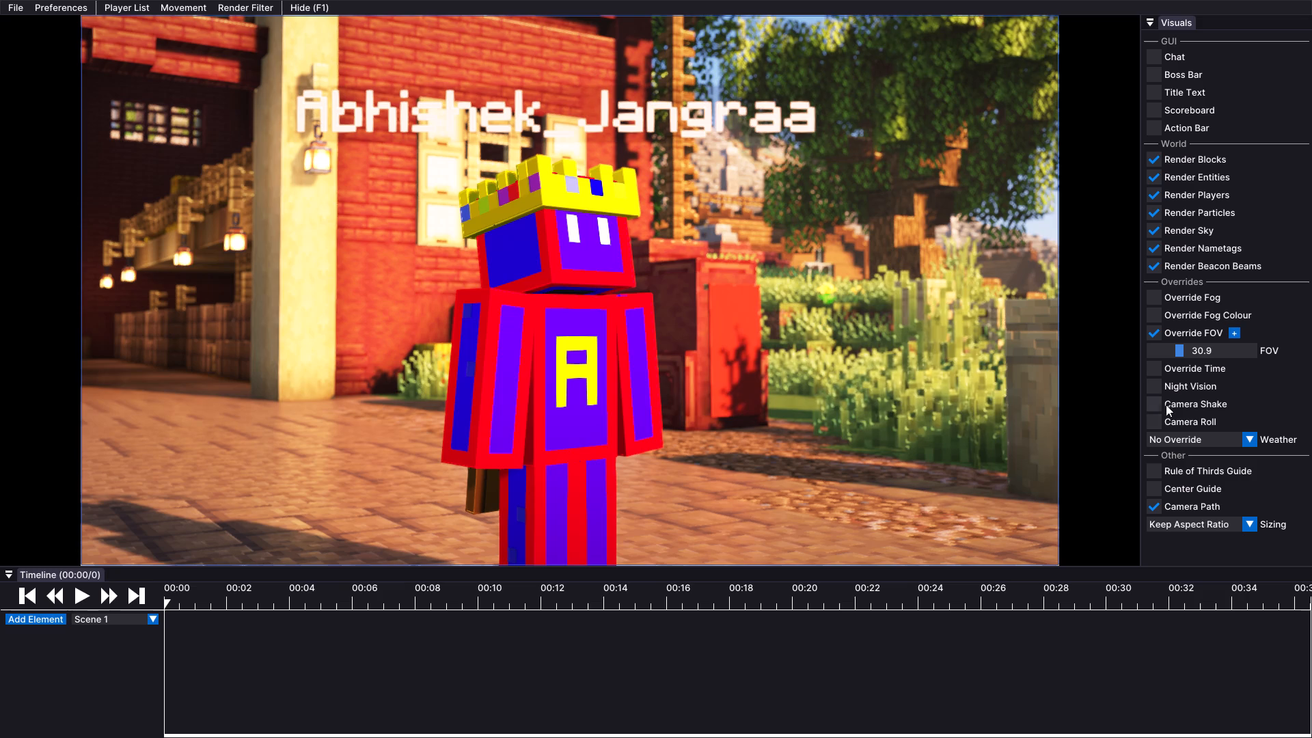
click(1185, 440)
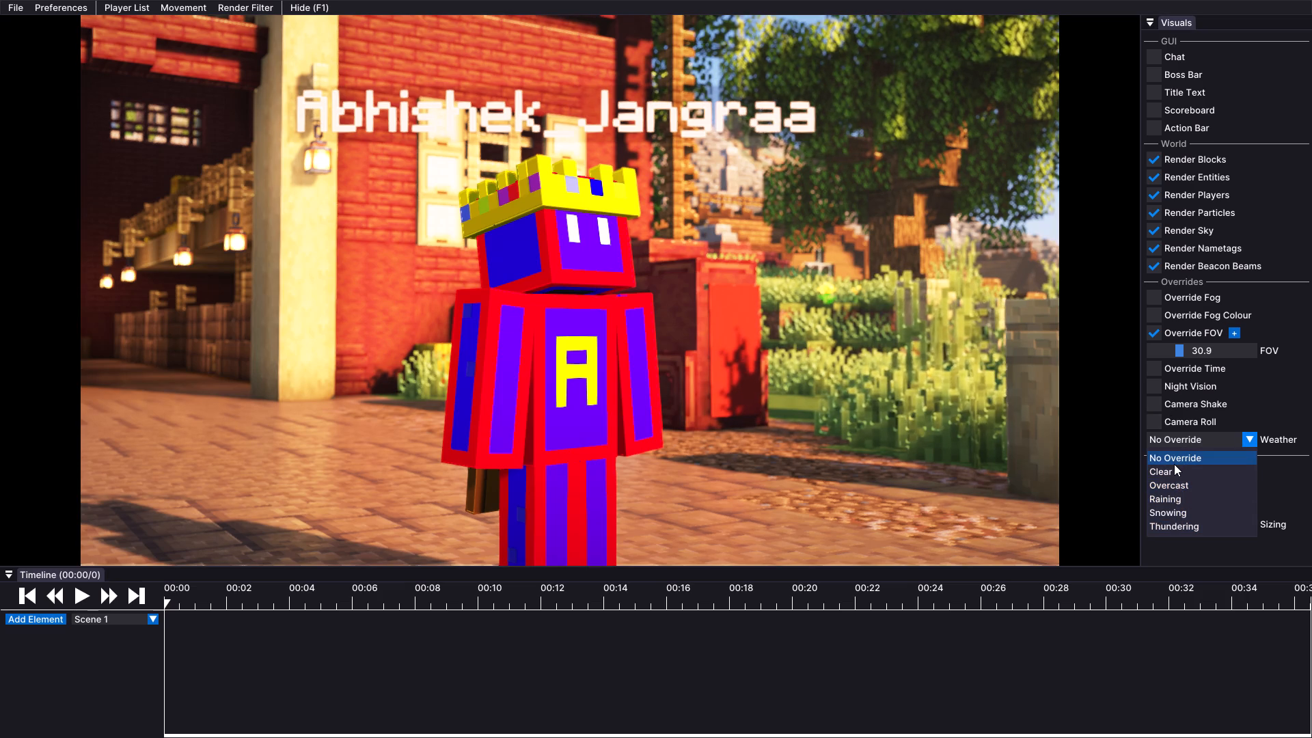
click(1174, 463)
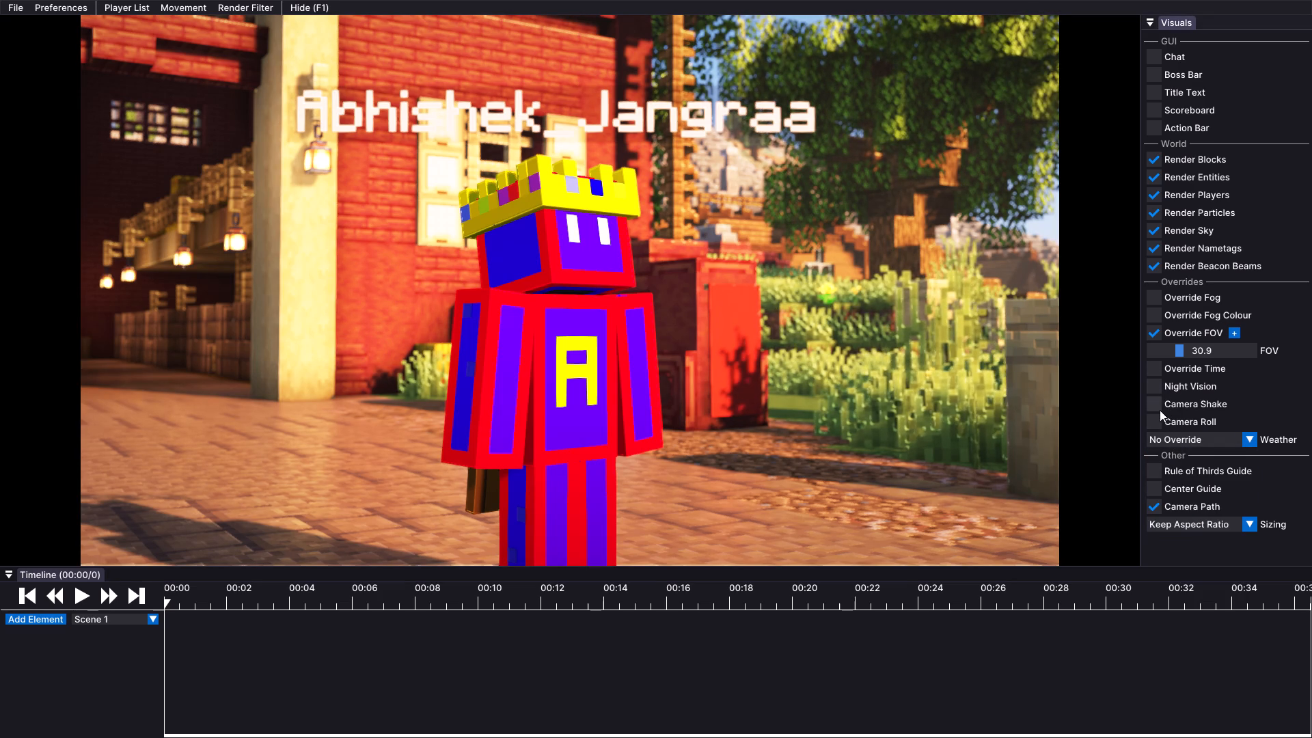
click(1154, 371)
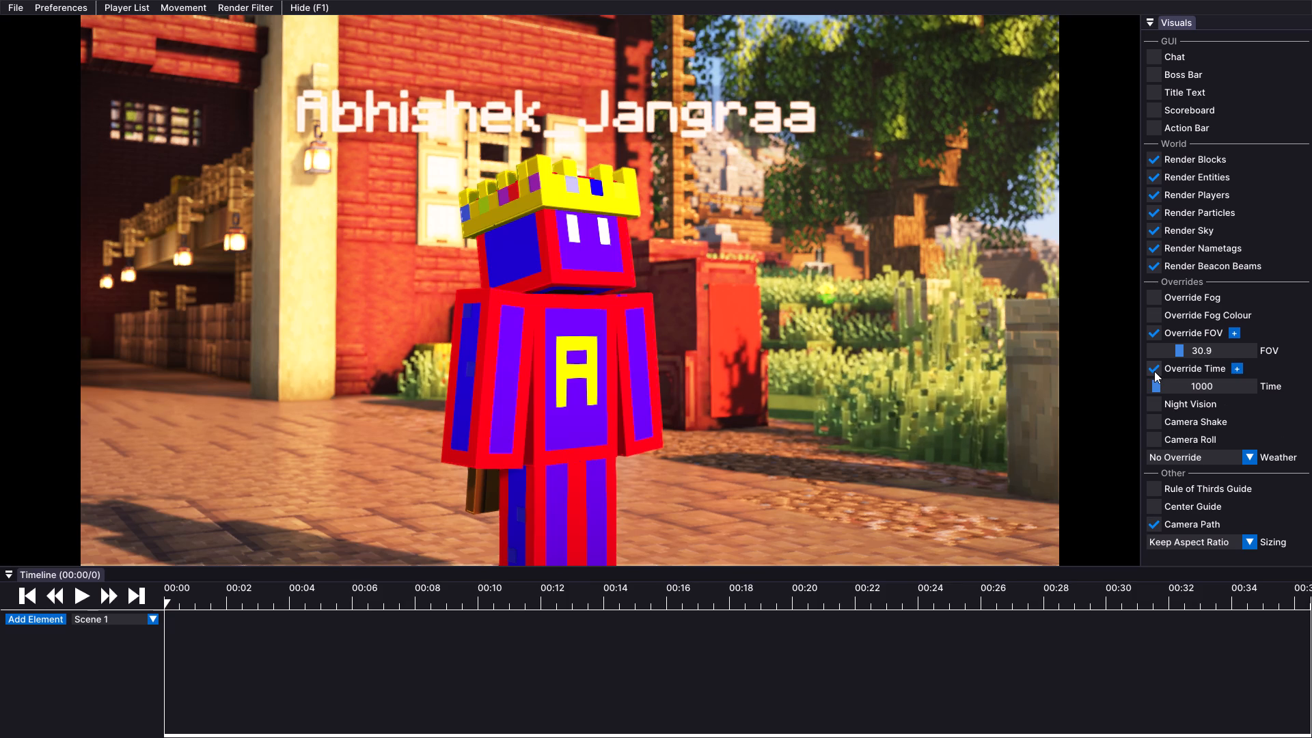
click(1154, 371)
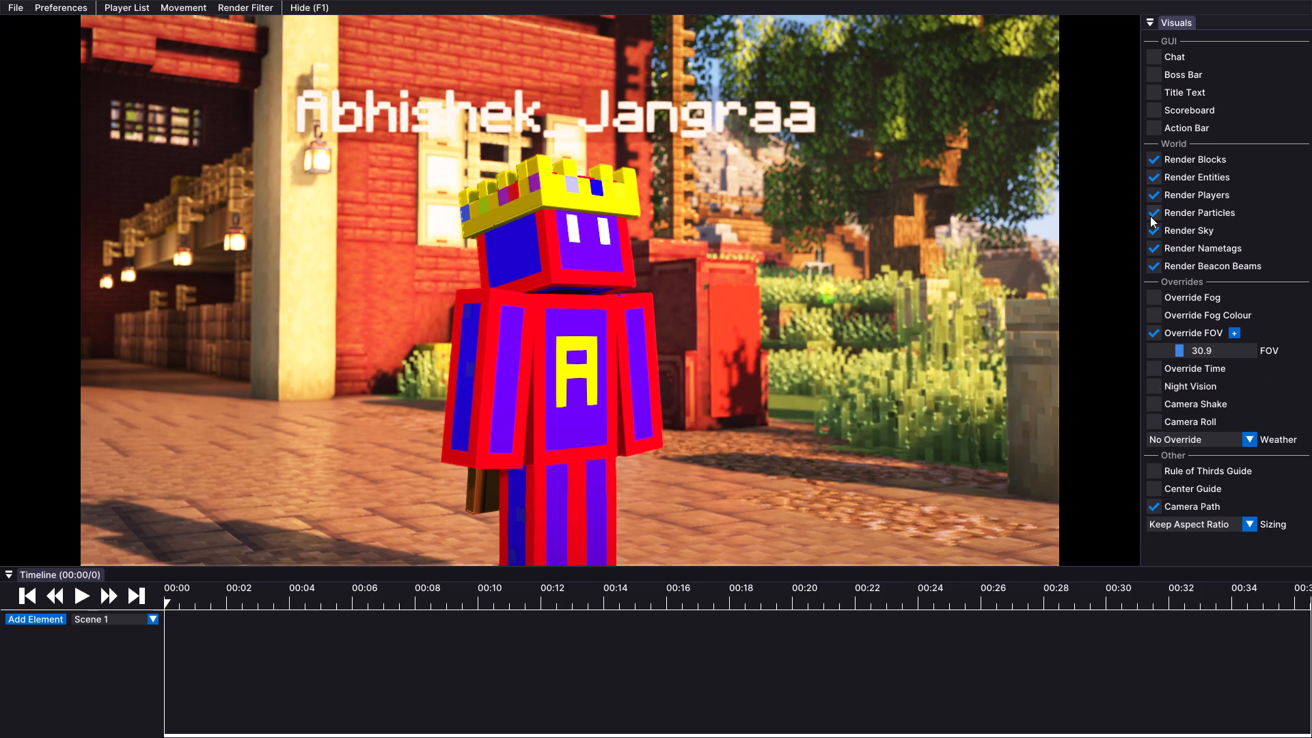
Turn off nametag rendering so the name above the character is hidden.
click(1158, 254)
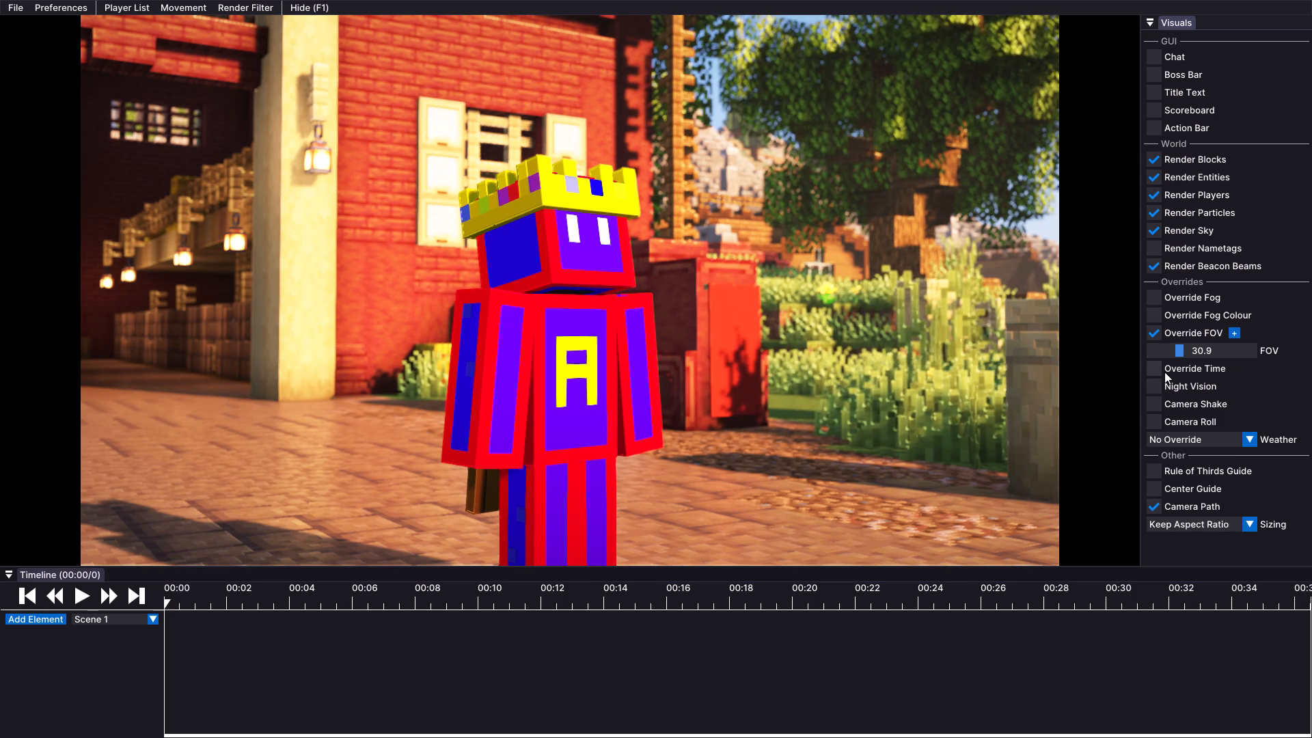
Override the replay's time of day with a bright daytime value of 3945.
click(1164, 372)
drag(1166, 385, 1222, 379)
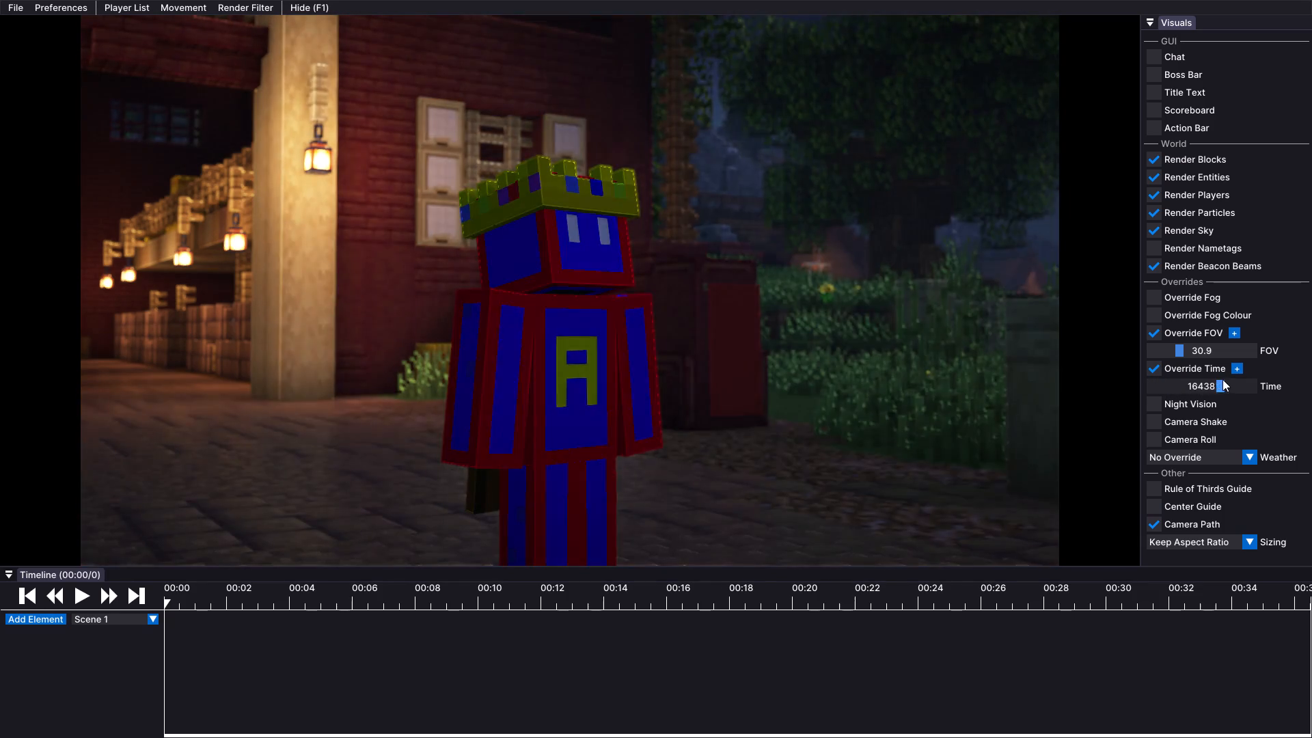
drag(1222, 379, 1204, 386)
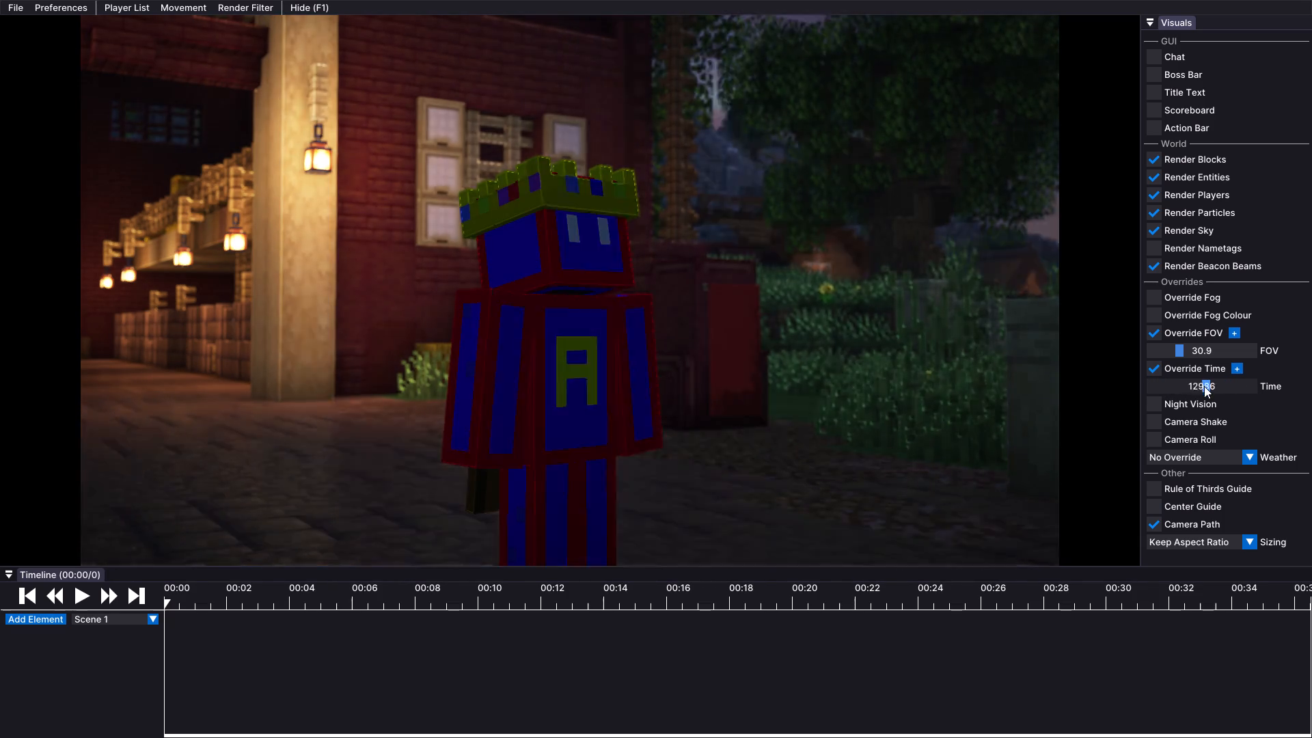
drag(1204, 386, 1175, 394)
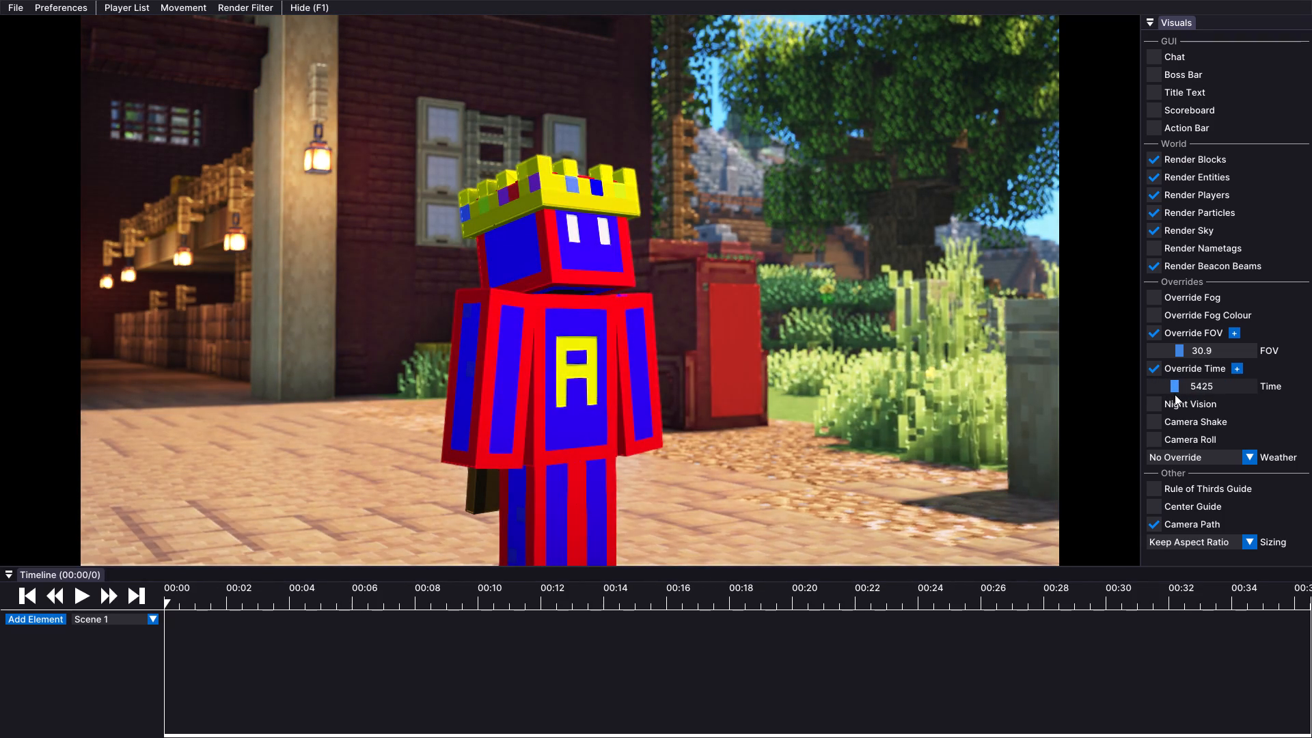
drag(1175, 394, 1168, 407)
Tilt the replay camera up slightly so the character sits a little lower in the frame.
drag(652, 304, 655, 370)
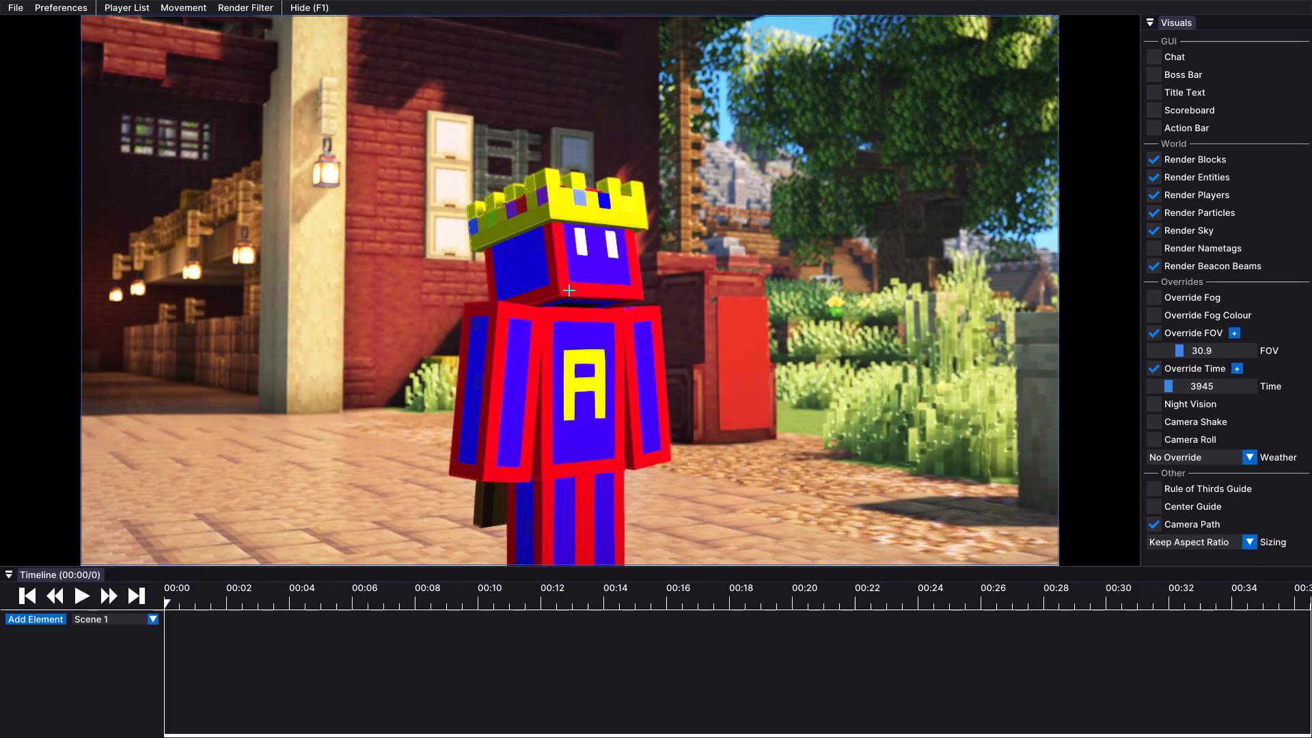
drag(655, 370, 656, 369)
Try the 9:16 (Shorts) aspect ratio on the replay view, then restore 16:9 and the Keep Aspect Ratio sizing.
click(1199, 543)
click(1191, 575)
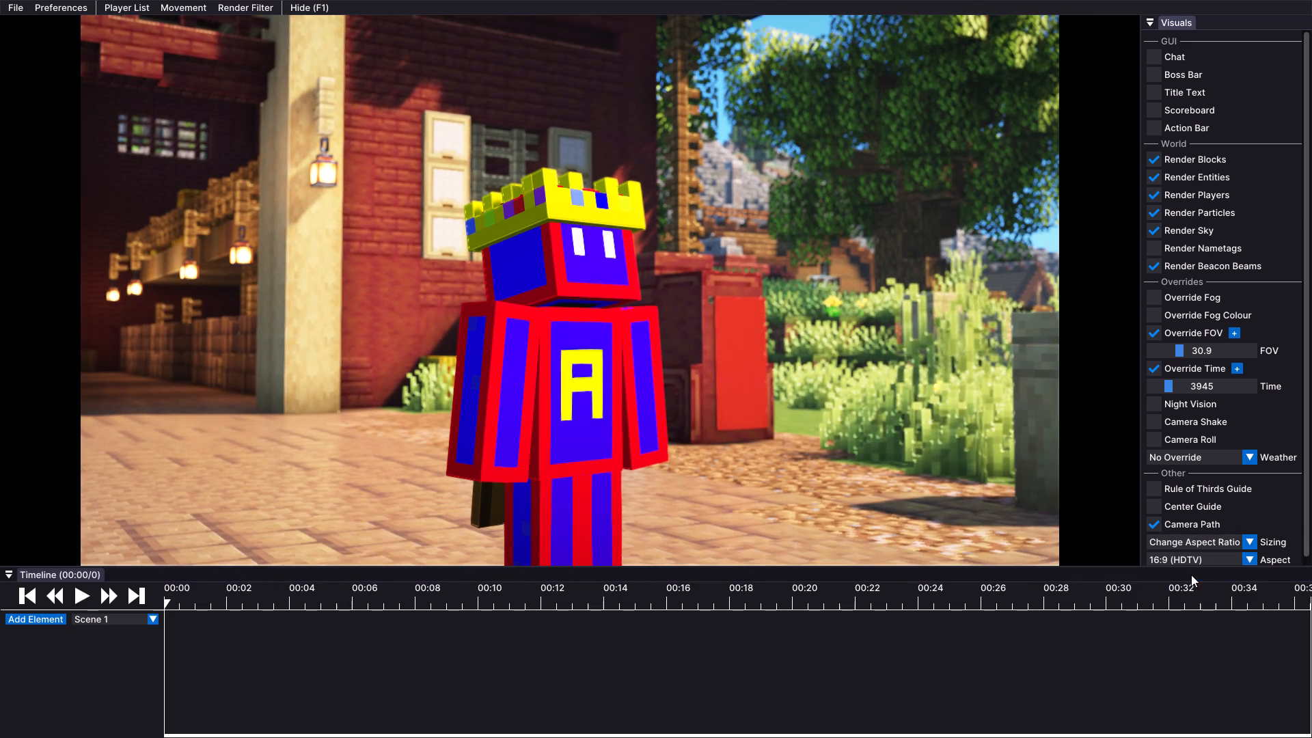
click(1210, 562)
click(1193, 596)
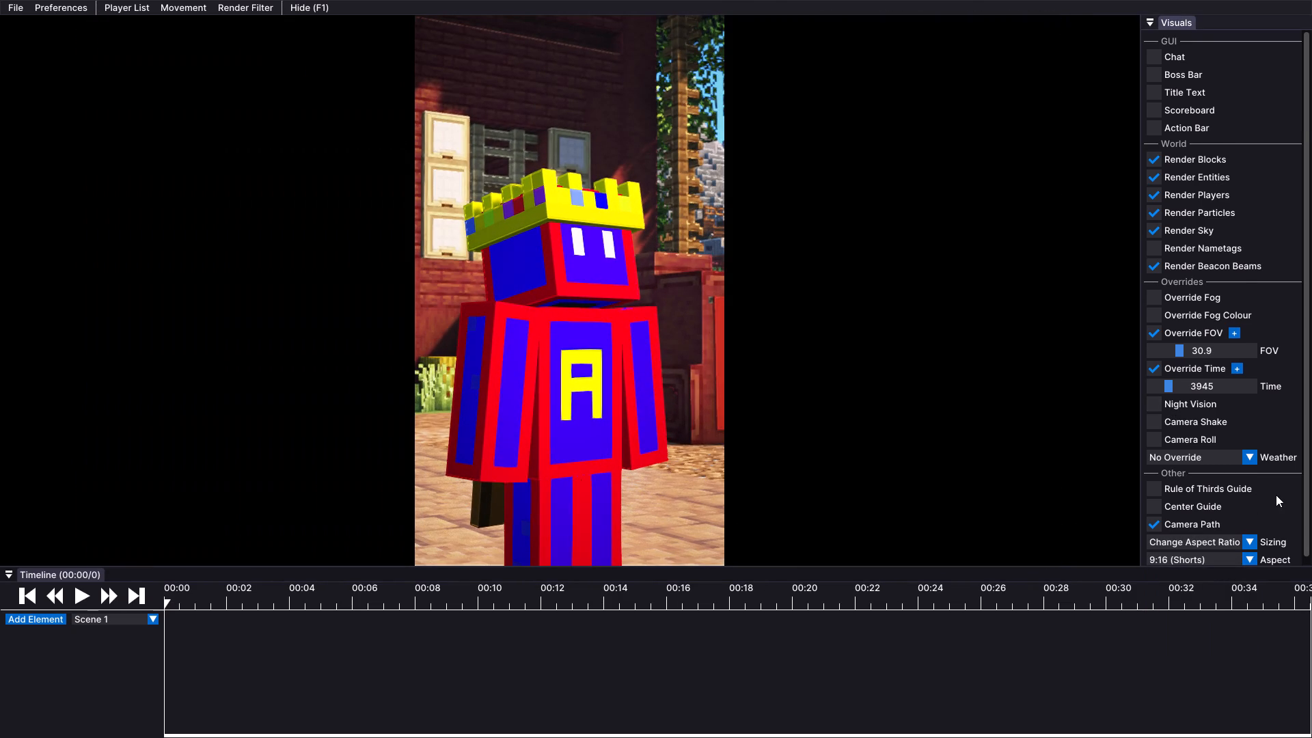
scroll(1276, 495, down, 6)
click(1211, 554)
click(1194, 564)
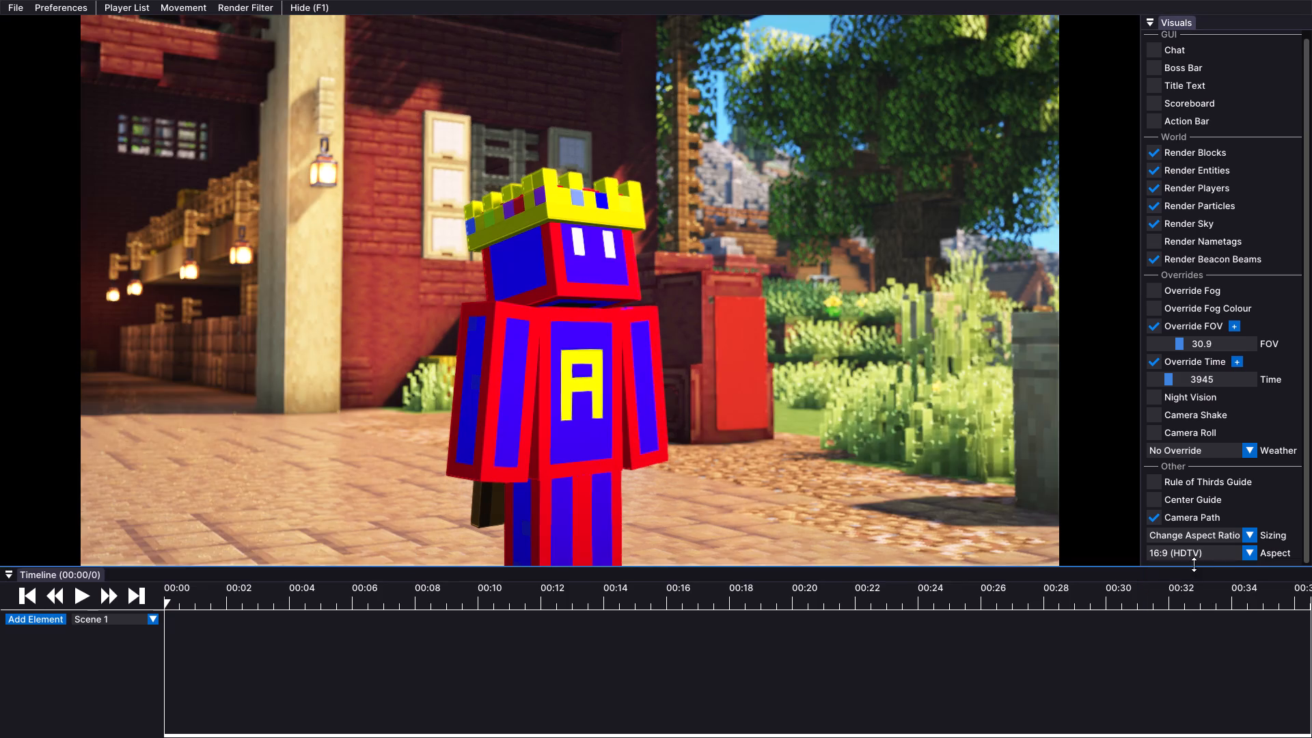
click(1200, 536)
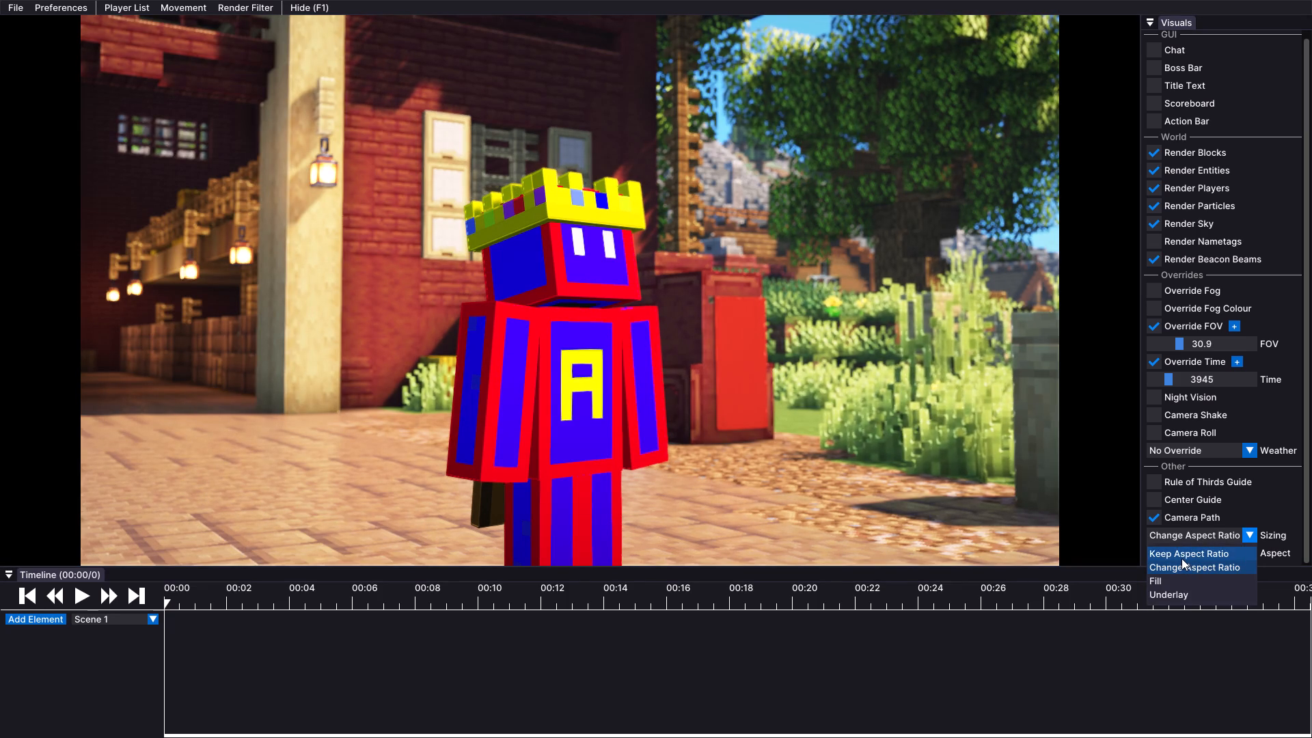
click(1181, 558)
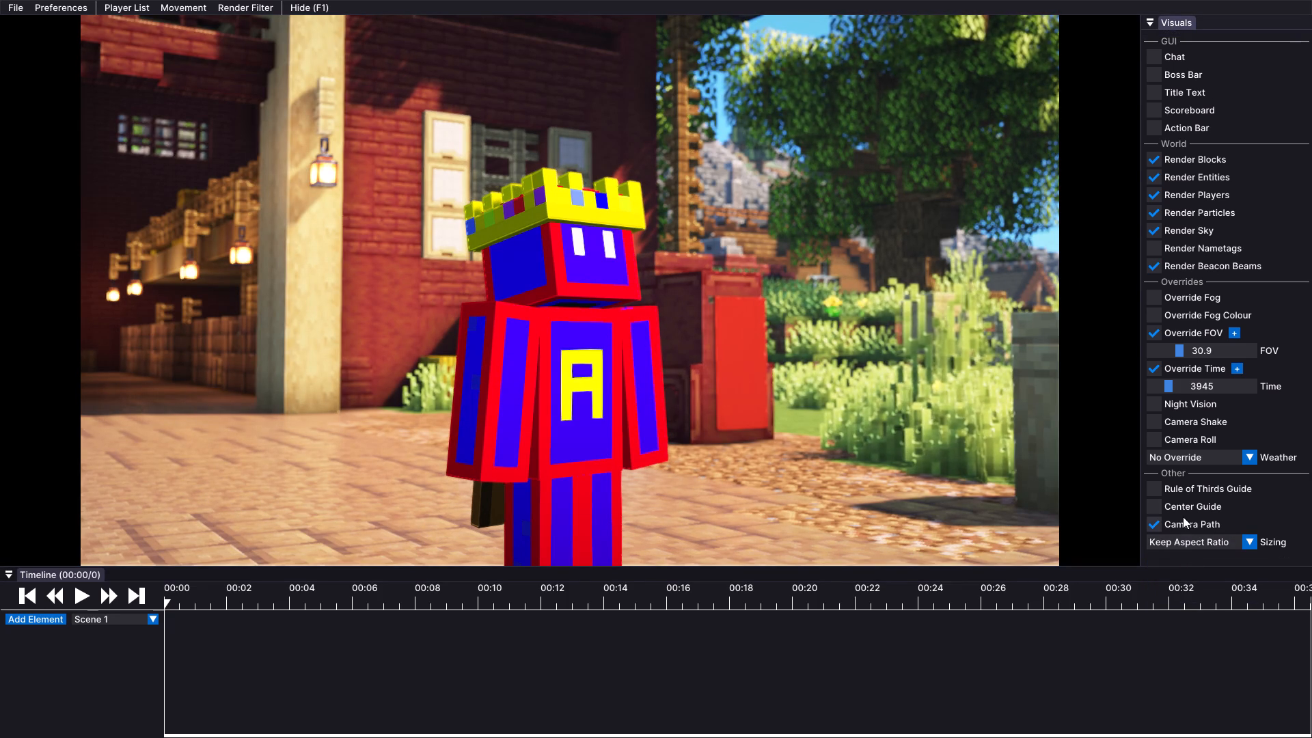
Show the center guide and the rule of thirds guide over the replay view.
click(1181, 505)
click(1170, 483)
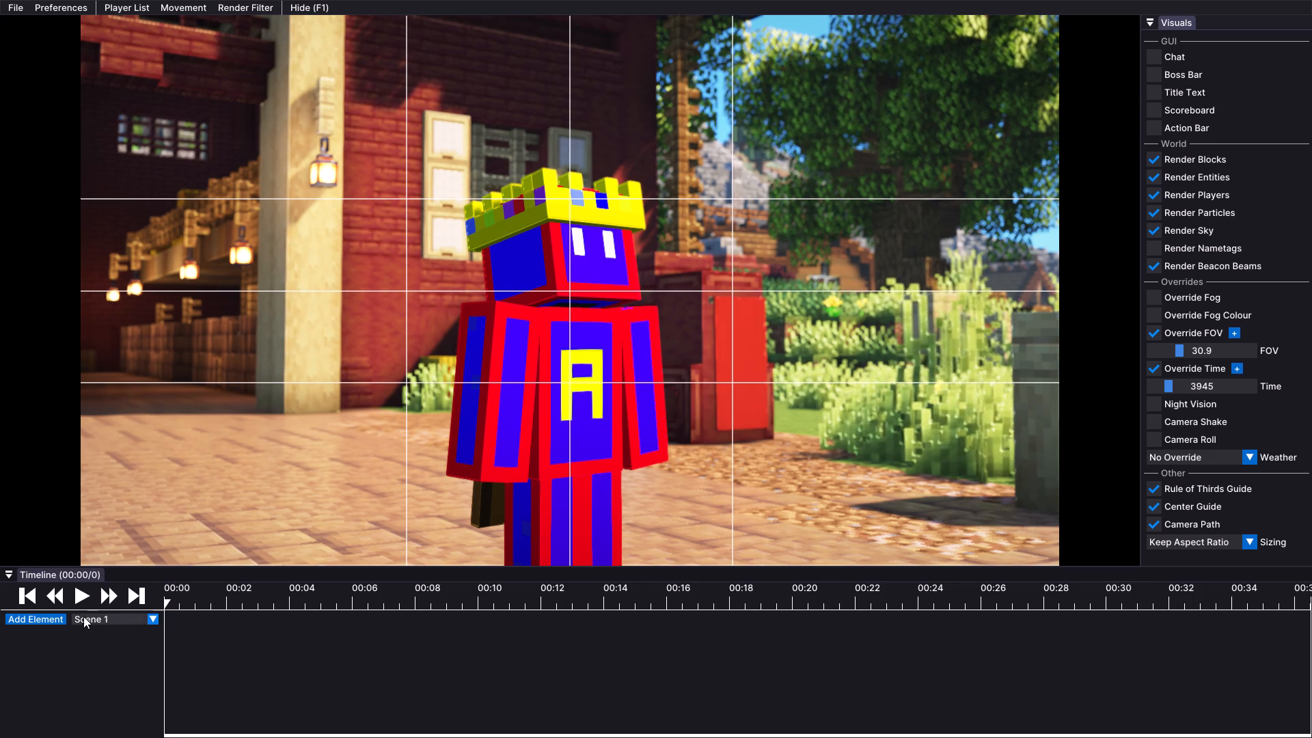
Preview the opening seconds of the replay and mark the export start at tick 28, just after 00:01.
click(81, 599)
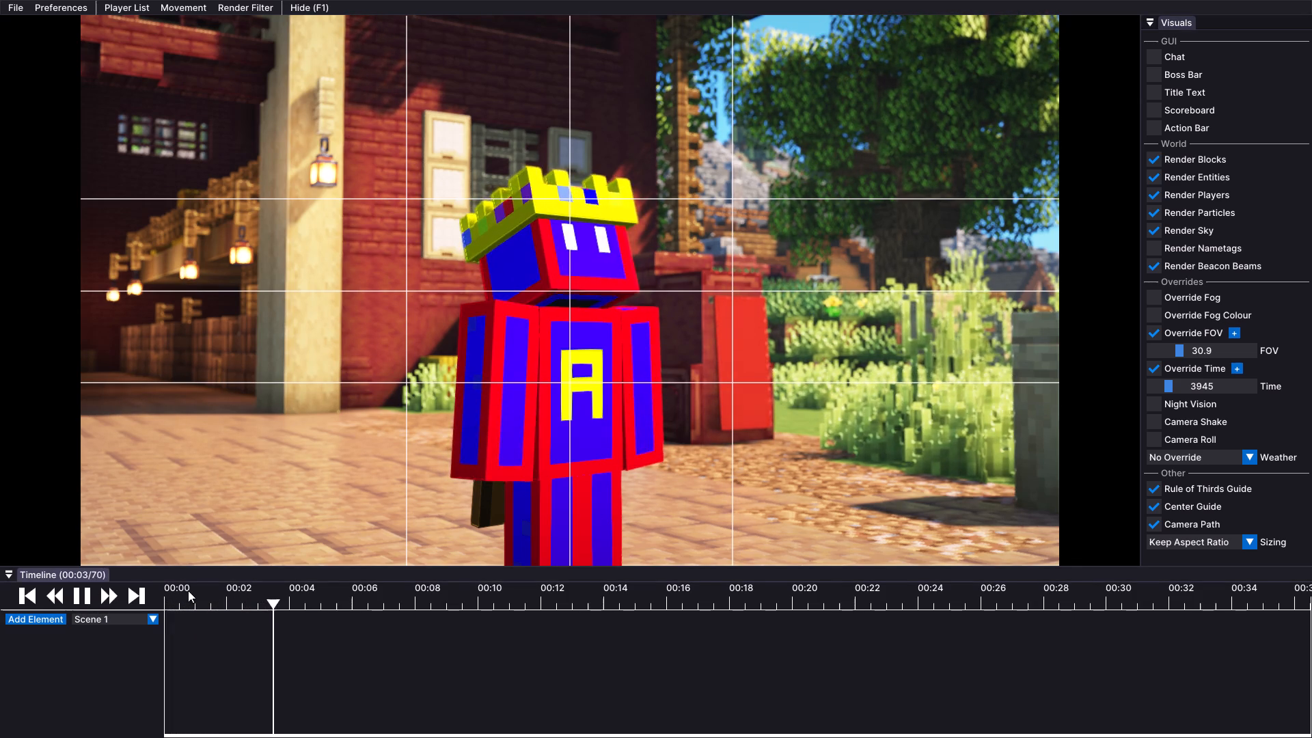
click(77, 594)
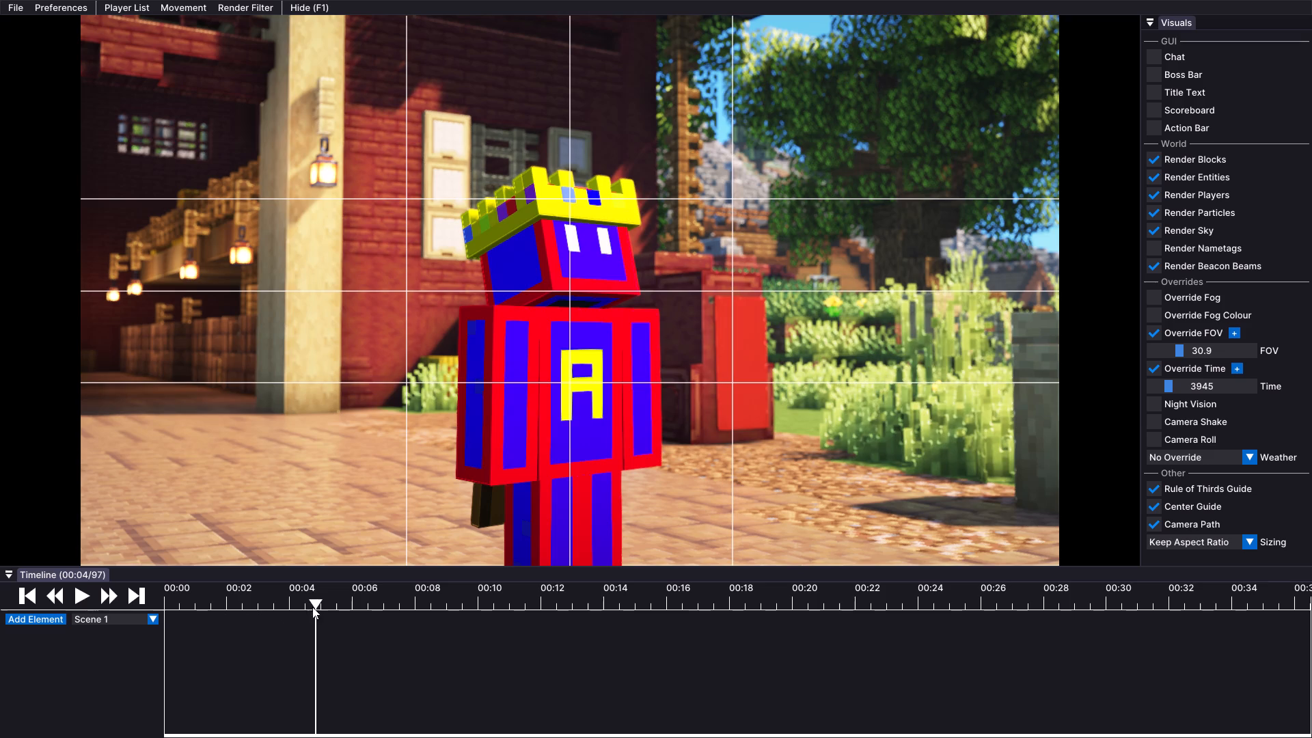
drag(316, 600, 115, 604)
drag(189, 601, 208, 605)
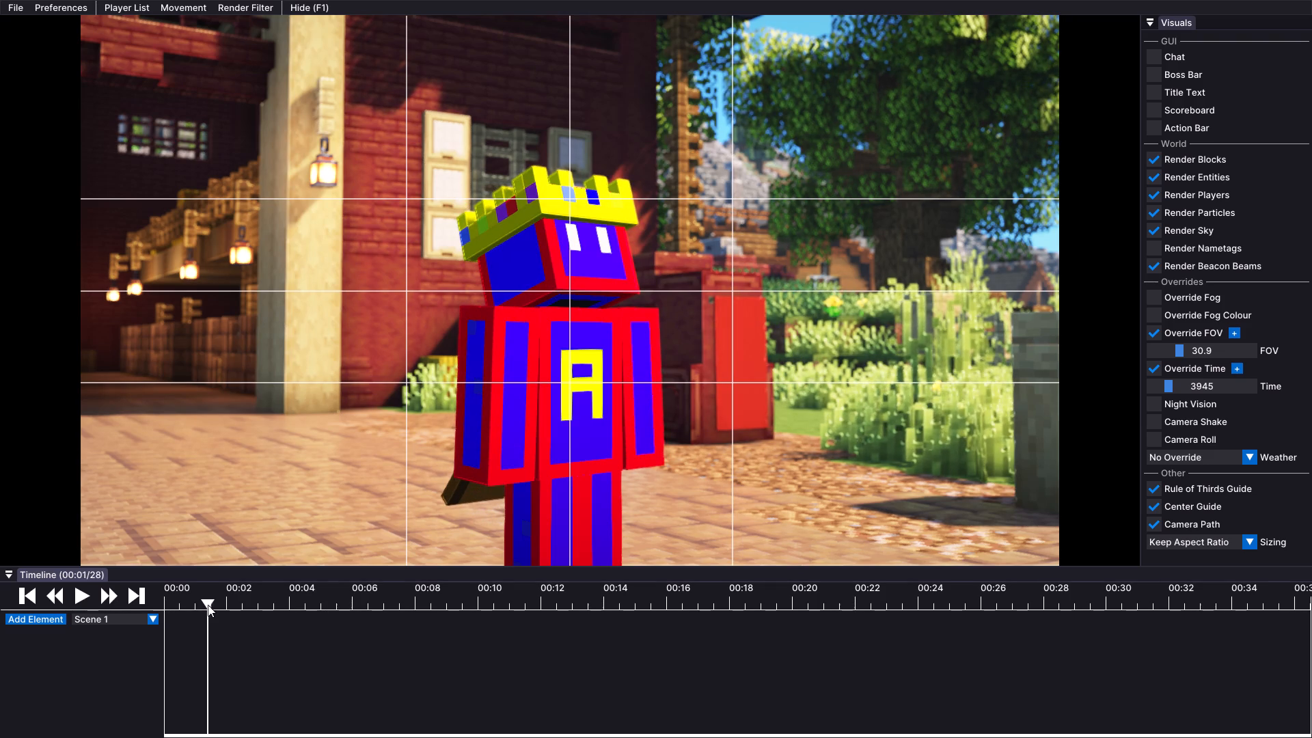
key(i)
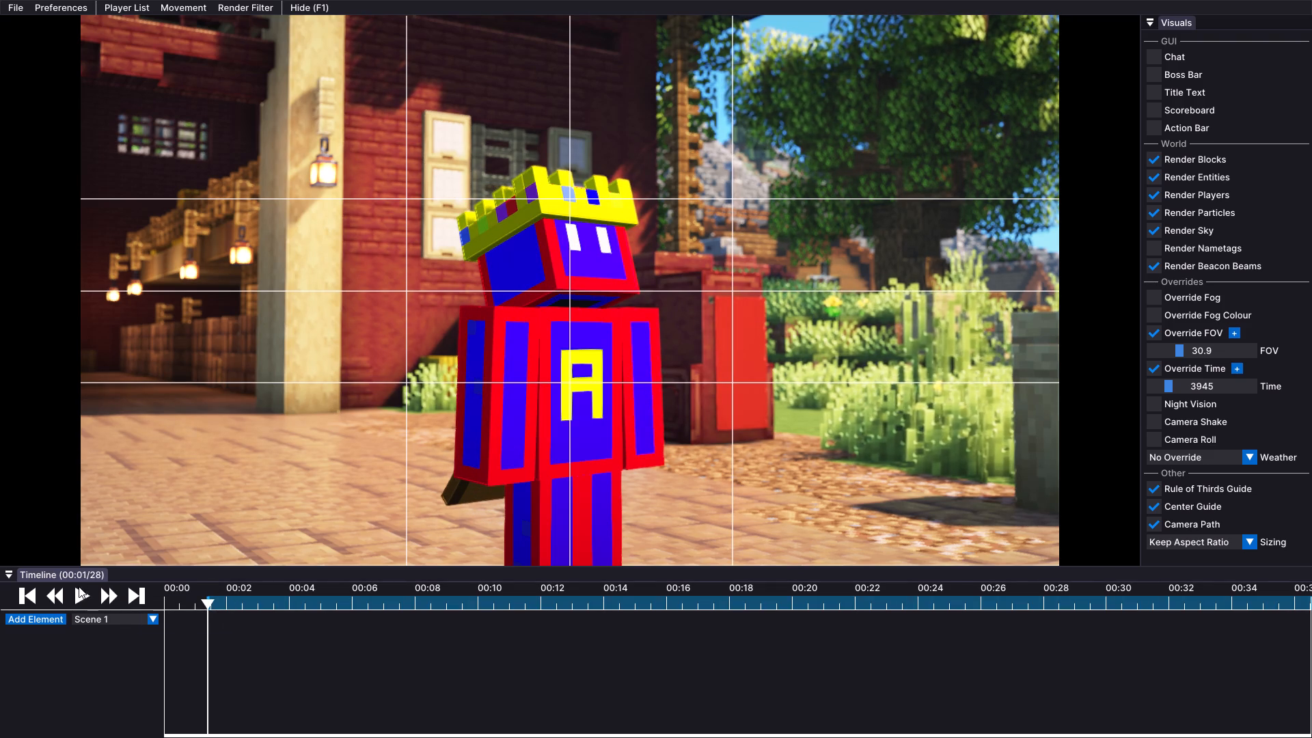
Scrub through the replay and mark the export end at tick 715, around 00:35.
click(79, 587)
click(81, 596)
drag(251, 595, 388, 609)
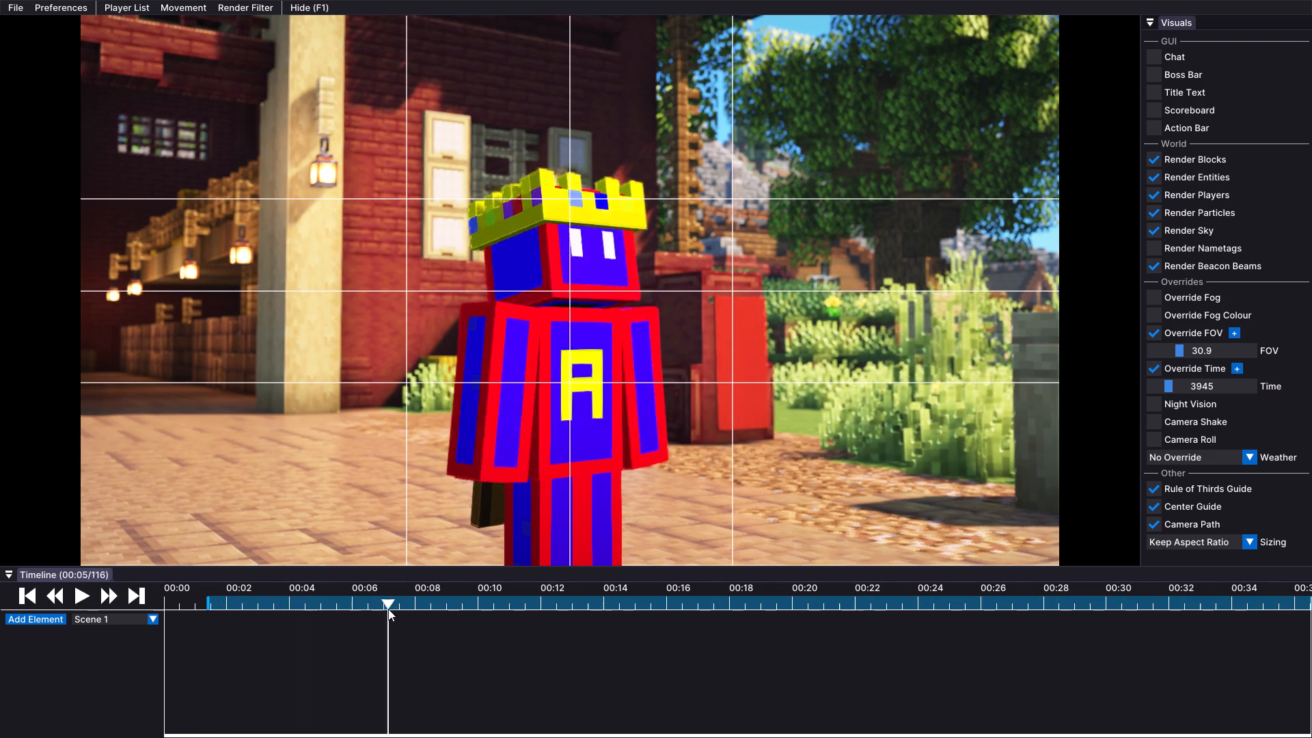
drag(388, 609, 661, 608)
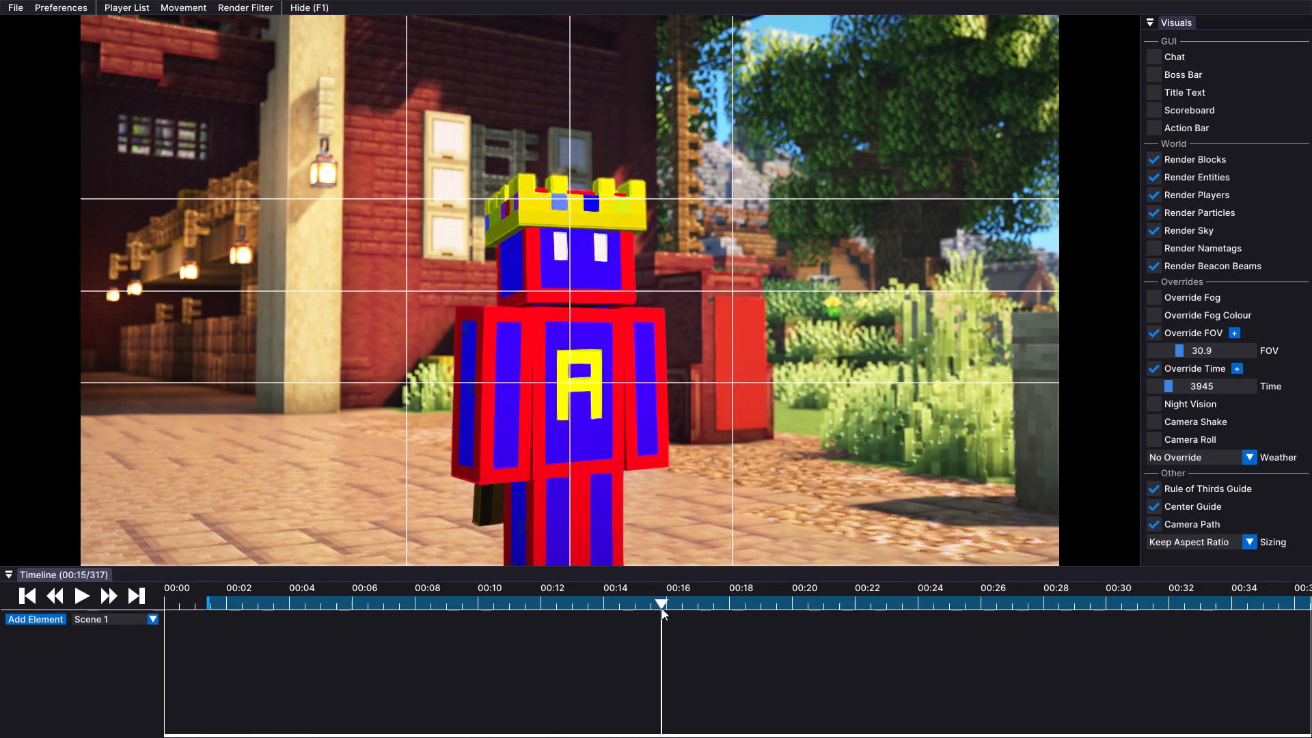
drag(661, 608, 1287, 586)
key(o)
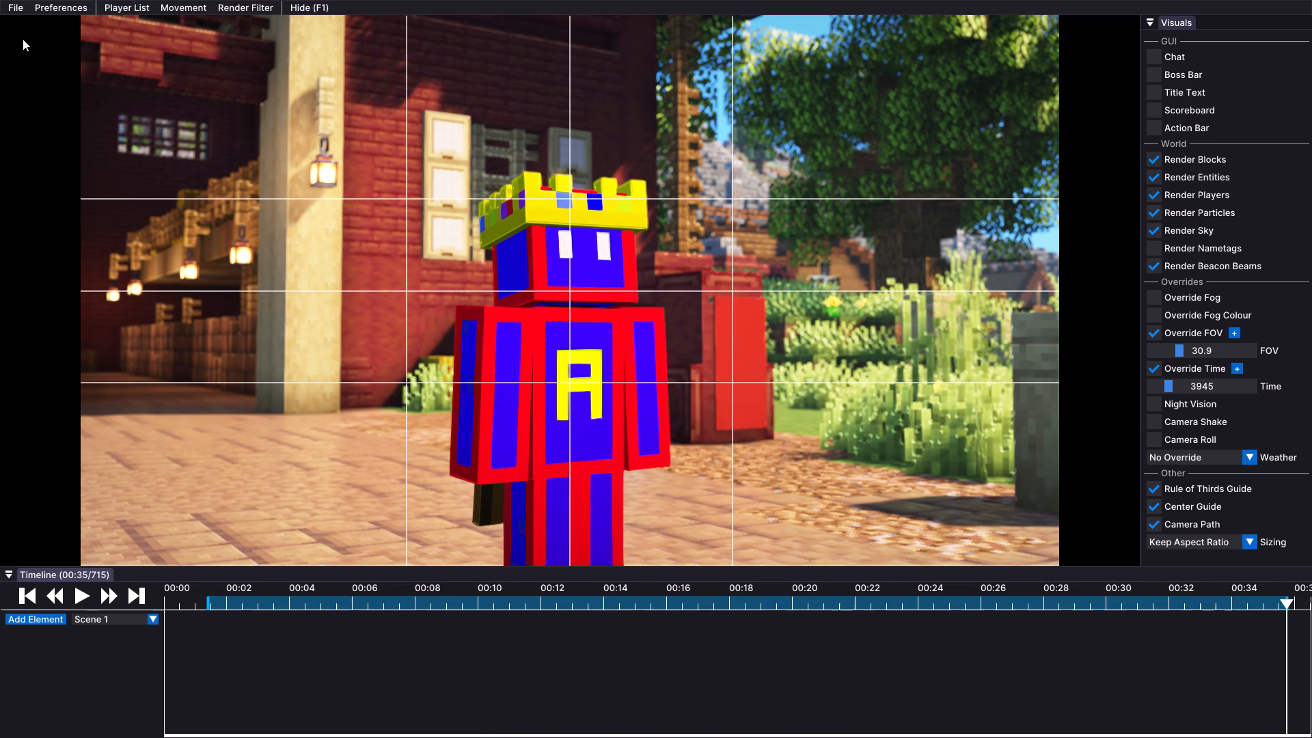
Leave fullscreen and export the marked range as an MP4 video, saved in the cinematics replay folder under the suggested file name.
click(26, 3)
click(31, 14)
click(15, 11)
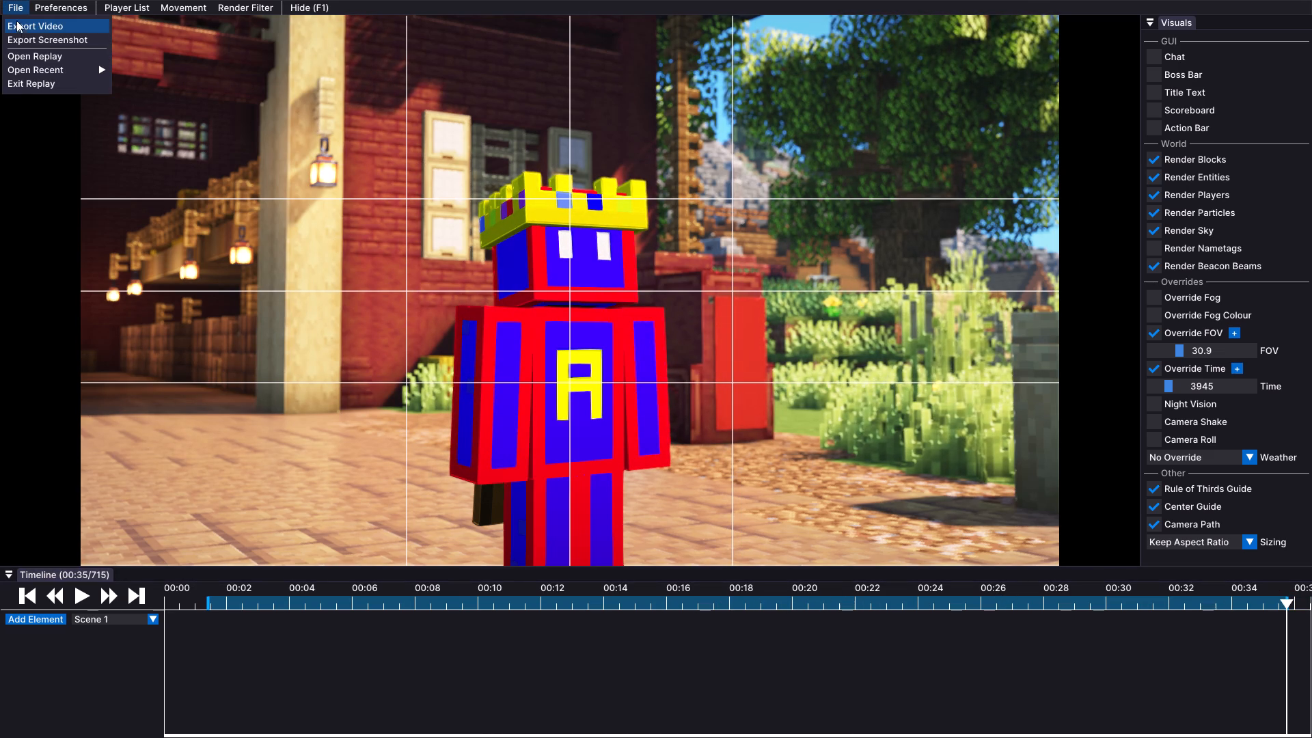
click(22, 28)
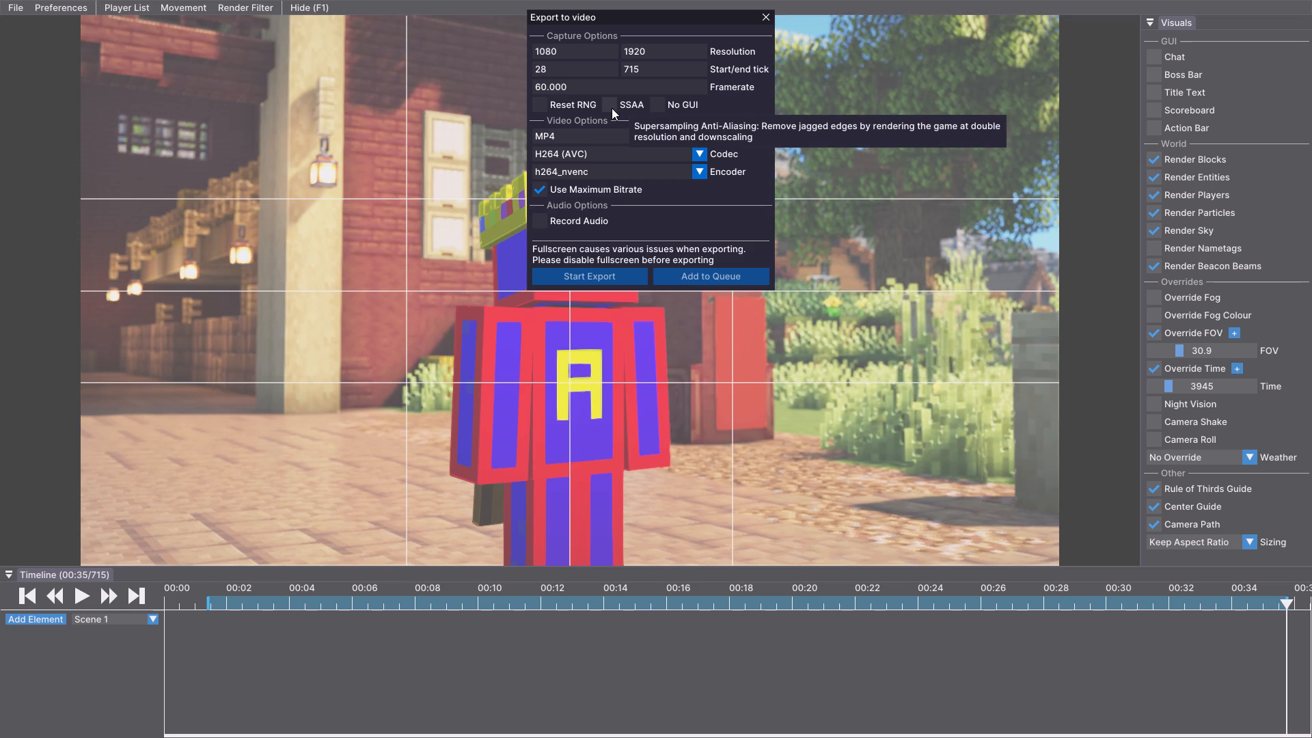
key(F11)
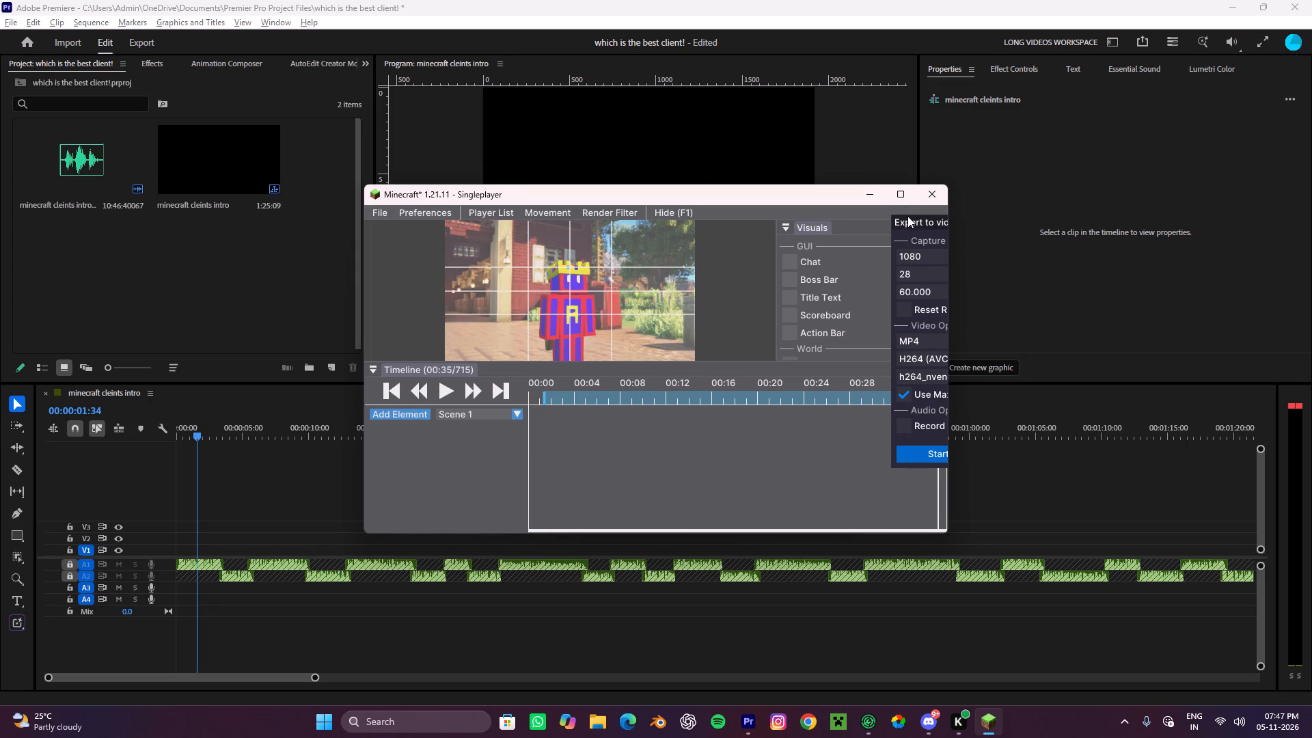
drag(907, 217, 529, 228)
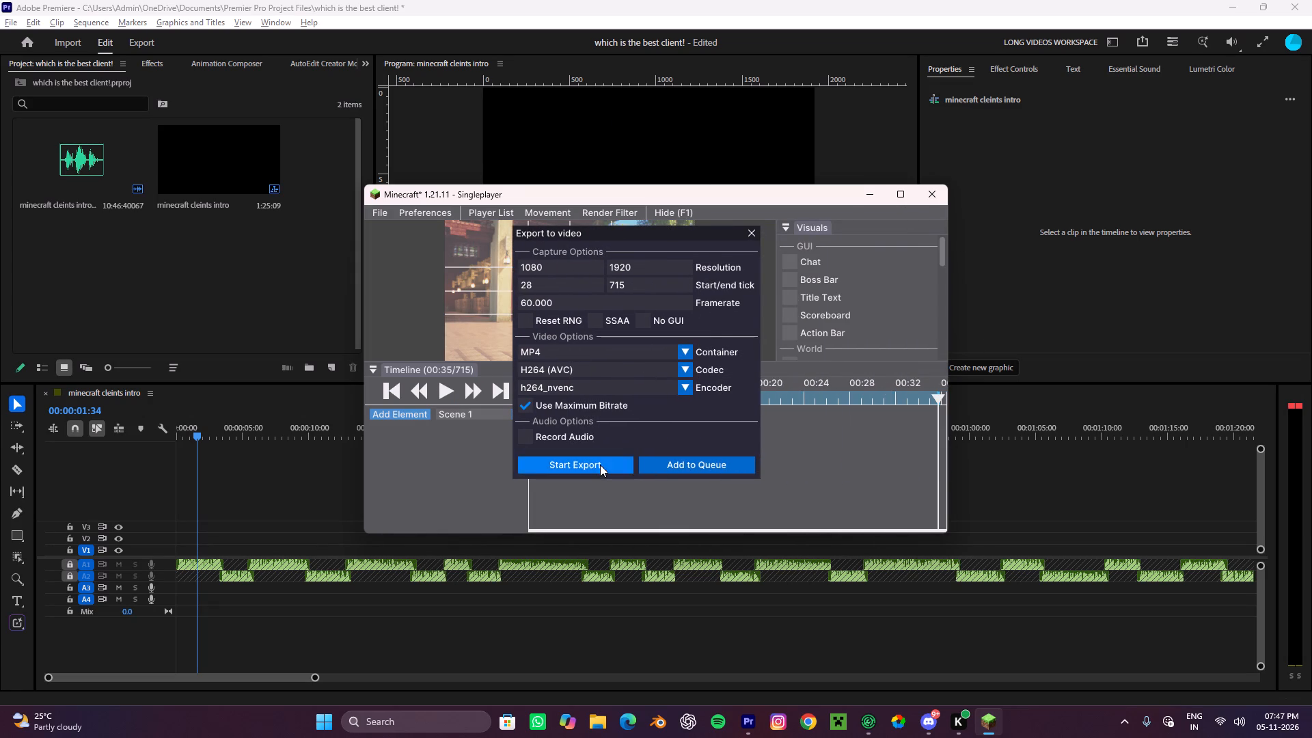
click(600, 465)
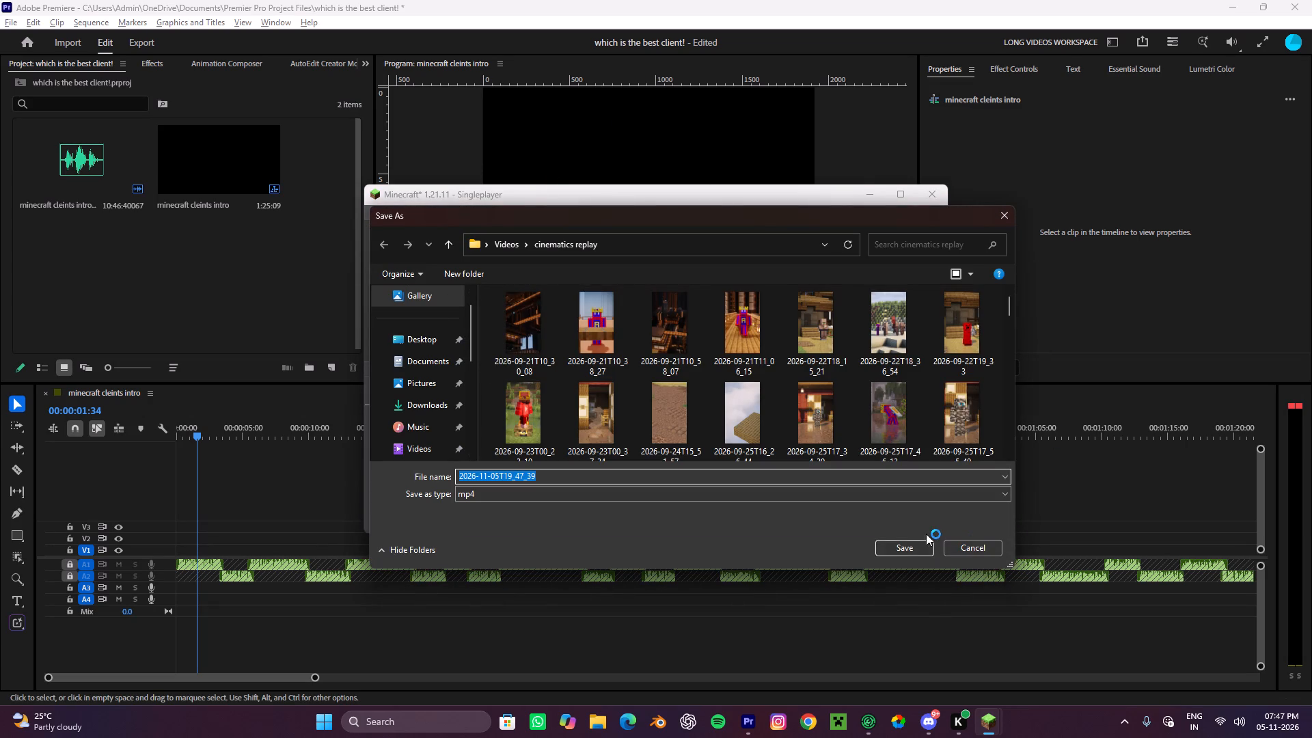
click(918, 555)
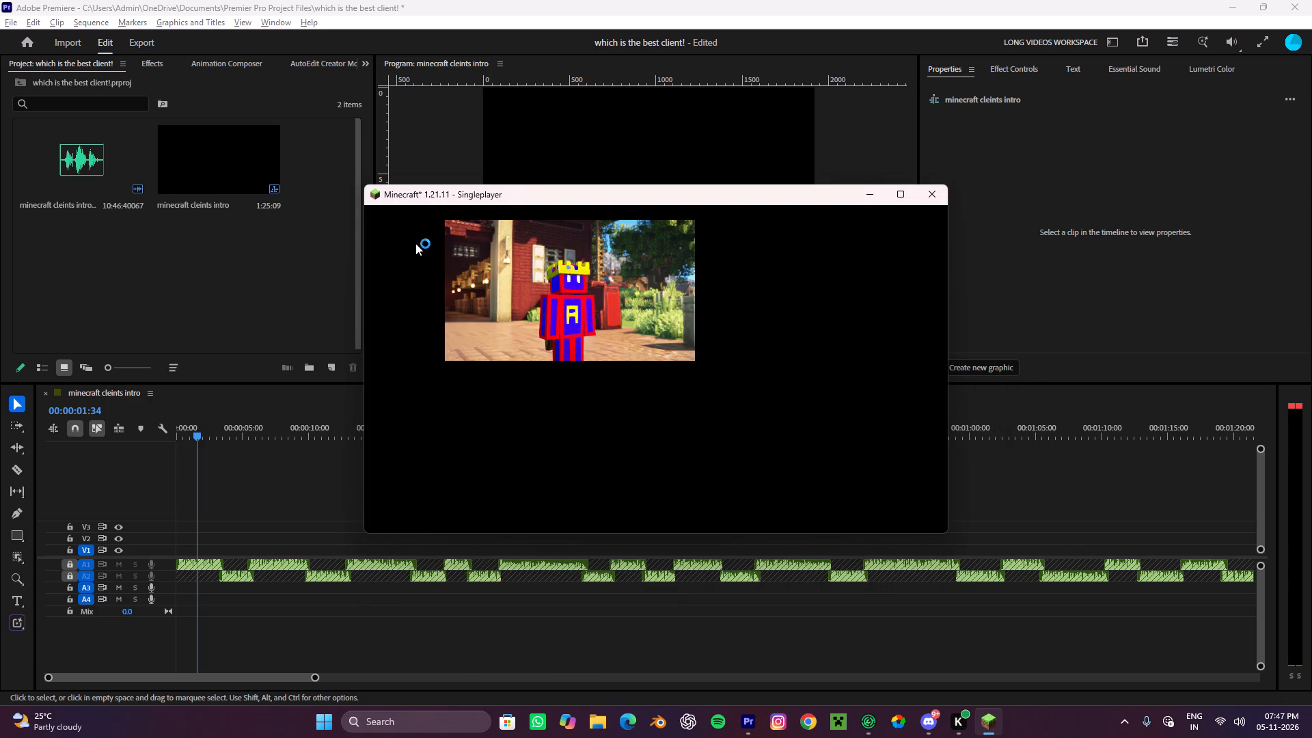
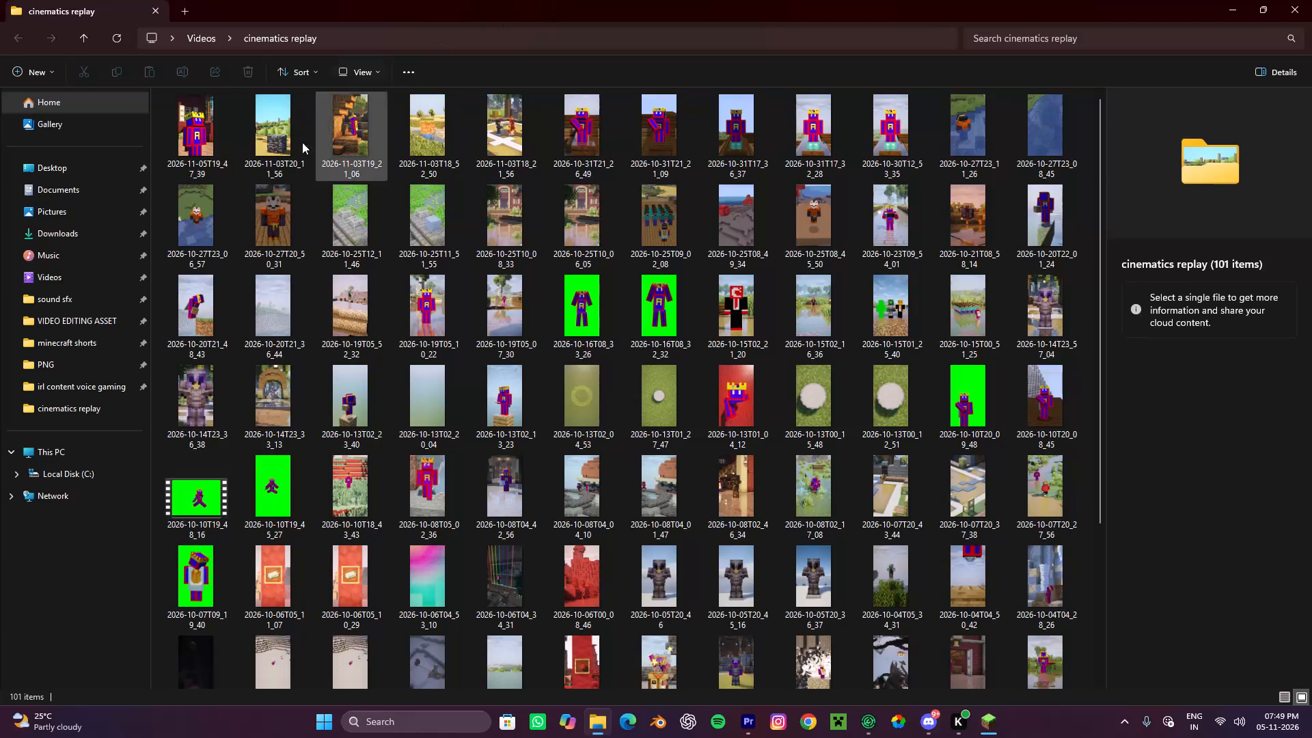
Select the newly exported replay video 2026-11-05T19_47_39 in the cinematics replay folder.
click(212, 132)
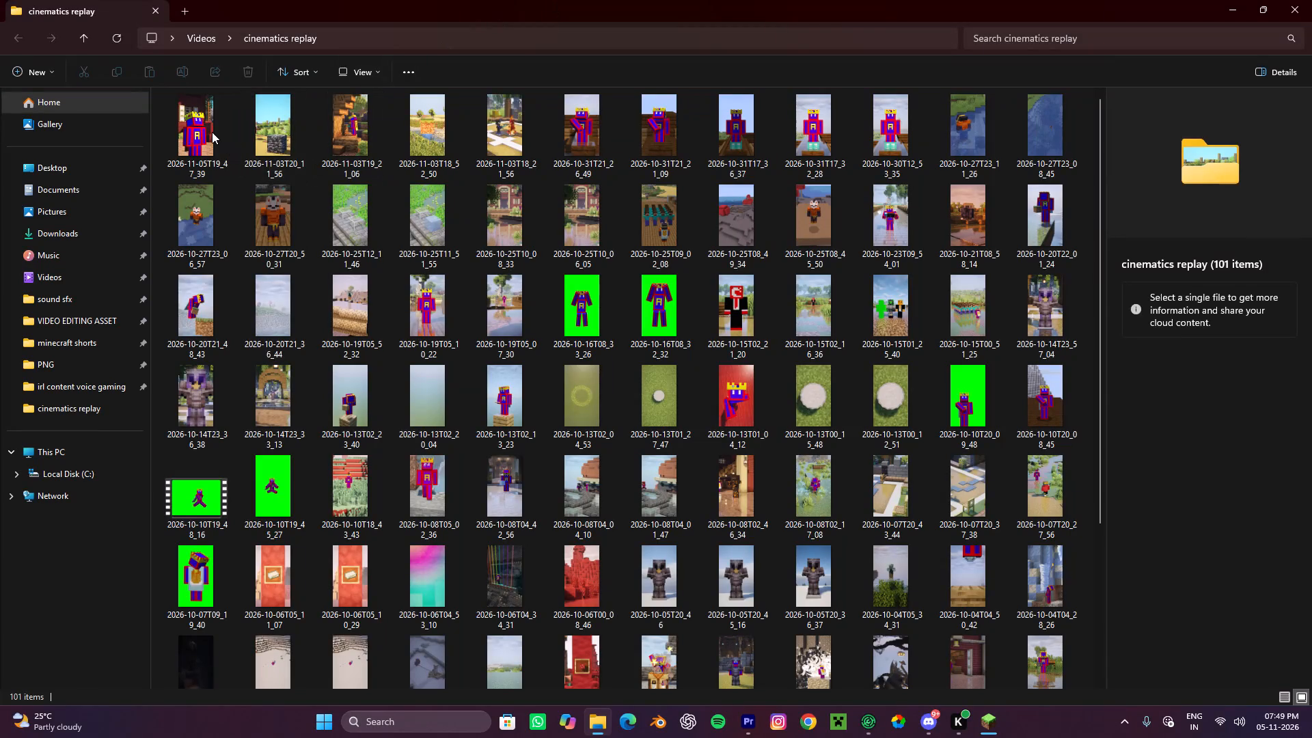
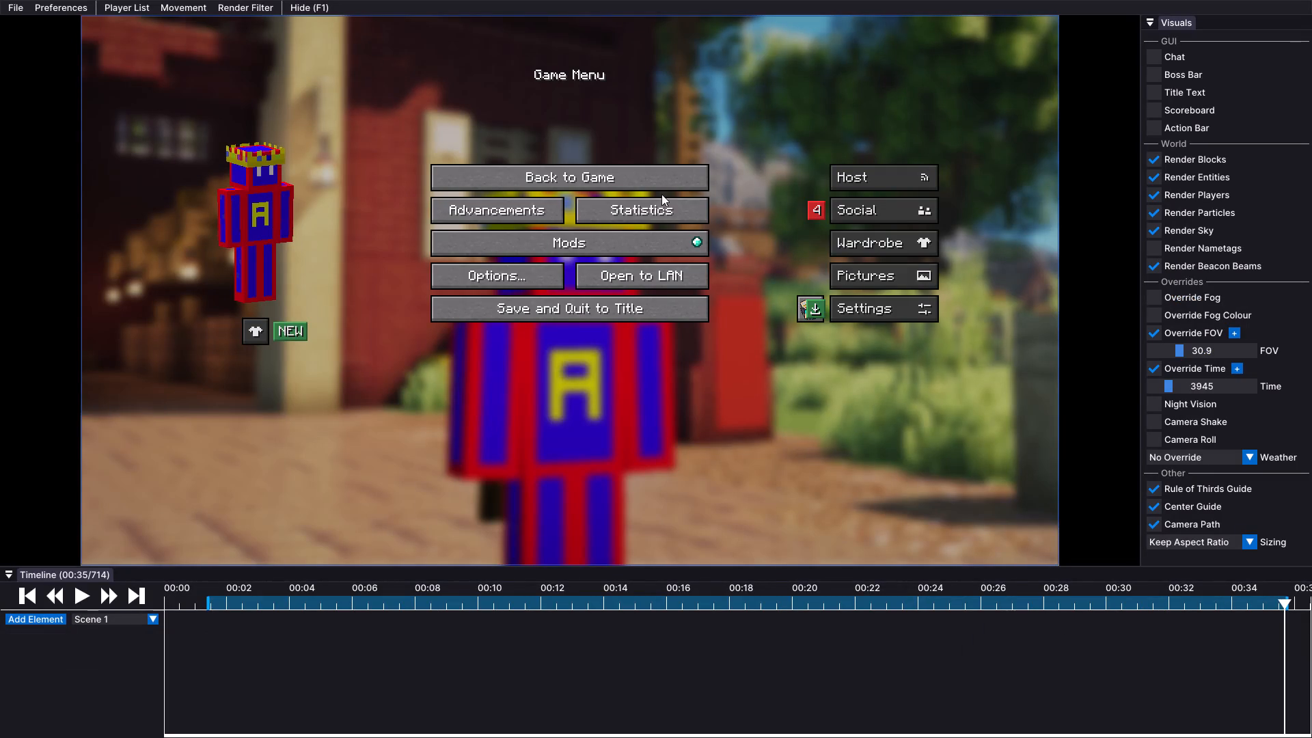
Resume the replay, open its video export settings and set the resolution height to 1080.
click(656, 180)
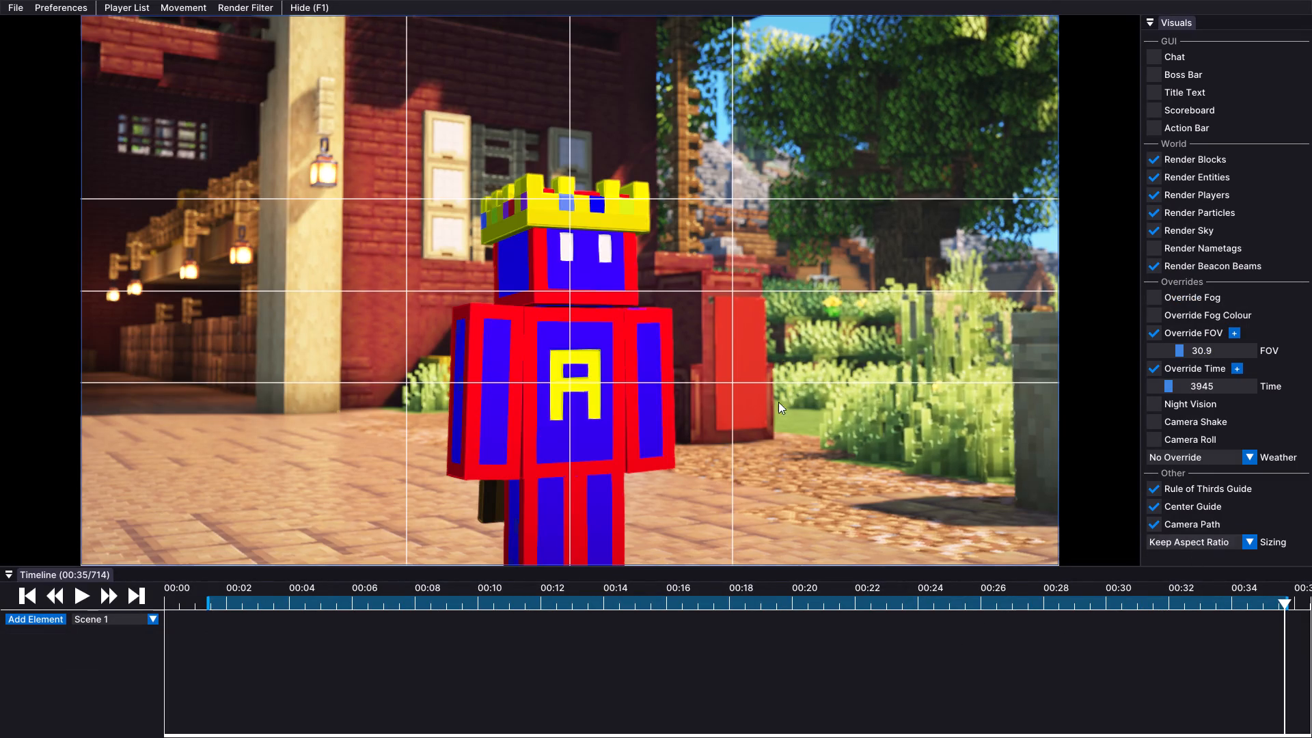
click(26, 7)
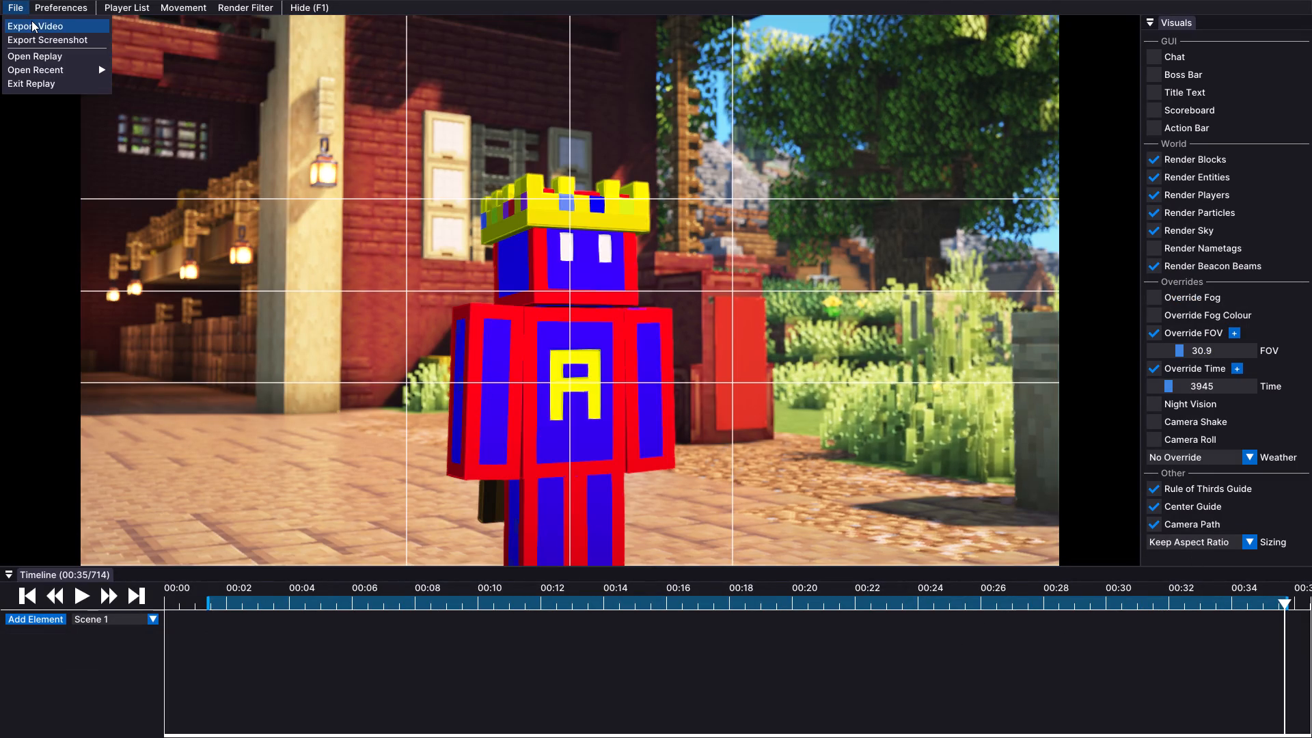
click(31, 20)
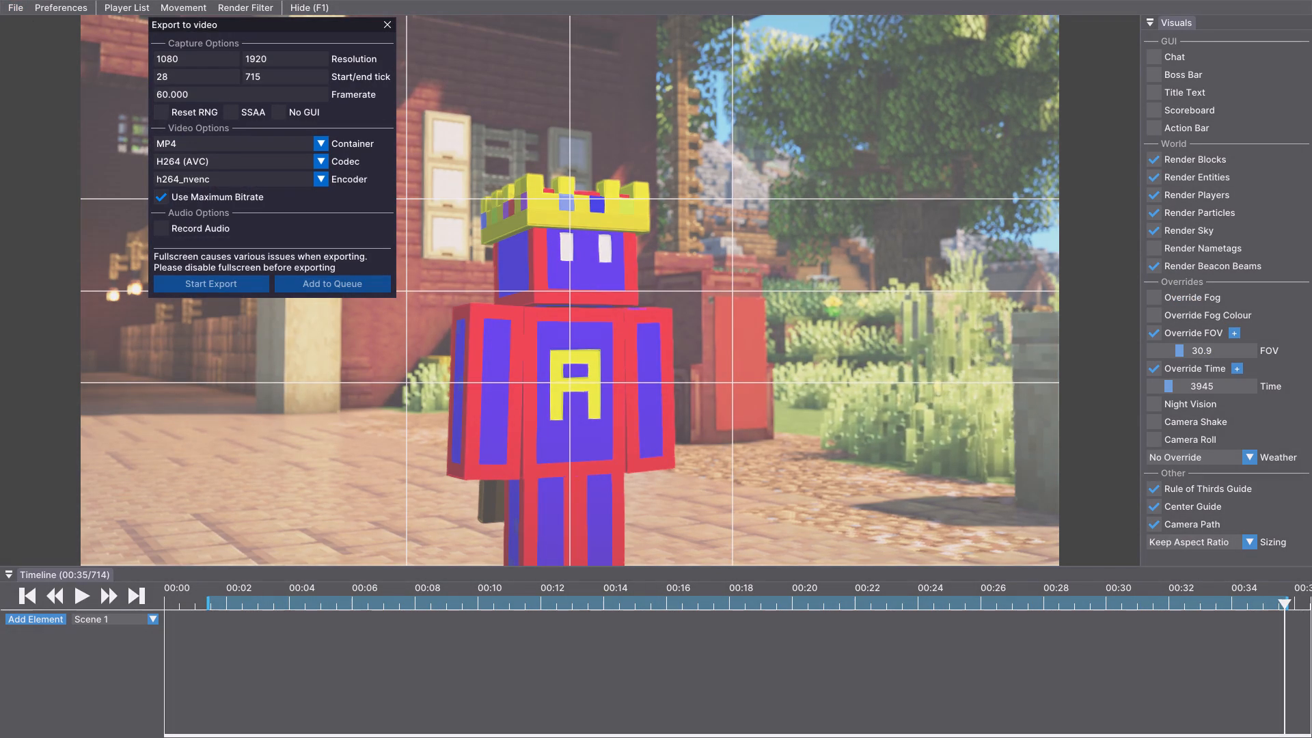
drag(195, 56, 42, 36)
key(ctrl+c)
key(ctrl+c)
key(ctrl+c)
key(ctrl+c)
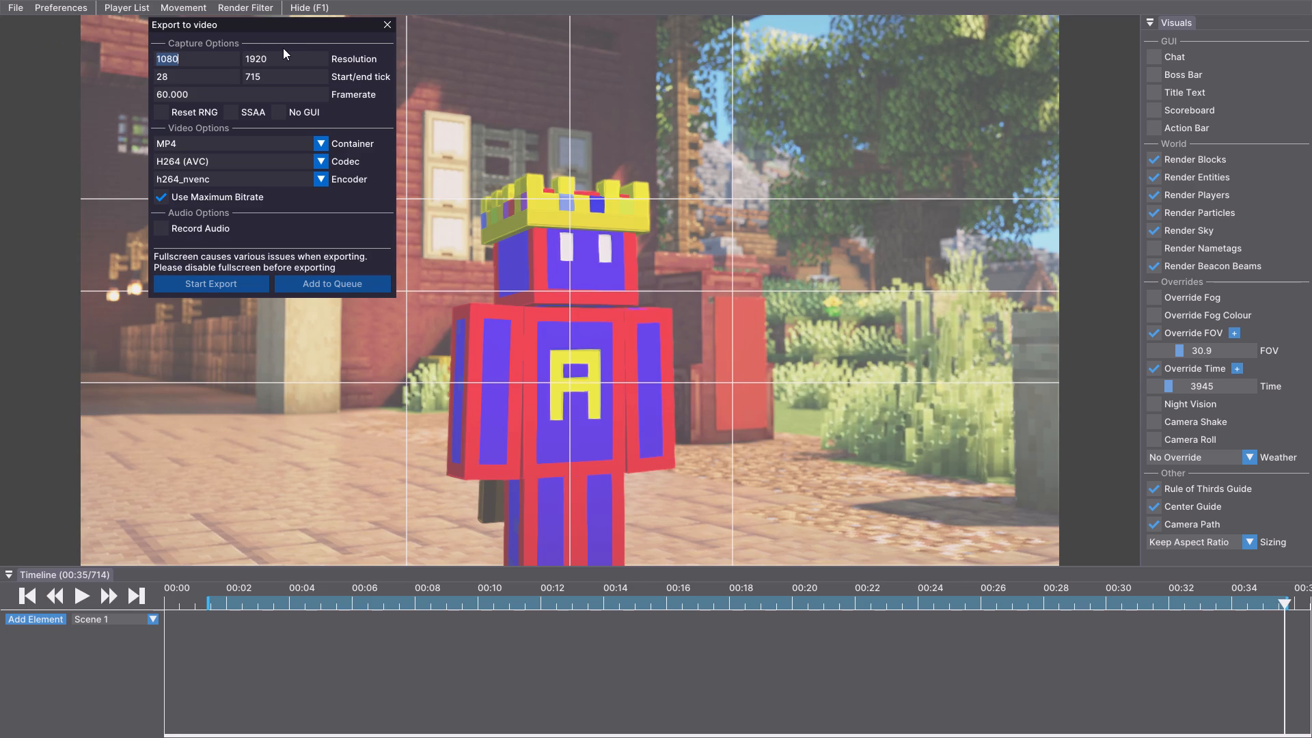
key(ctrl+c)
drag(284, 54, 74, 34)
key(ctrl+v)
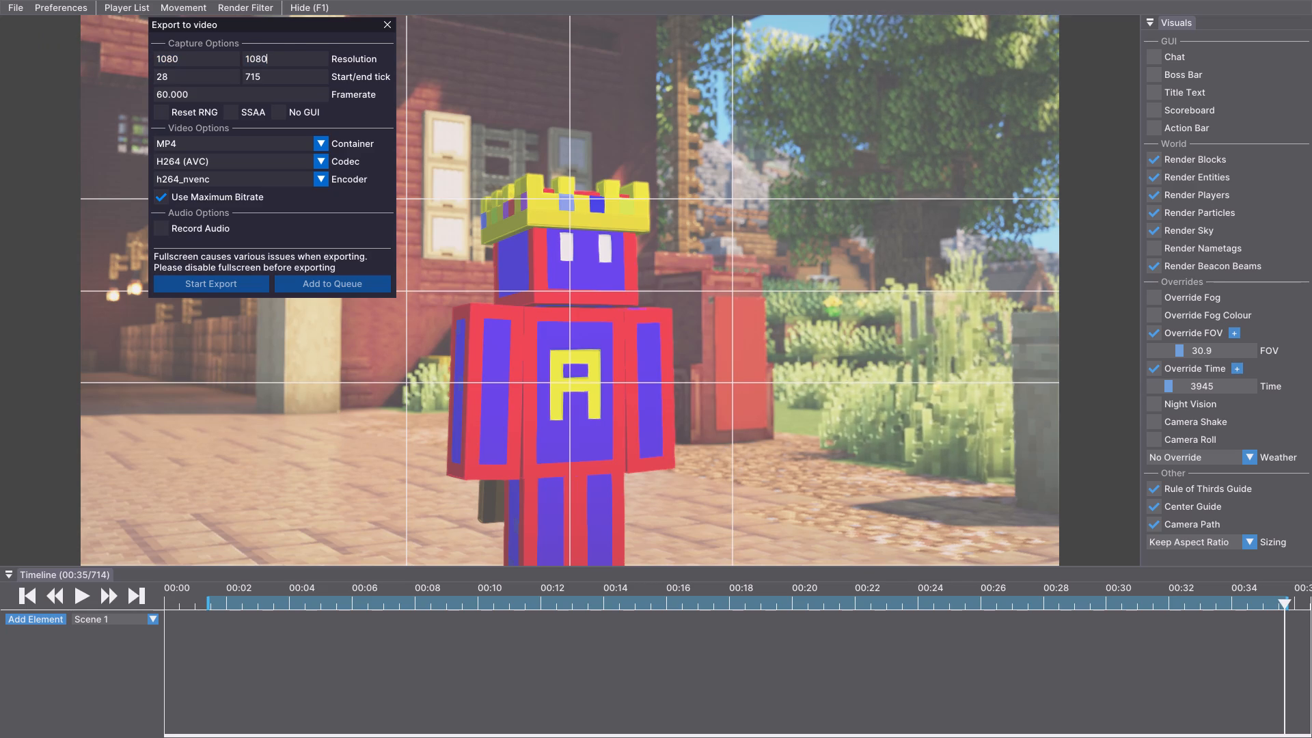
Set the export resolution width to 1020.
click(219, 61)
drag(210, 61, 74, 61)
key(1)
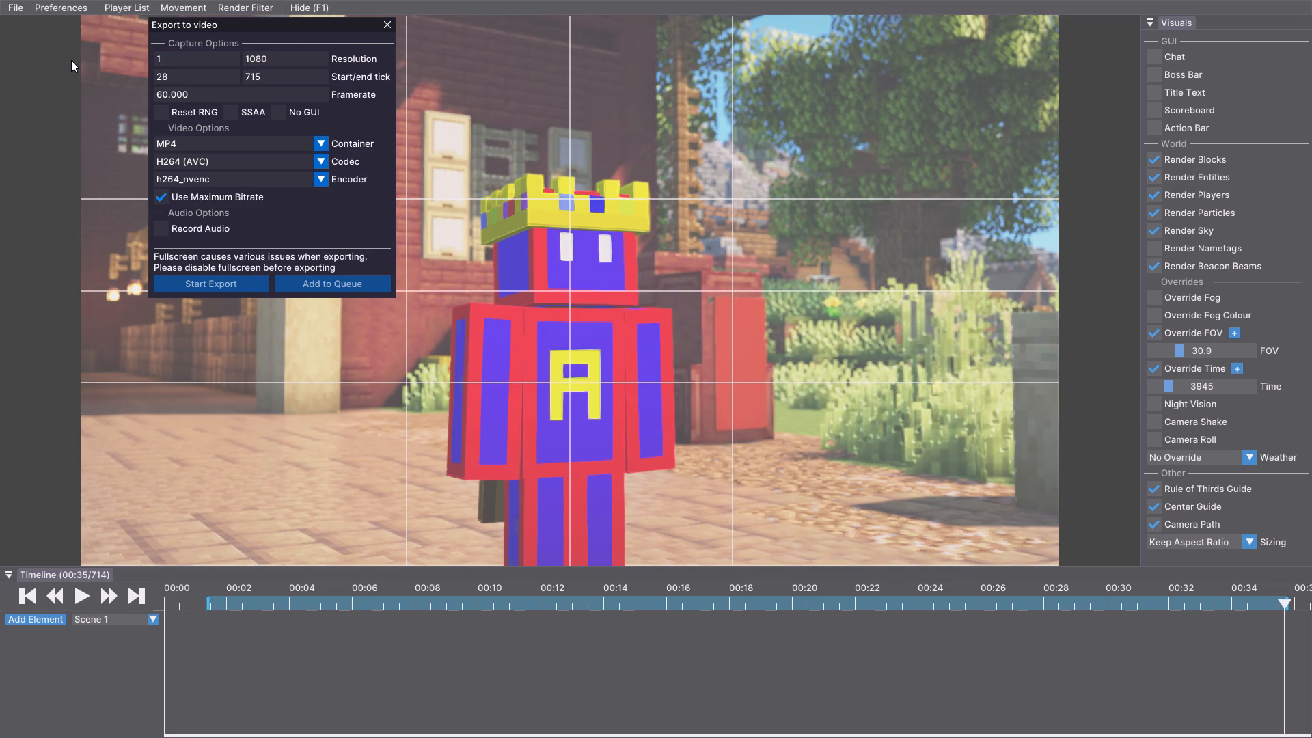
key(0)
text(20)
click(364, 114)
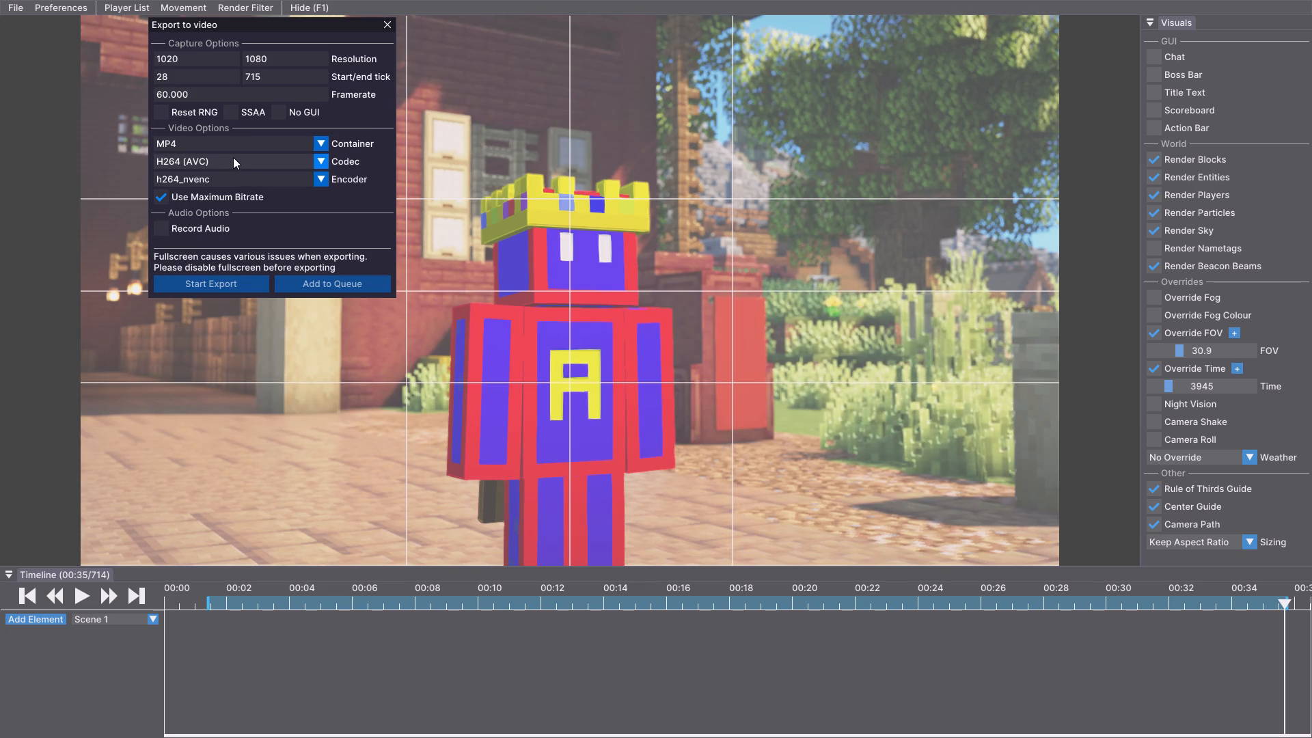
Take the game out of fullscreen and set the export resolution width to 1920.
key(F11)
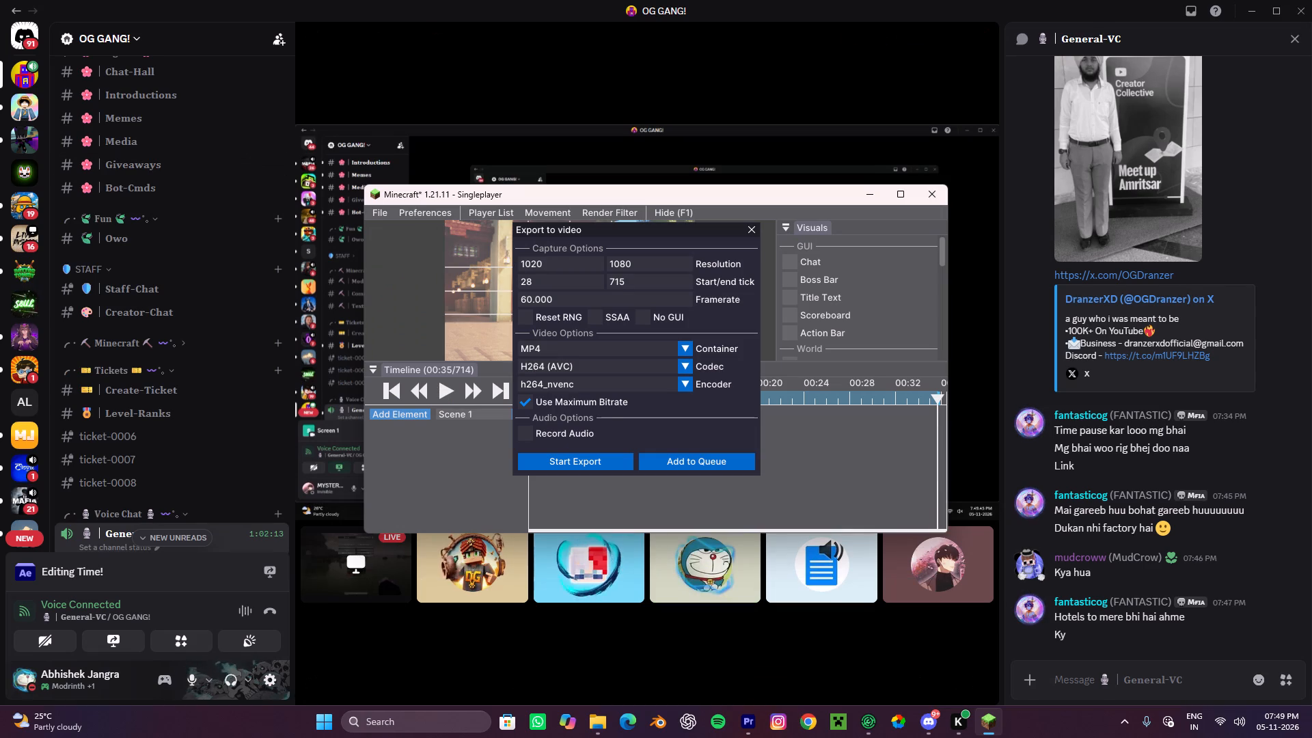
click(530, 263)
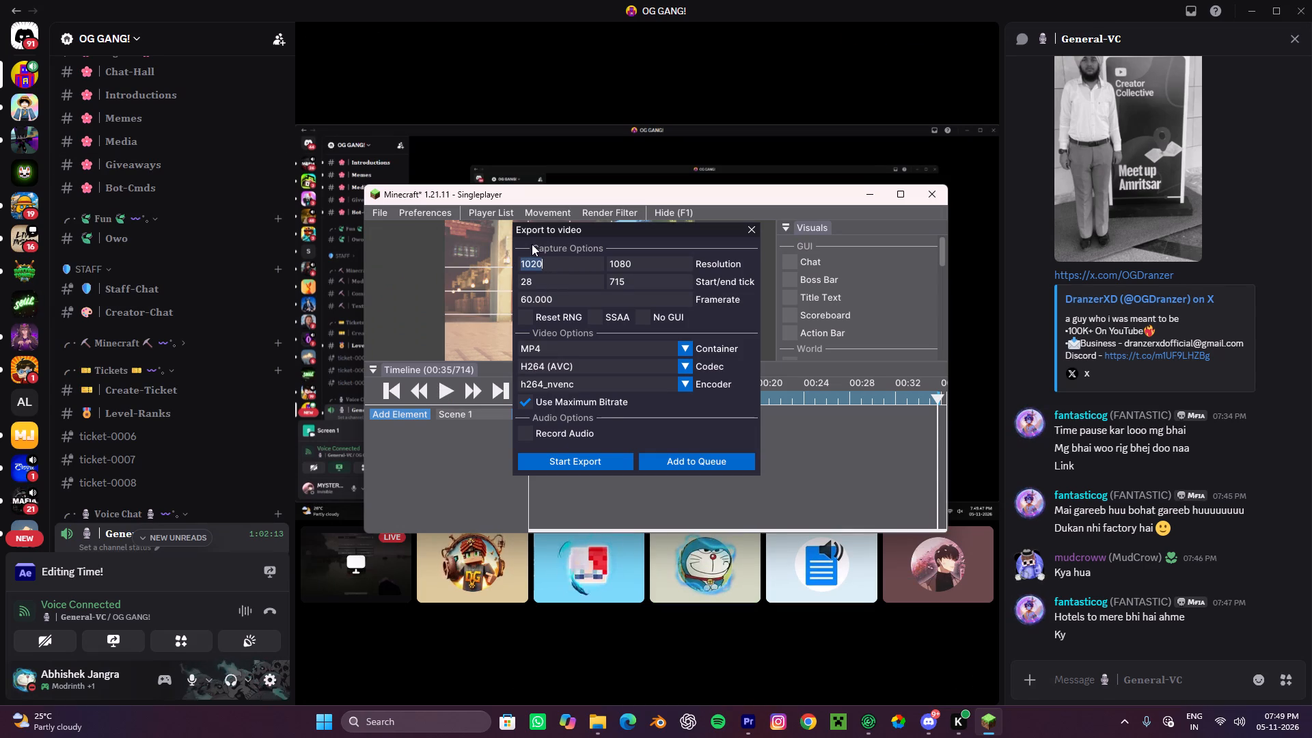
key(1)
key(9)
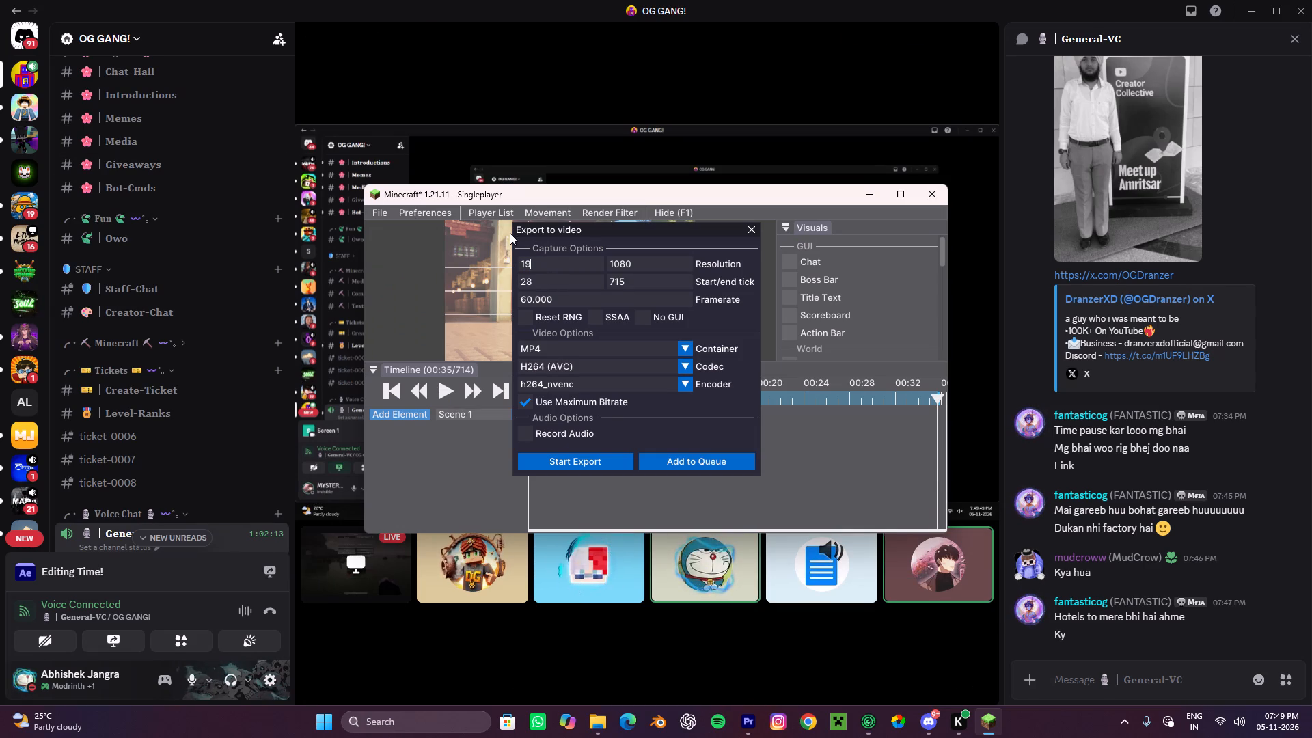
key(2)
key(0)
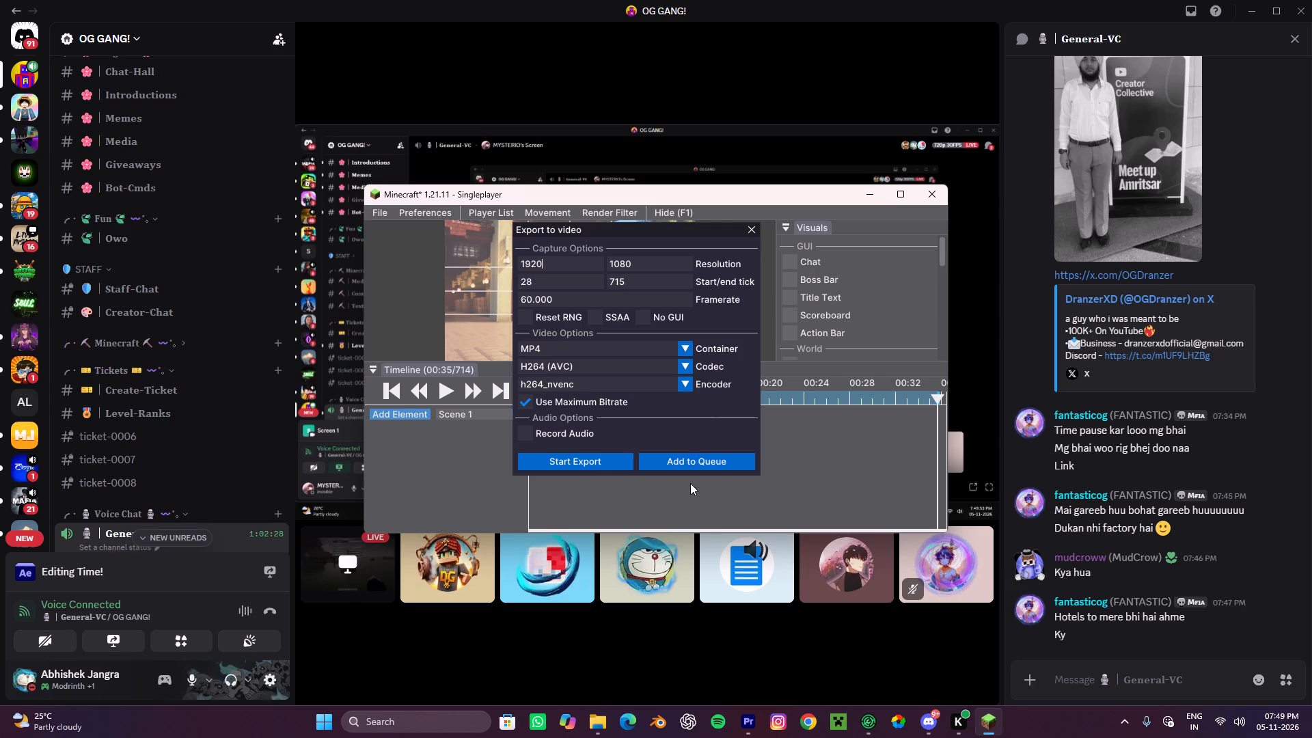
Start the 1920 × 1080 video export and save it under the suggested file name.
click(612, 468)
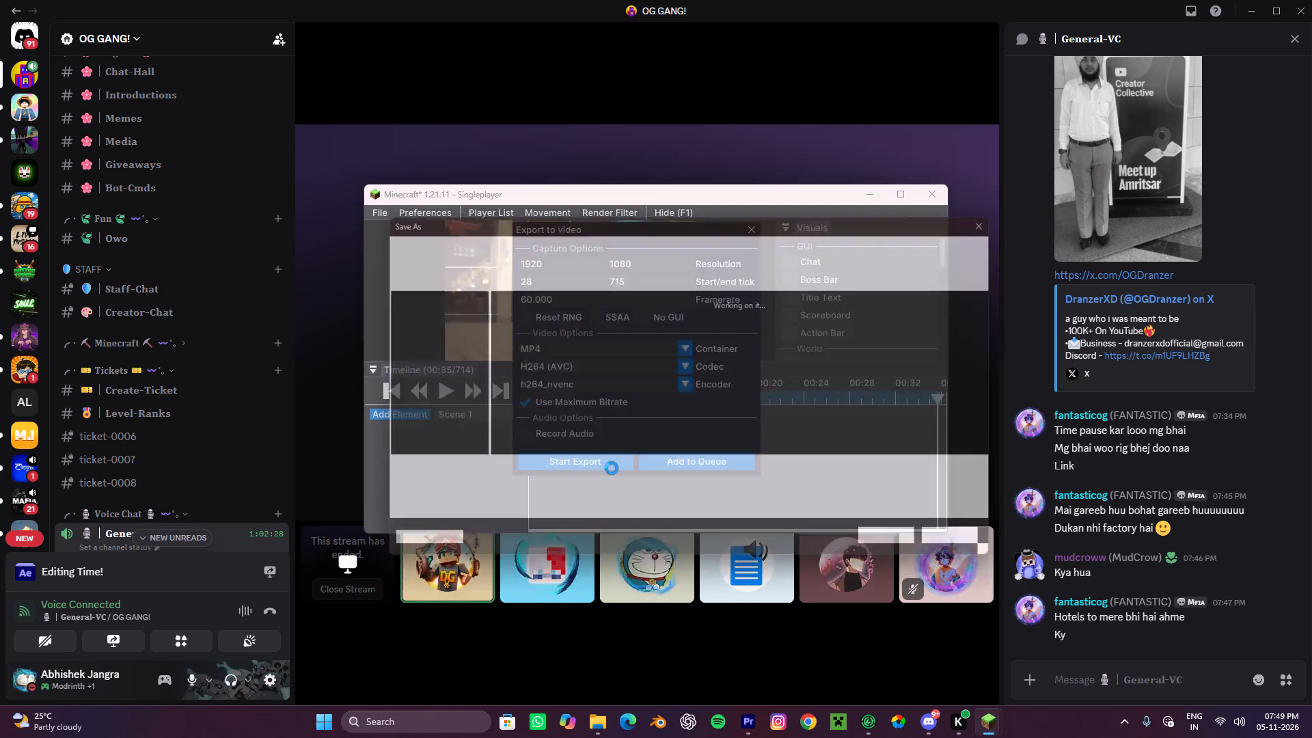
click(900, 551)
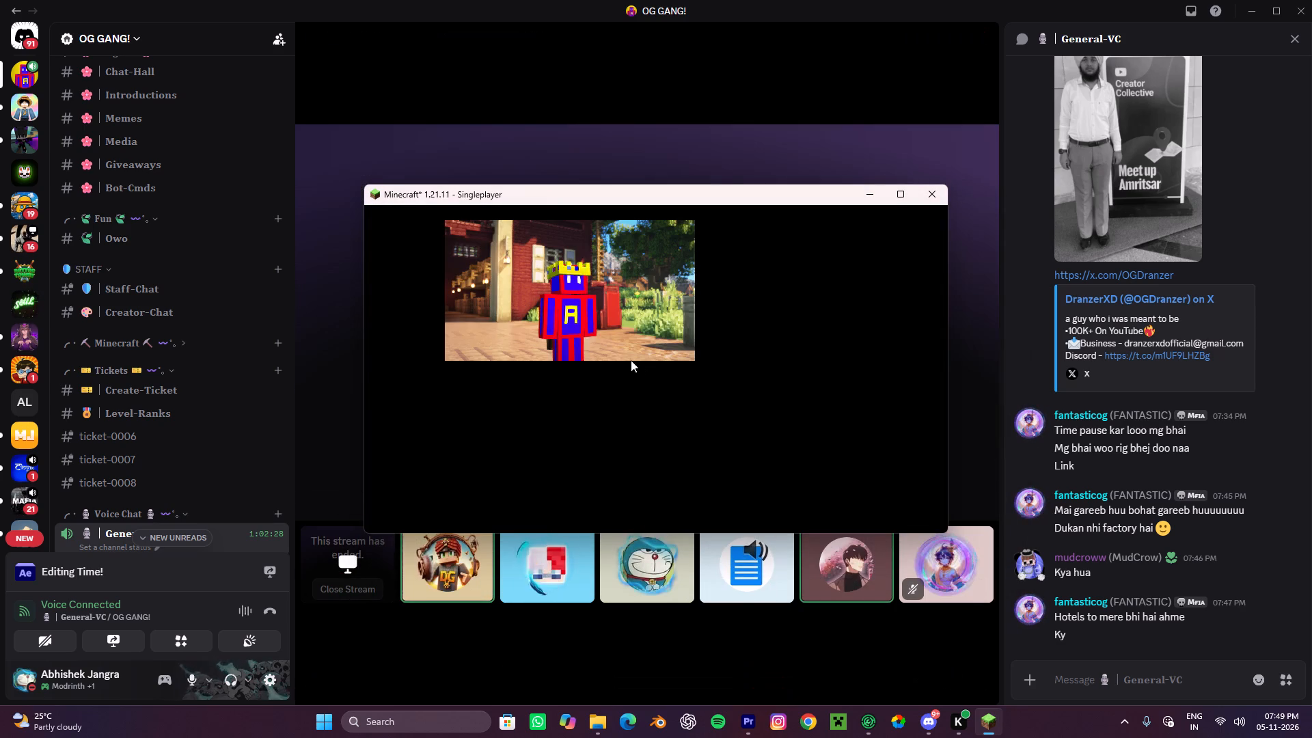
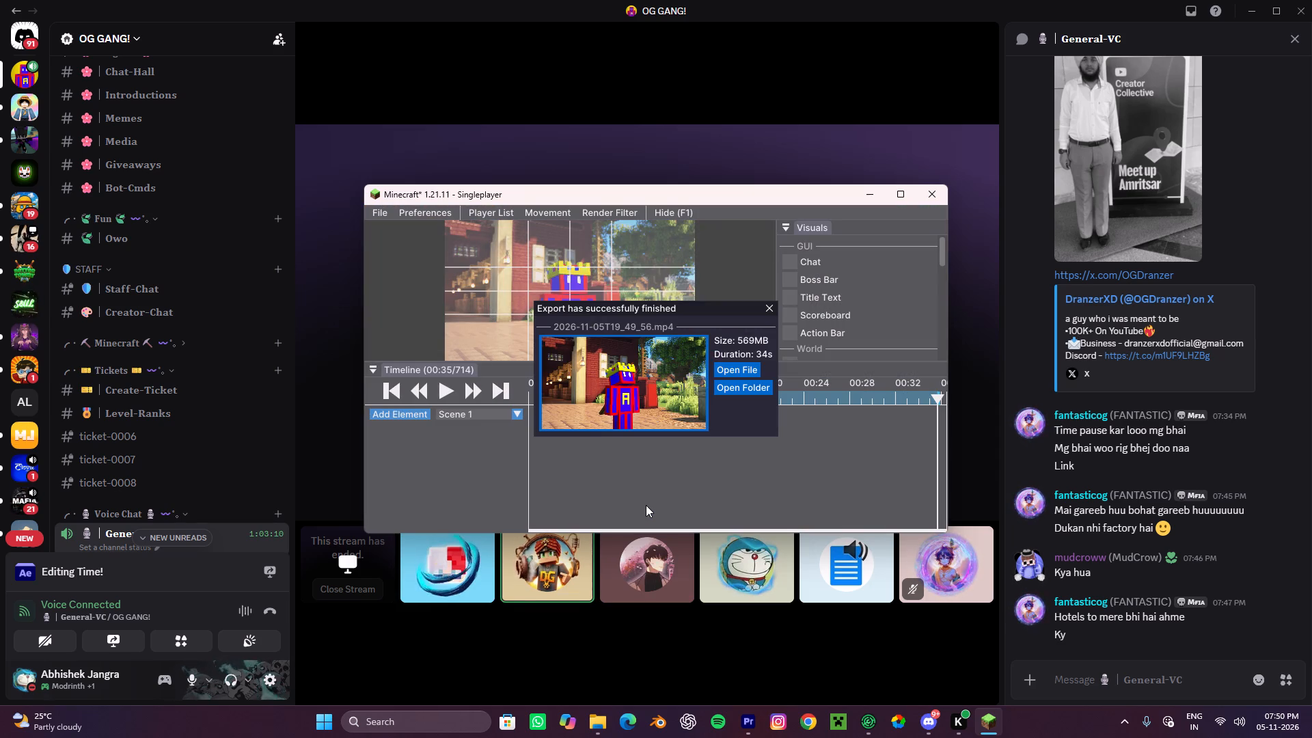
From the export folder, bring 2026-11-05T19_49_56.mp4 into the Premiere sequence, placing it on track V1 at the very start.
click(766, 383)
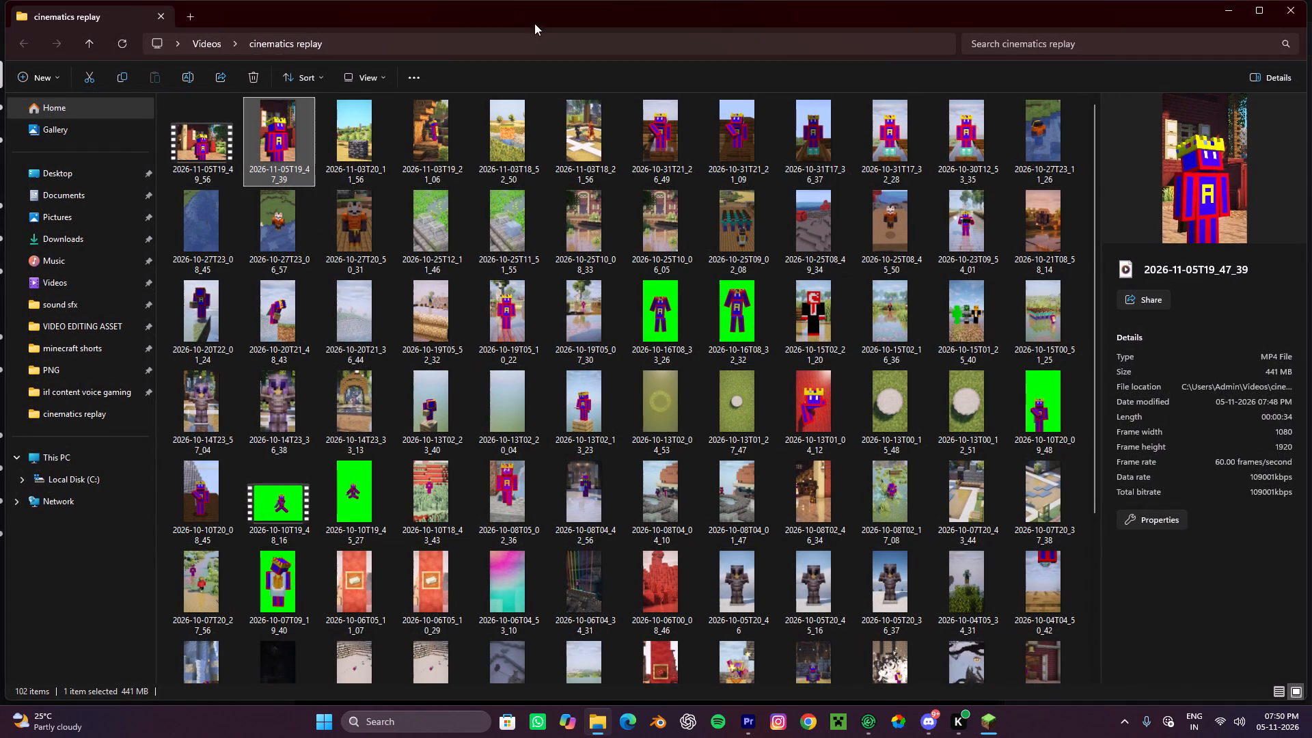
click(238, 126)
drag(219, 133, 777, 679)
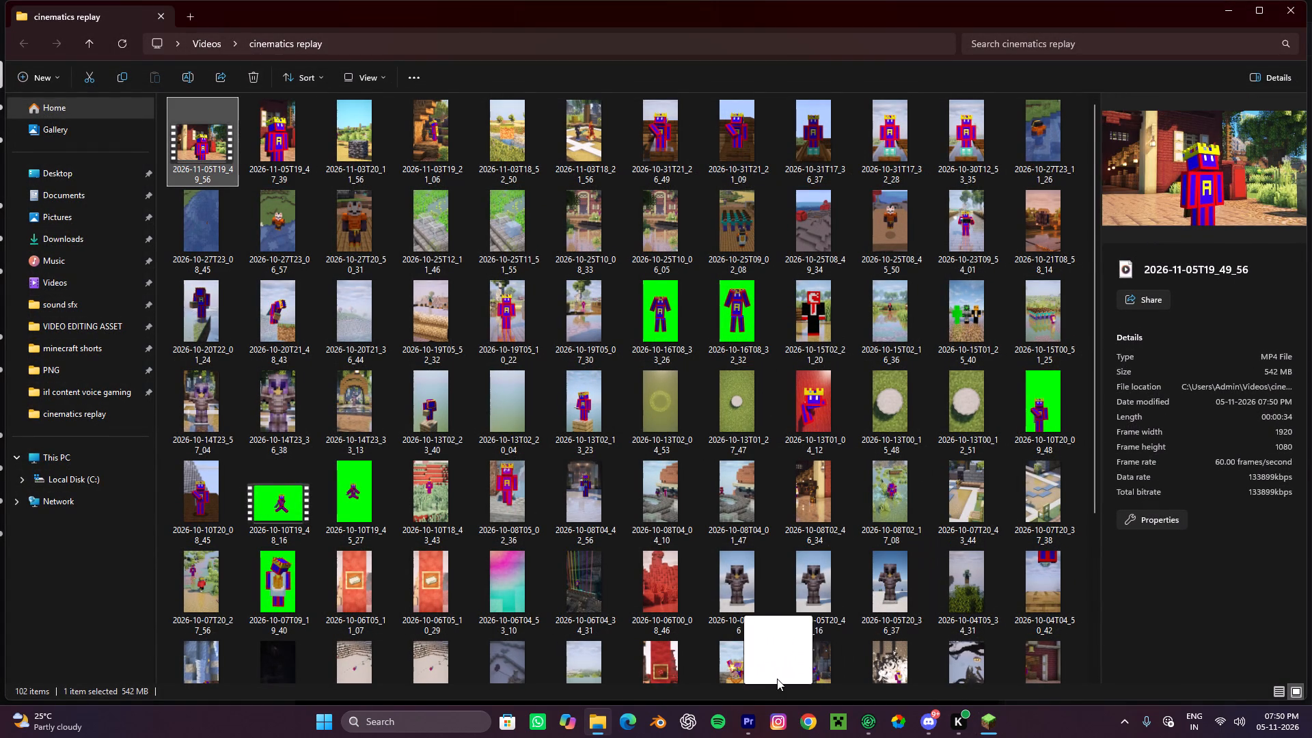
drag(777, 679, 748, 693)
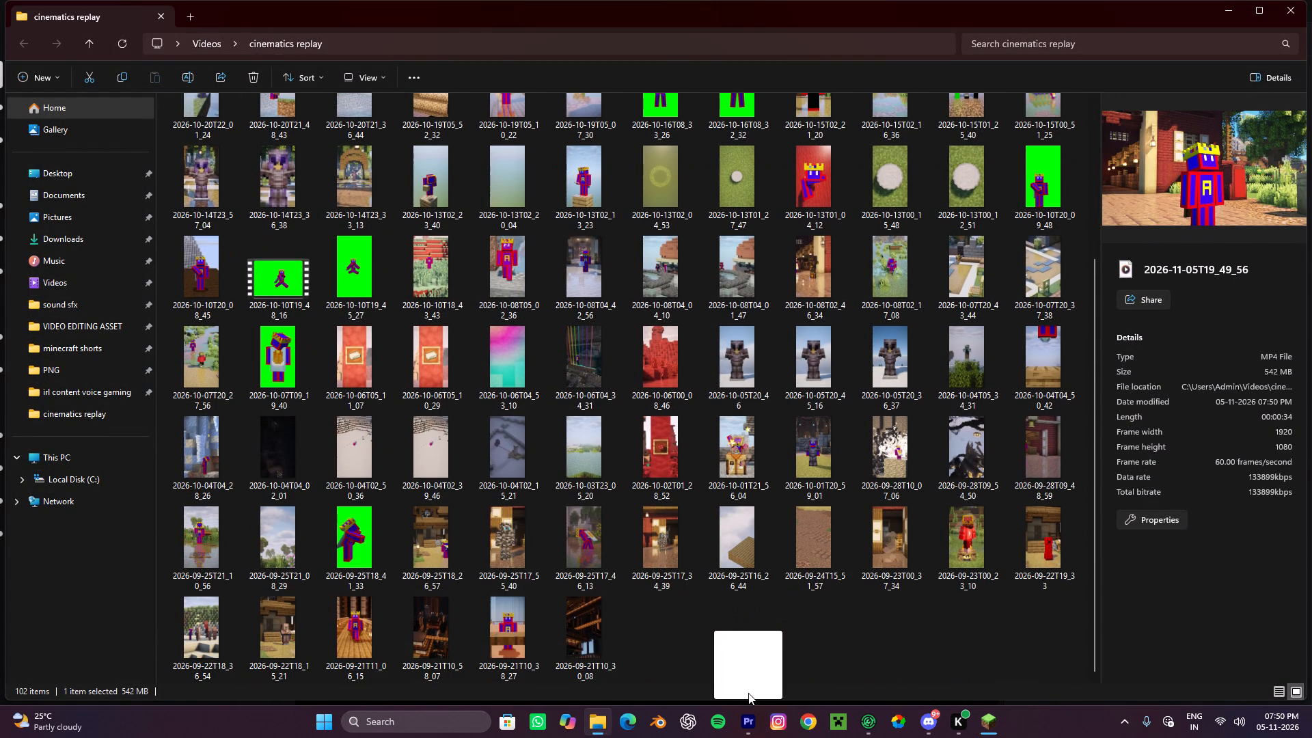
drag(748, 693, 275, 555)
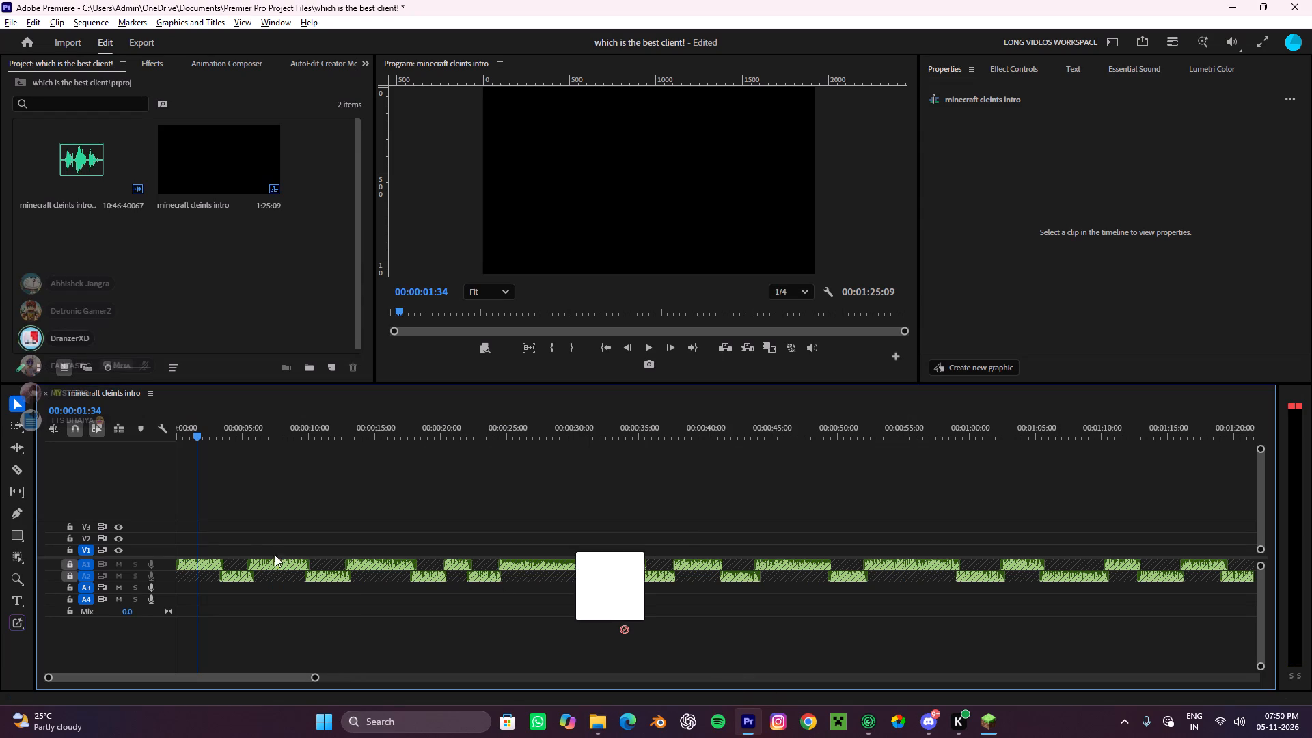
drag(275, 555, 170, 552)
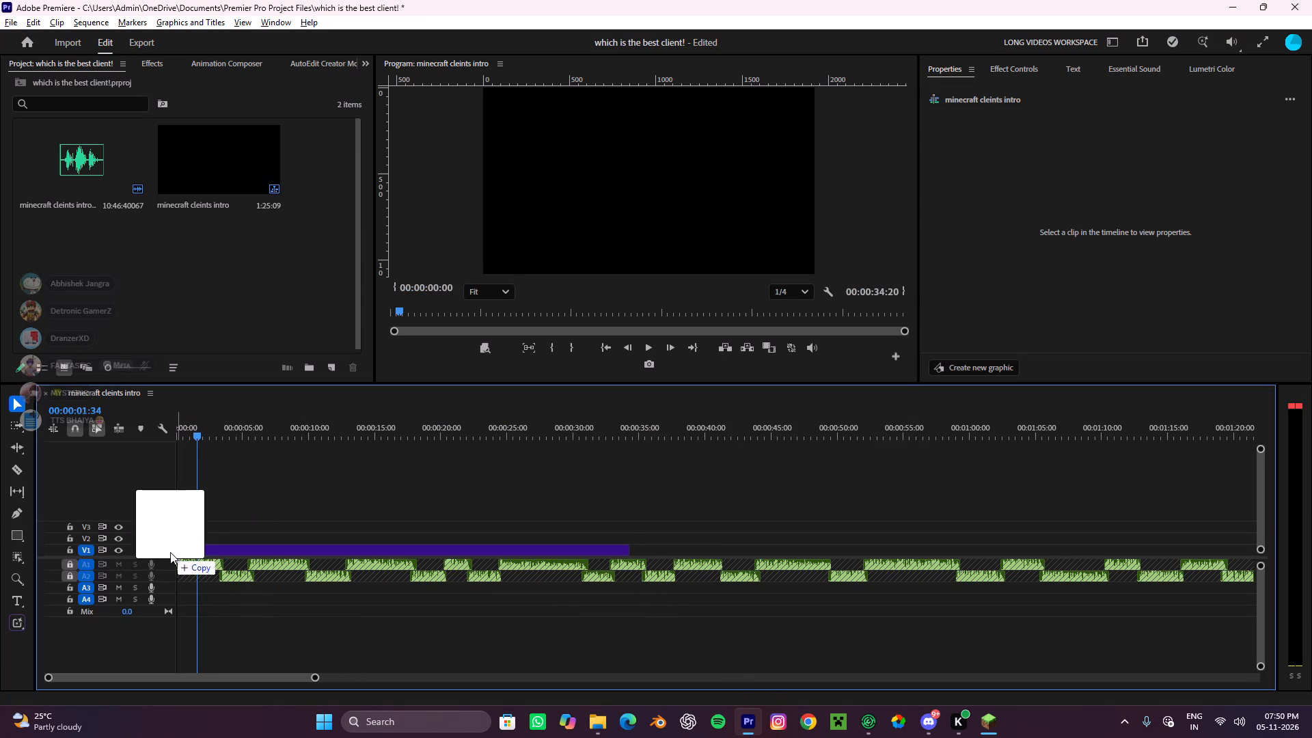
drag(170, 552, 163, 549)
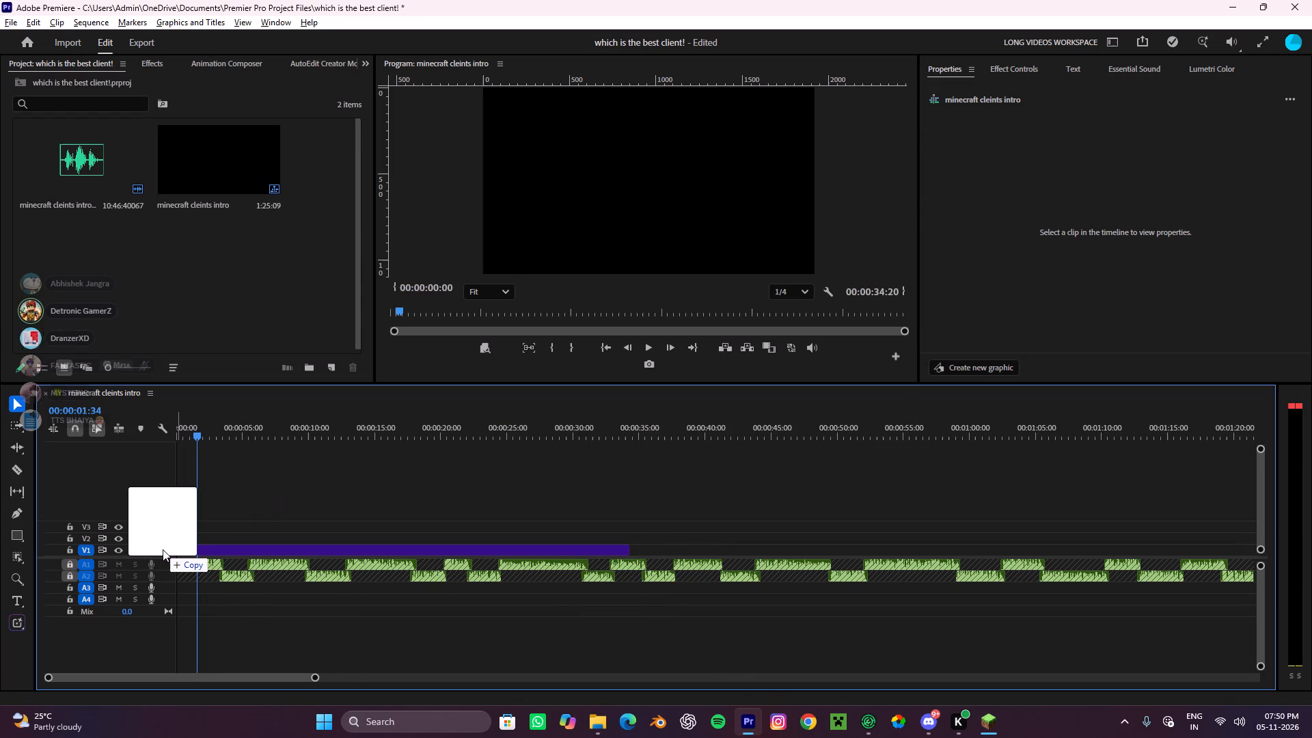
drag(163, 549, 150, 543)
click(223, 542)
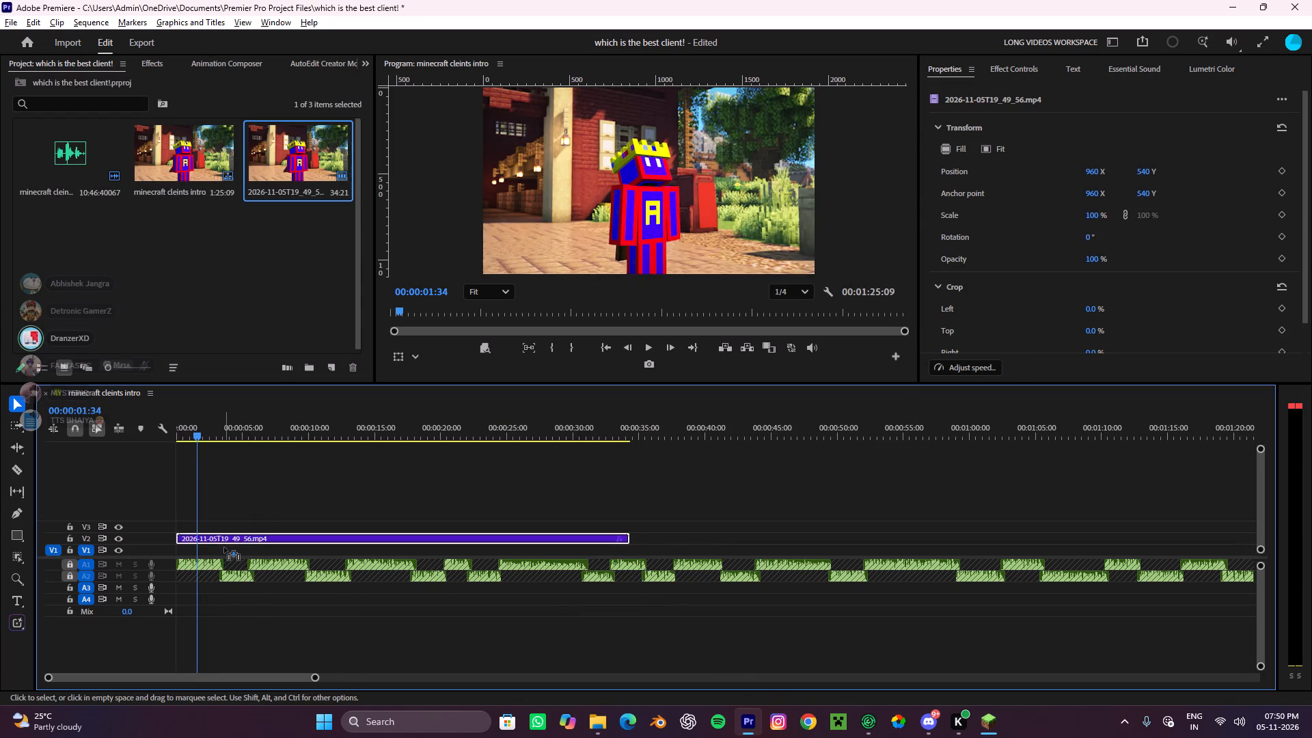
Play the sequence from the start to about 5 seconds to review the barn clip against the voice-over.
drag(207, 433, 113, 438)
key(space)
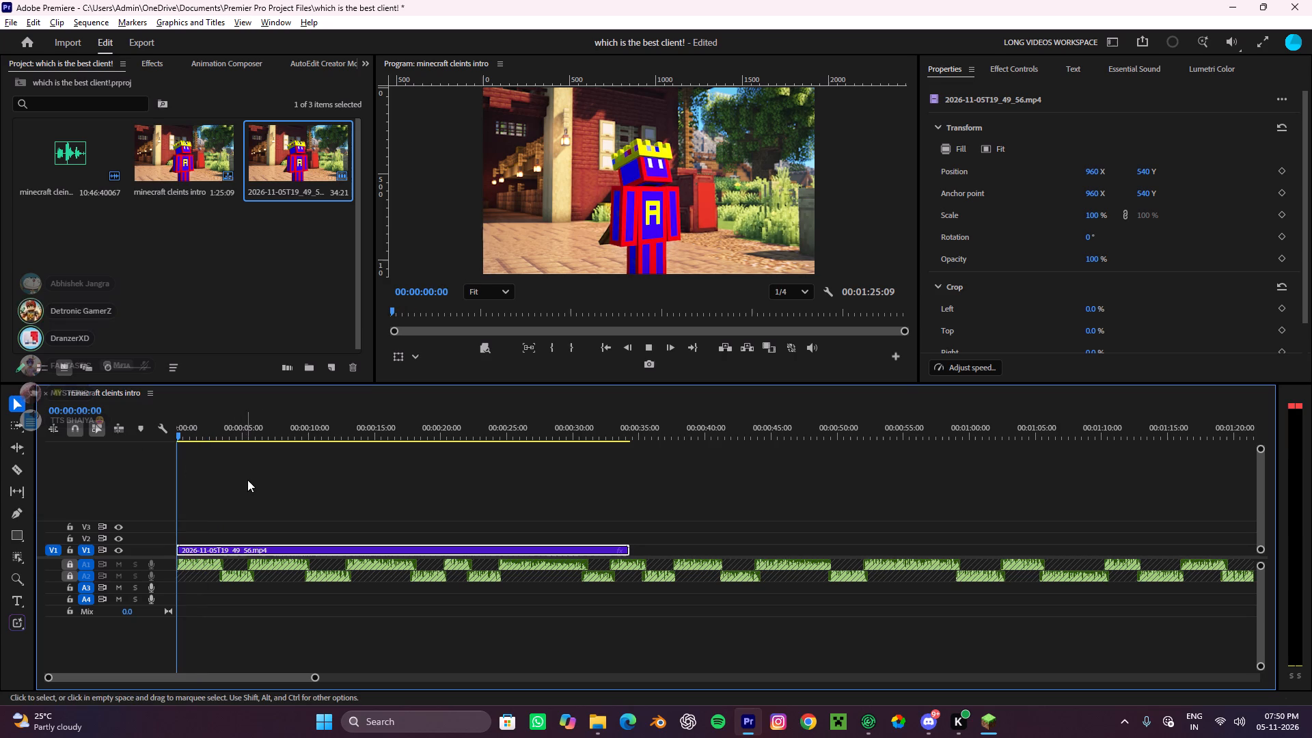
alt+scroll(262, 486, up, 5)
scroll(262, 486, up, 3)
click(272, 489)
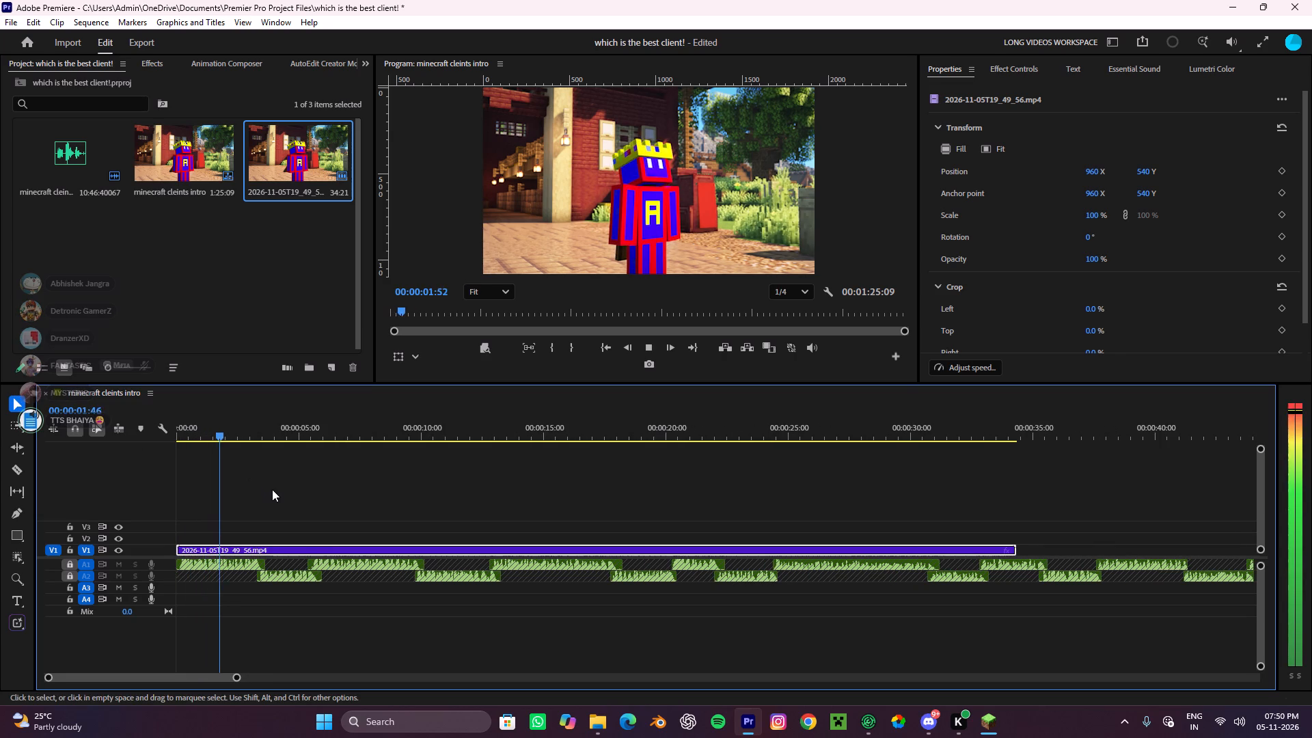
key(space)
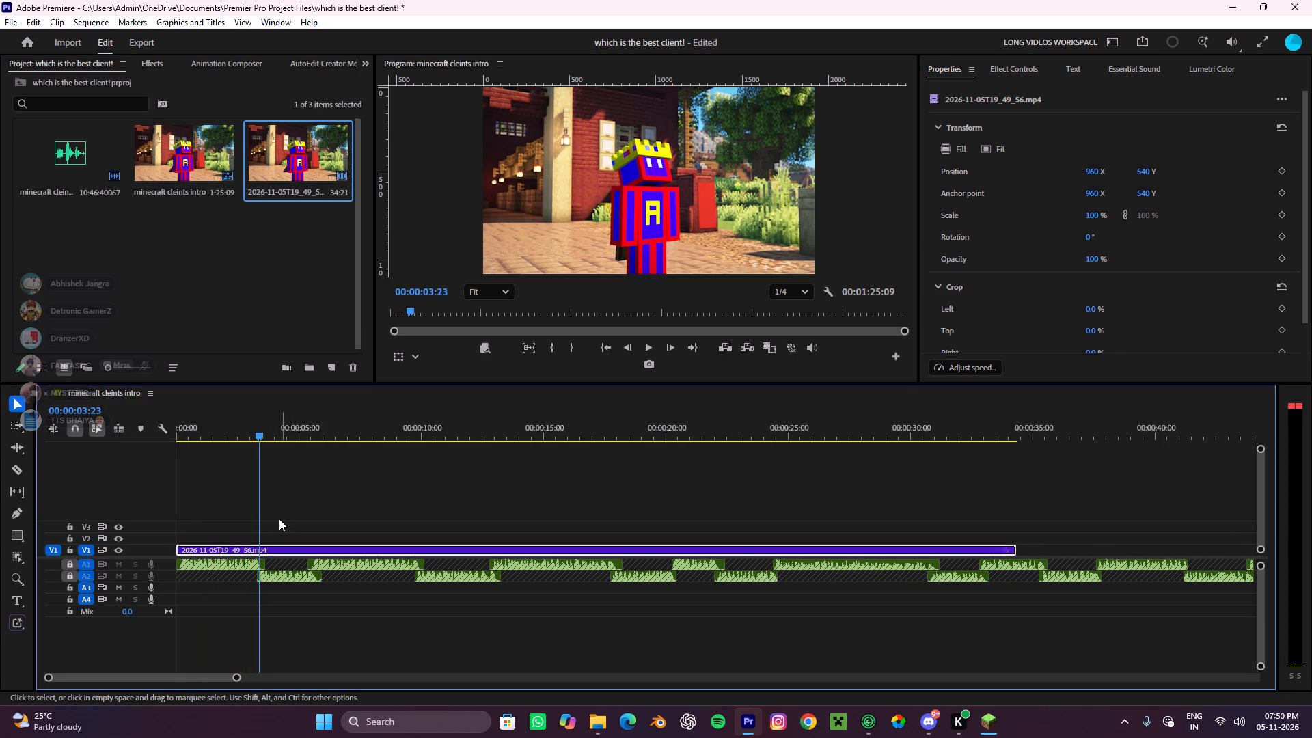
key(space)
alt+scroll(301, 480, down, 3)
click(312, 485)
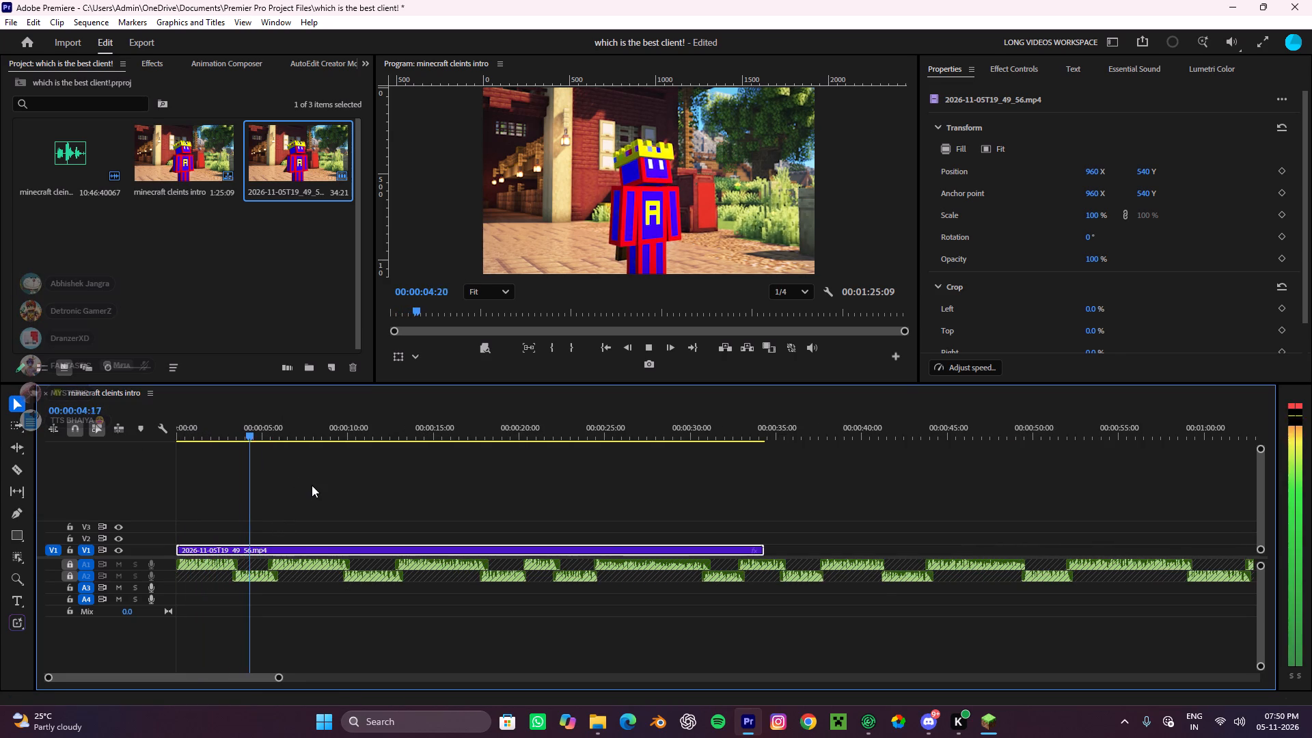
key(space)
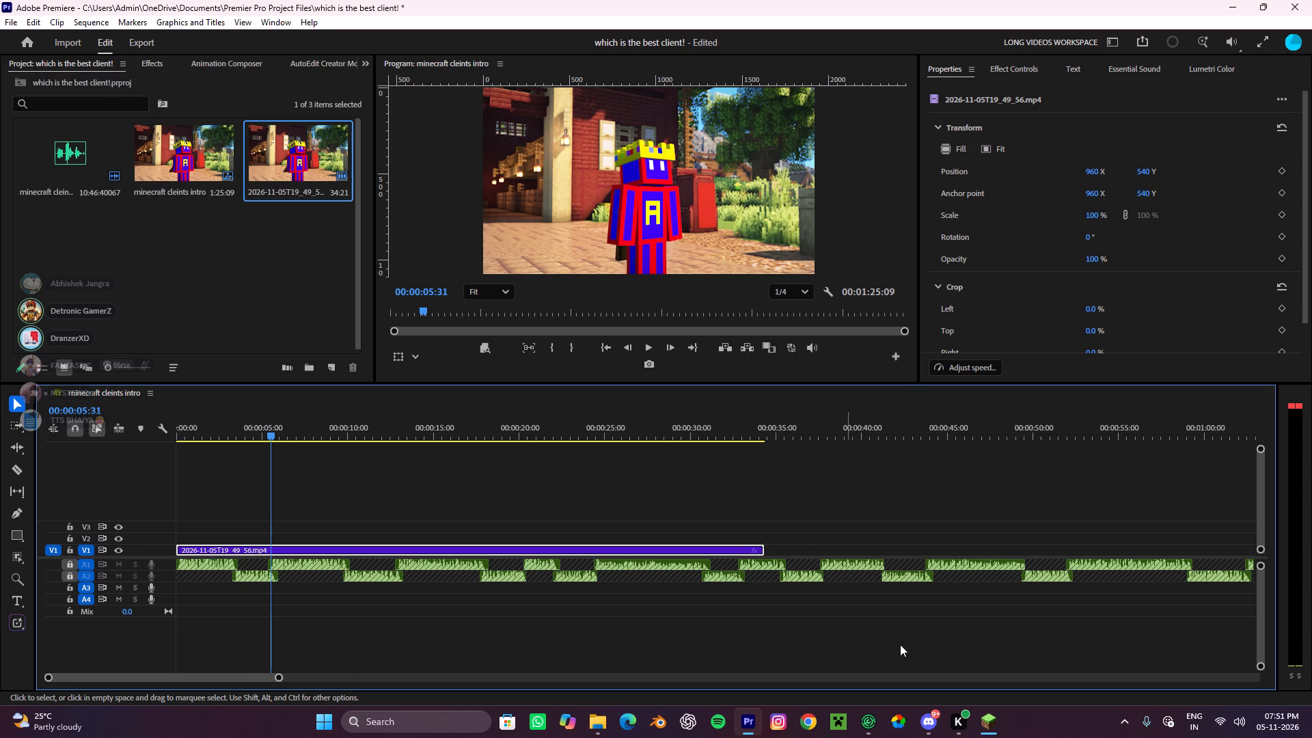
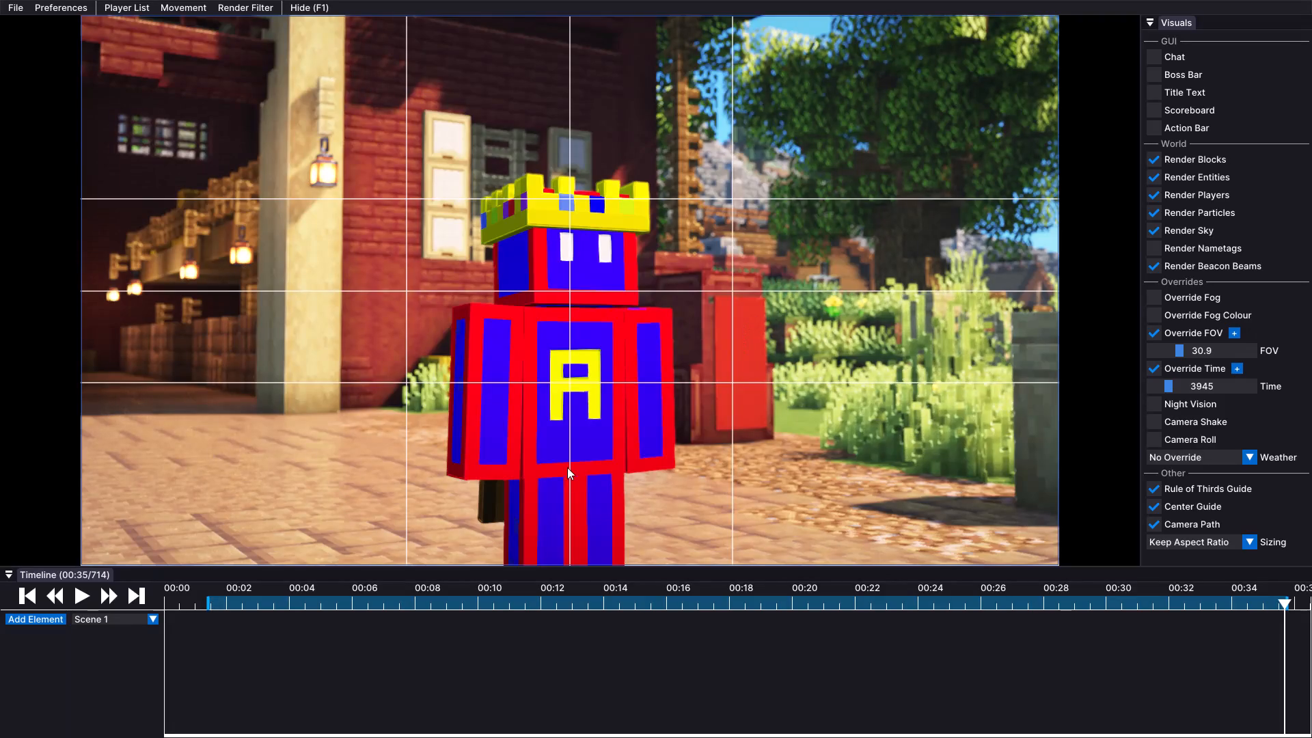
Reduce the flying speed to 0.2 and move the replay camera to a front-on view of the crowned character before the barn doorway.
drag(549, 408, 657, 370)
key(d)
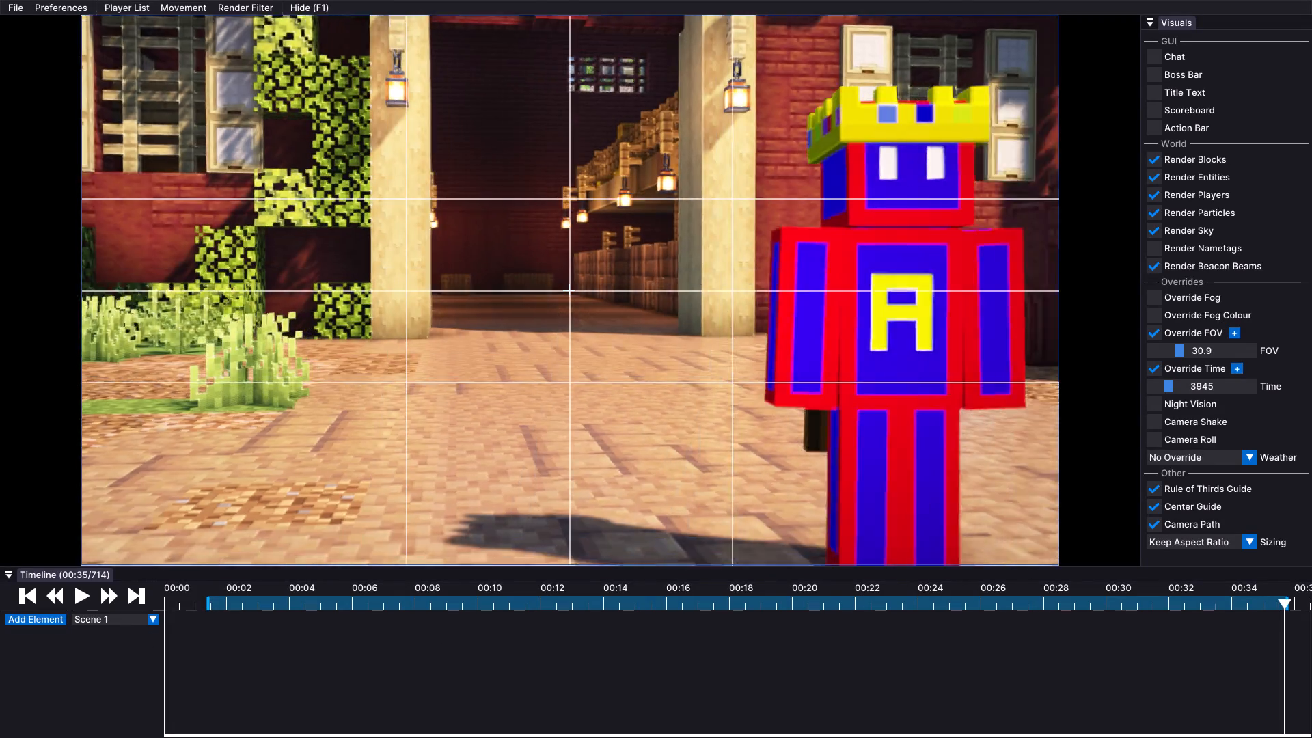
drag(657, 370, 655, 369)
key(w)
key(space)
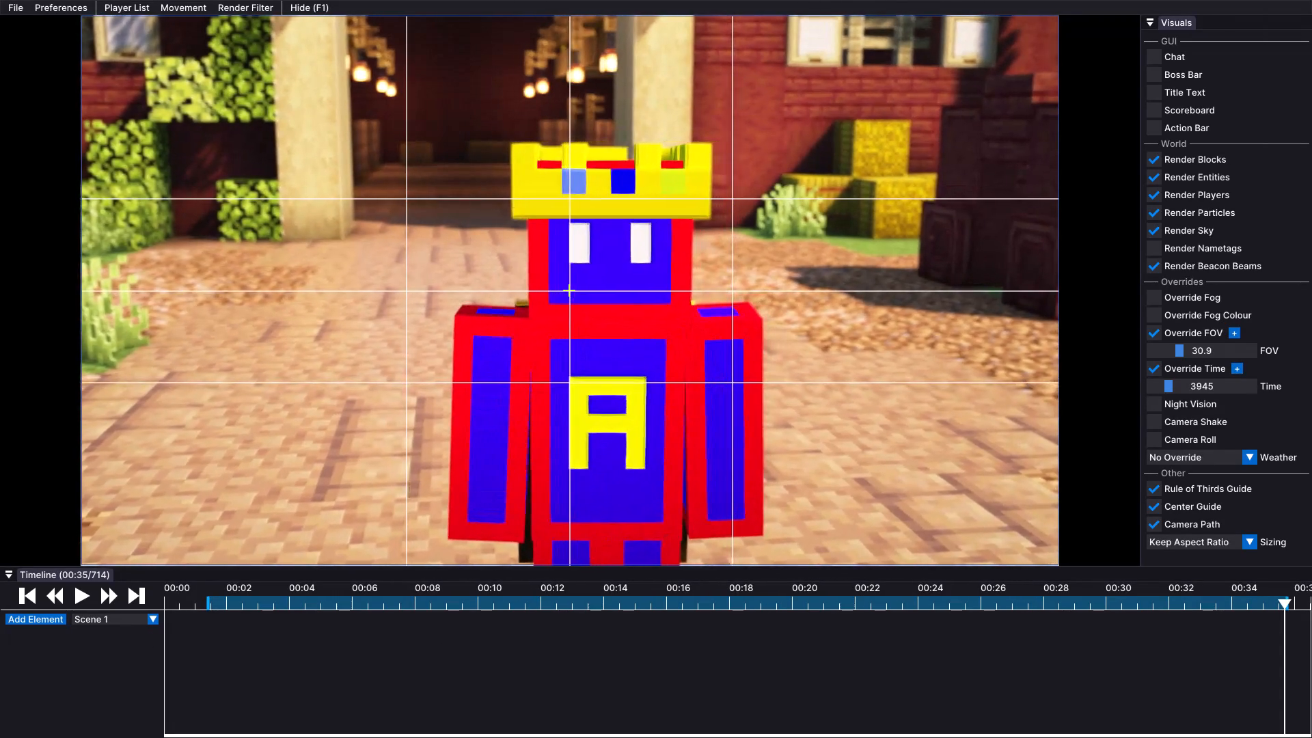
drag(655, 369, 656, 369)
key(s)
key(d)
scroll(570, 290, down, 3)
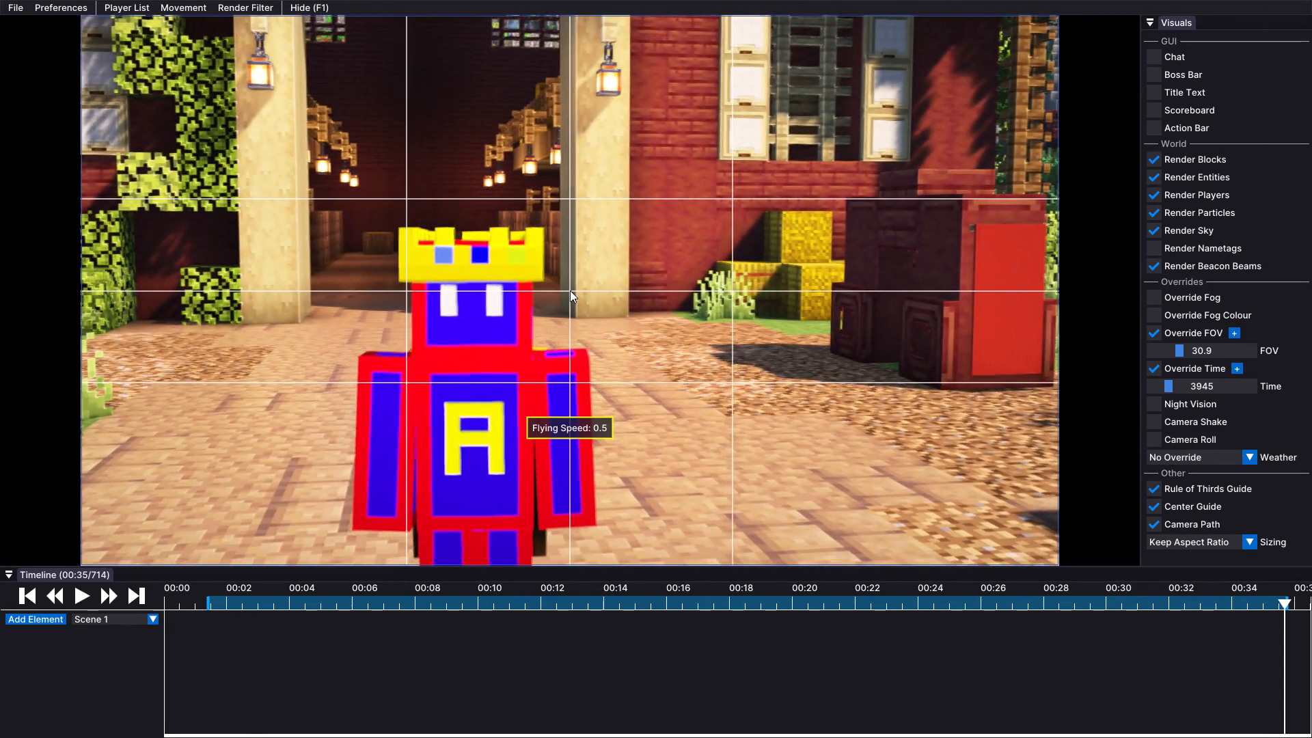
scroll(570, 290, down, 6)
key(a)
text(aw)
drag(515, 299, 656, 368)
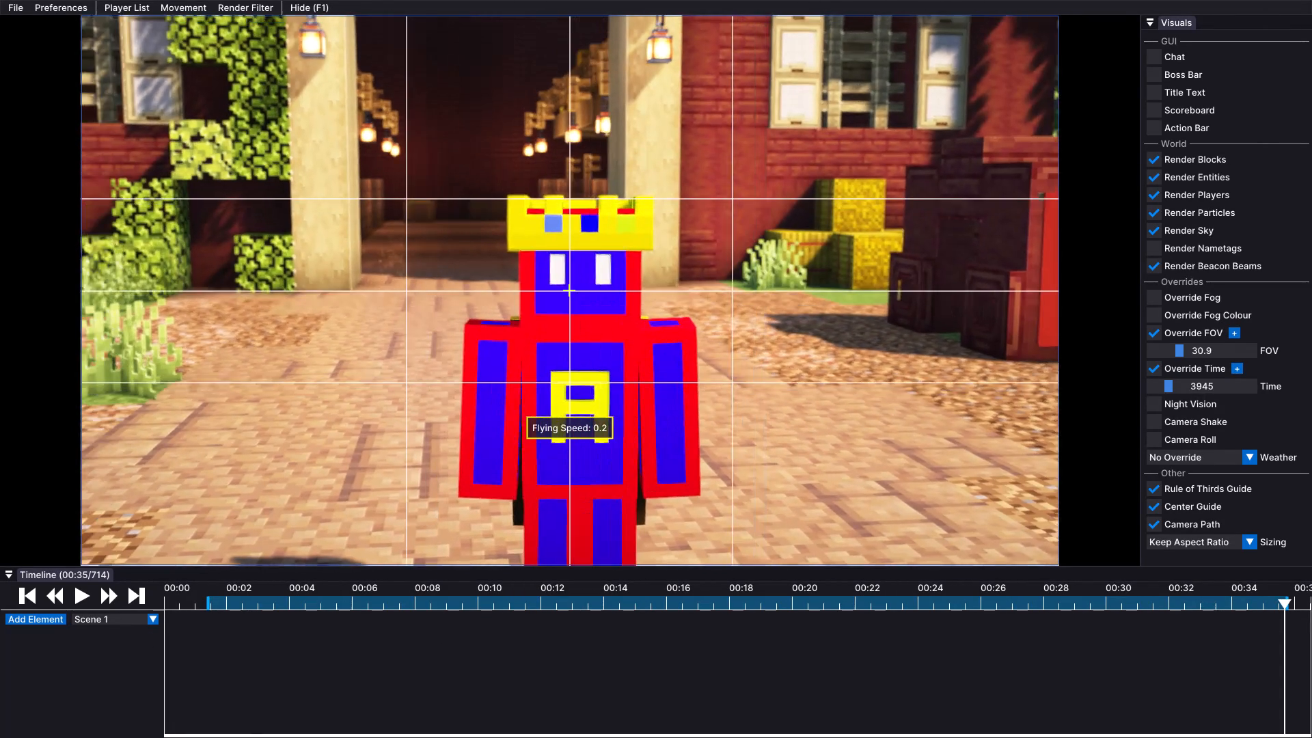
drag(656, 368, 656, 369)
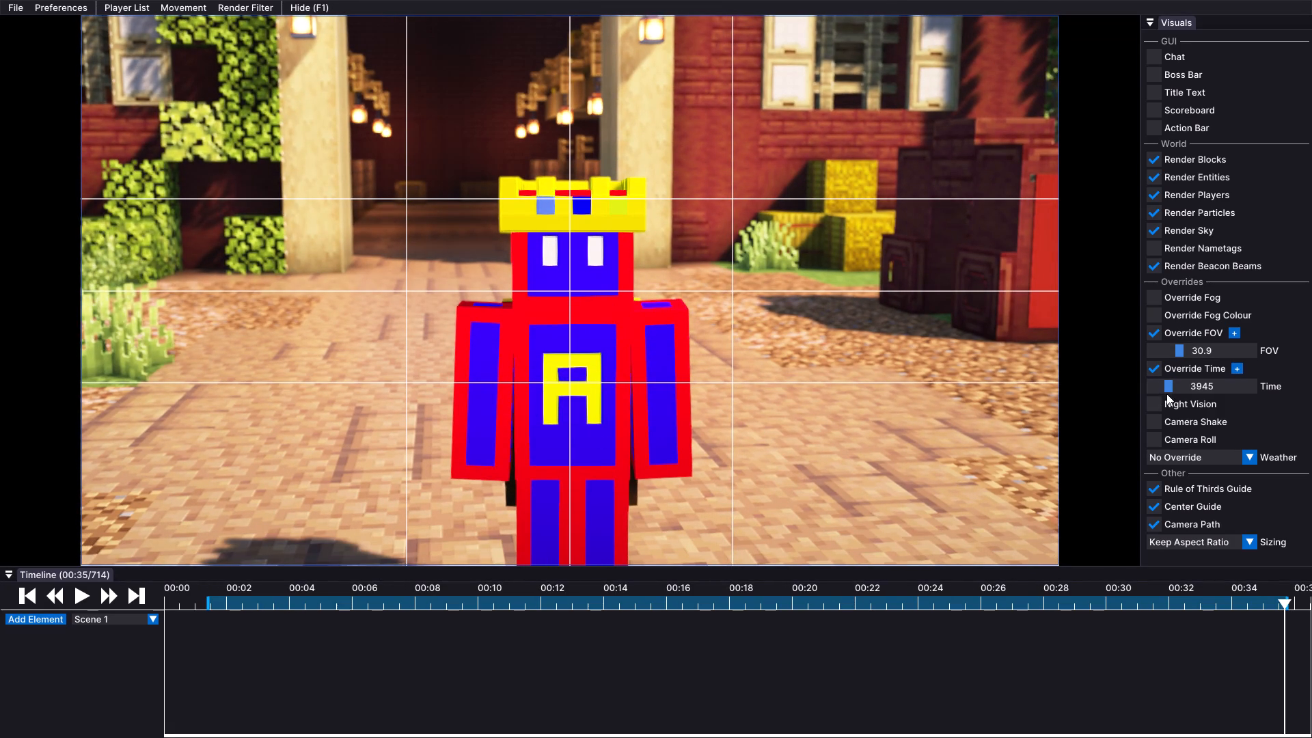
Set the replay's time override to 3123 for brighter sunlight on the character and barn.
drag(1166, 394, 1192, 391)
drag(1167, 389, 1179, 388)
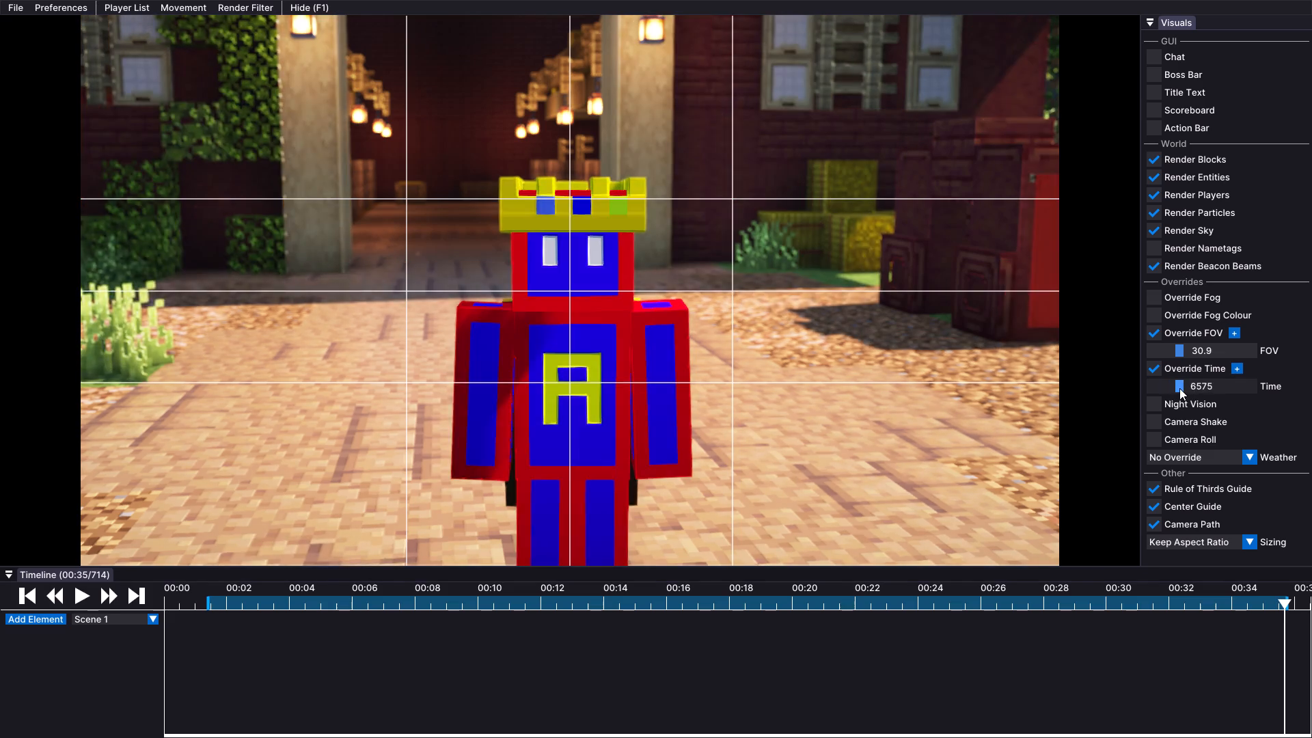
drag(1179, 388, 1266, 381)
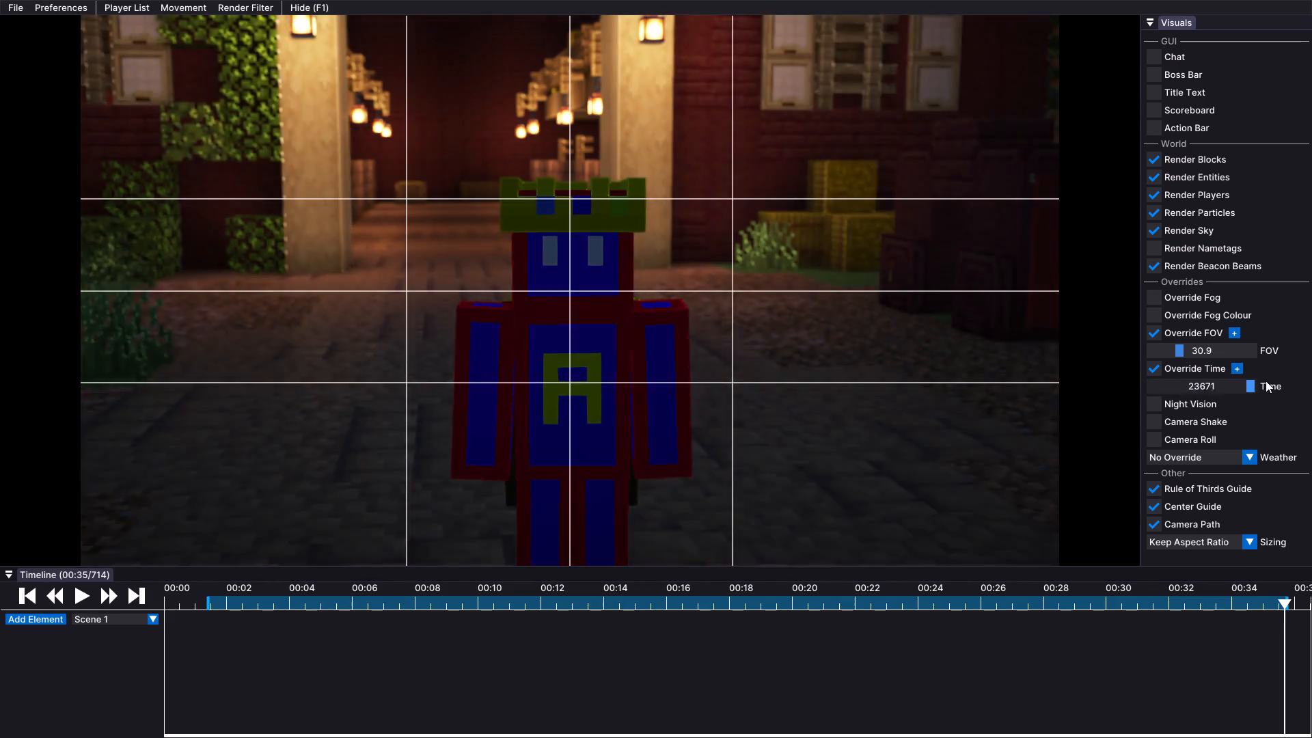
drag(1266, 381, 1171, 405)
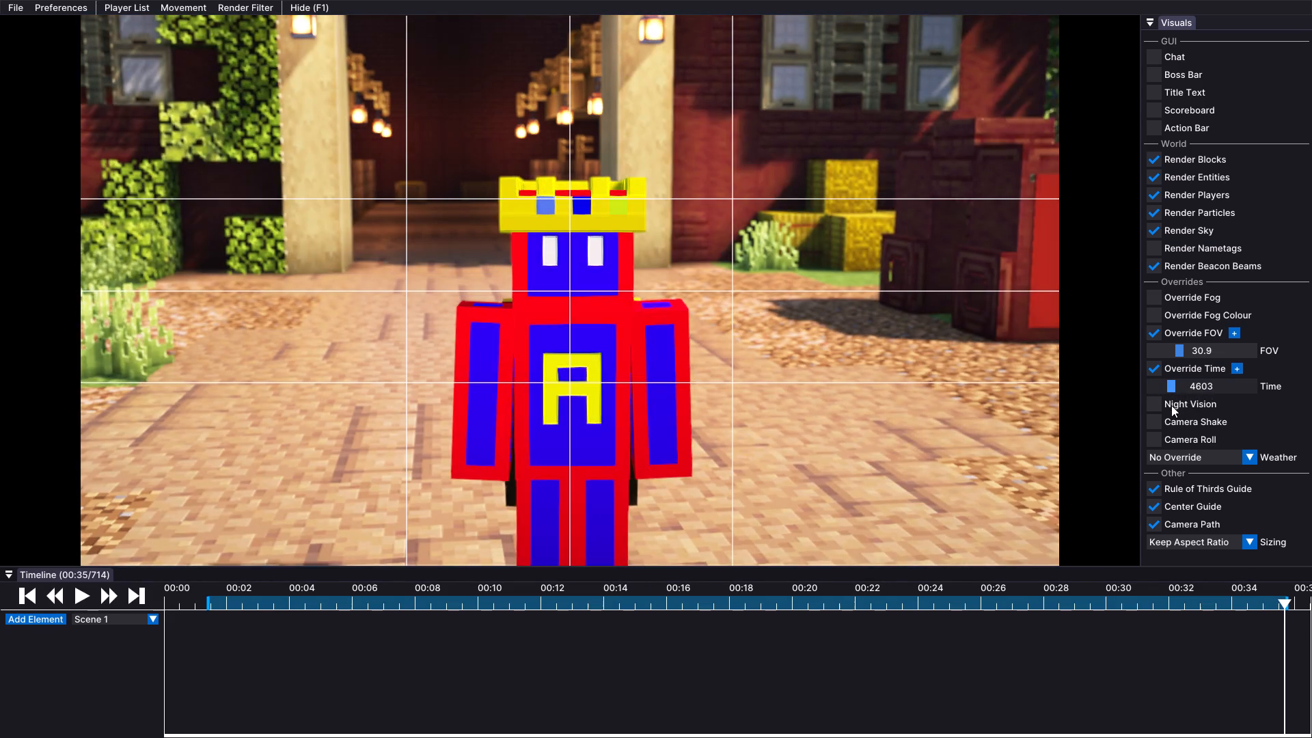
drag(1171, 405, 1164, 420)
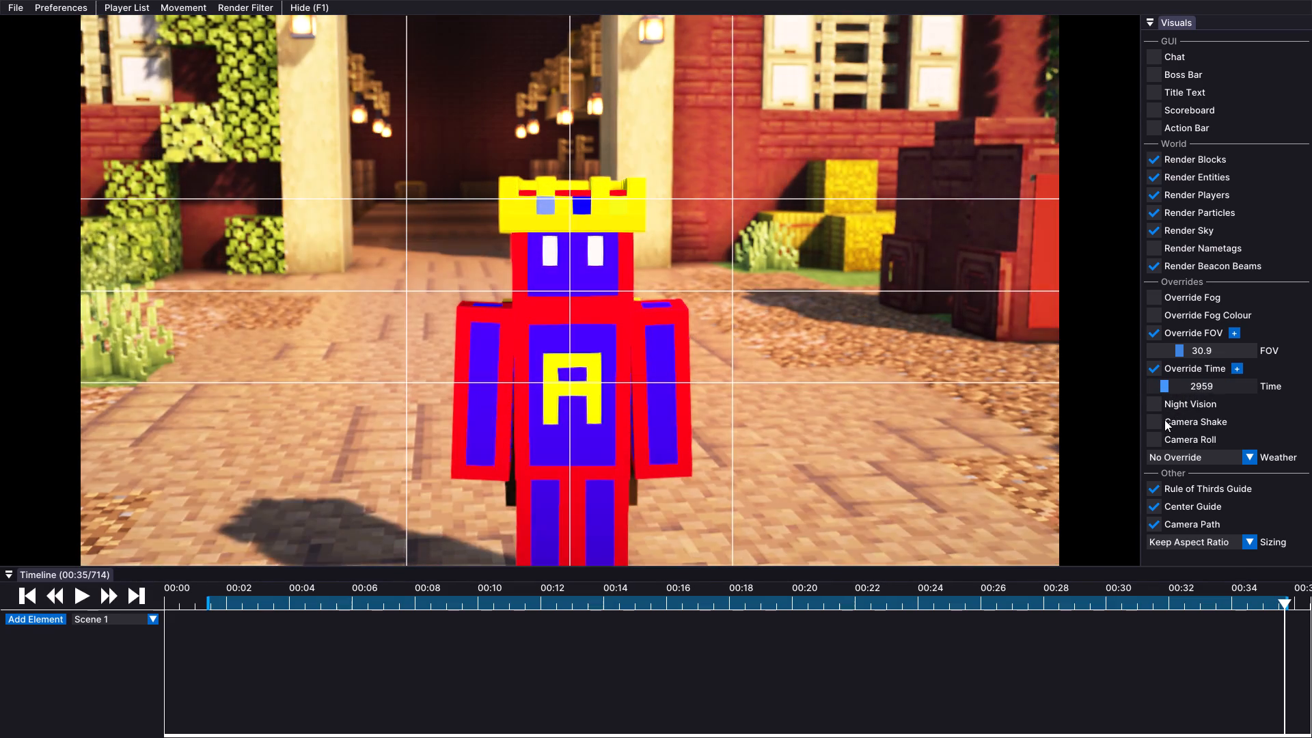
drag(1164, 420, 1165, 419)
Reframe the replay camera so the character stands centred on the guides, slightly closer, with the barn doorway behind.
key(s)
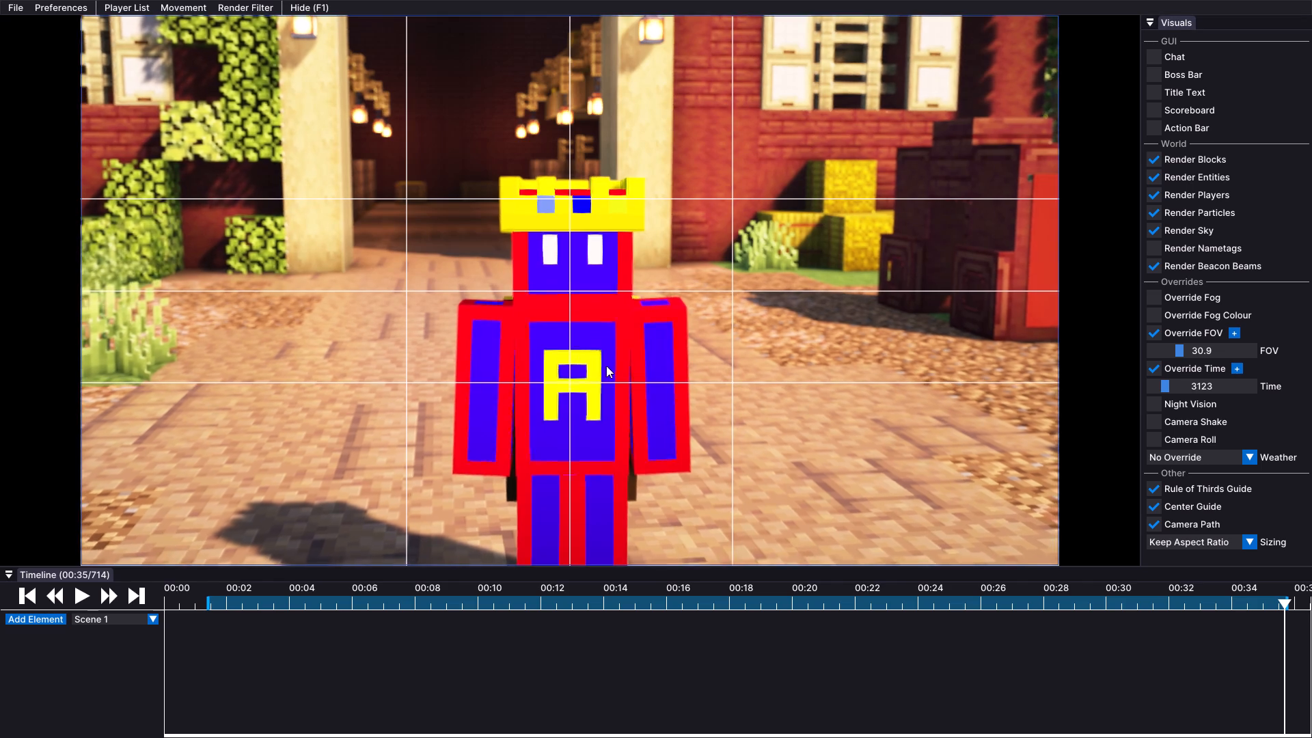
drag(627, 353, 656, 368)
key(w)
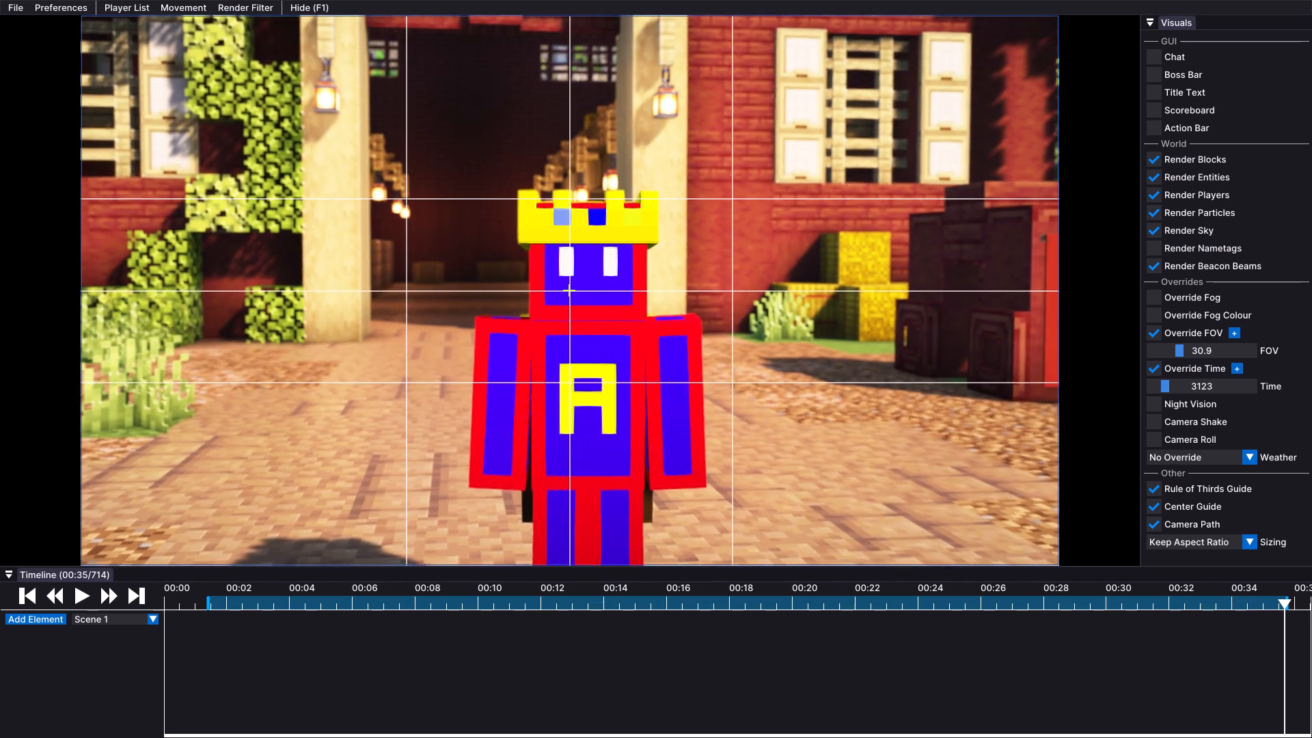
drag(656, 368, 656, 370)
key(space)
text(w)
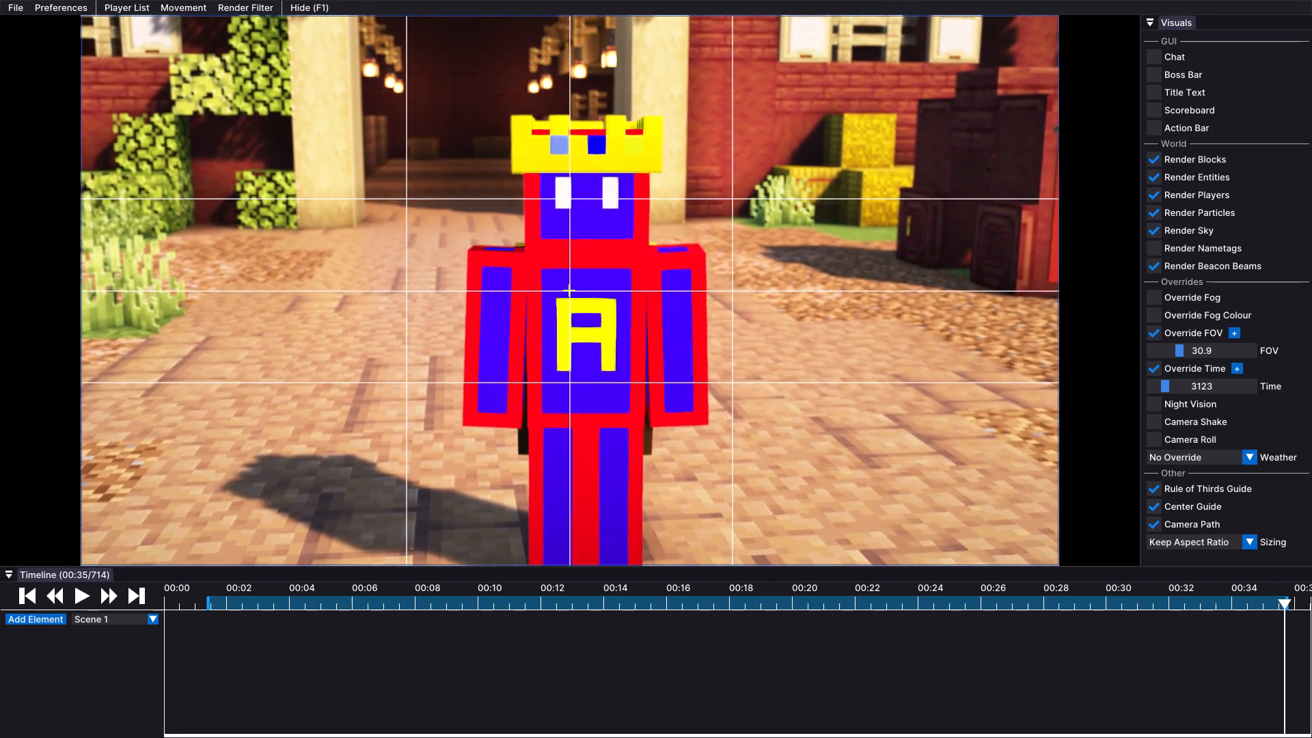
drag(656, 370, 656, 369)
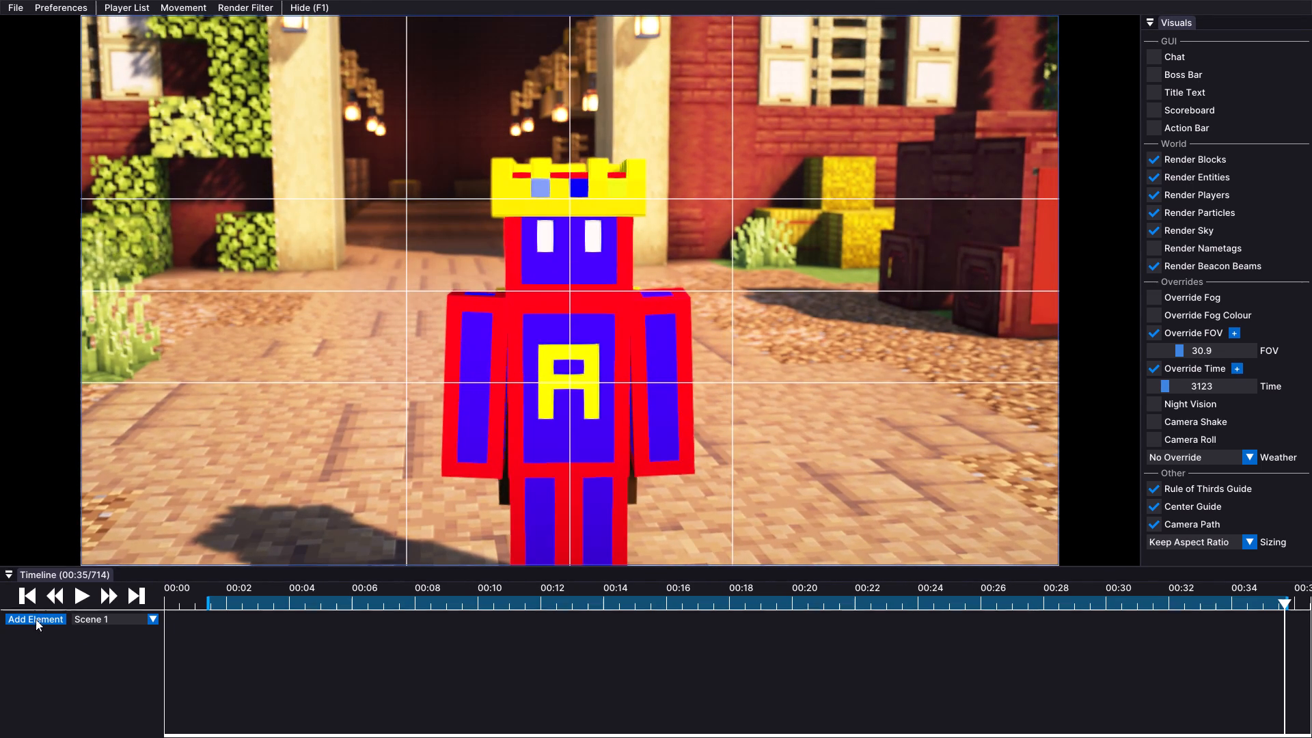
Play the replay from about 3 seconds and skip ahead to about 21 seconds to review the new framing.
click(83, 597)
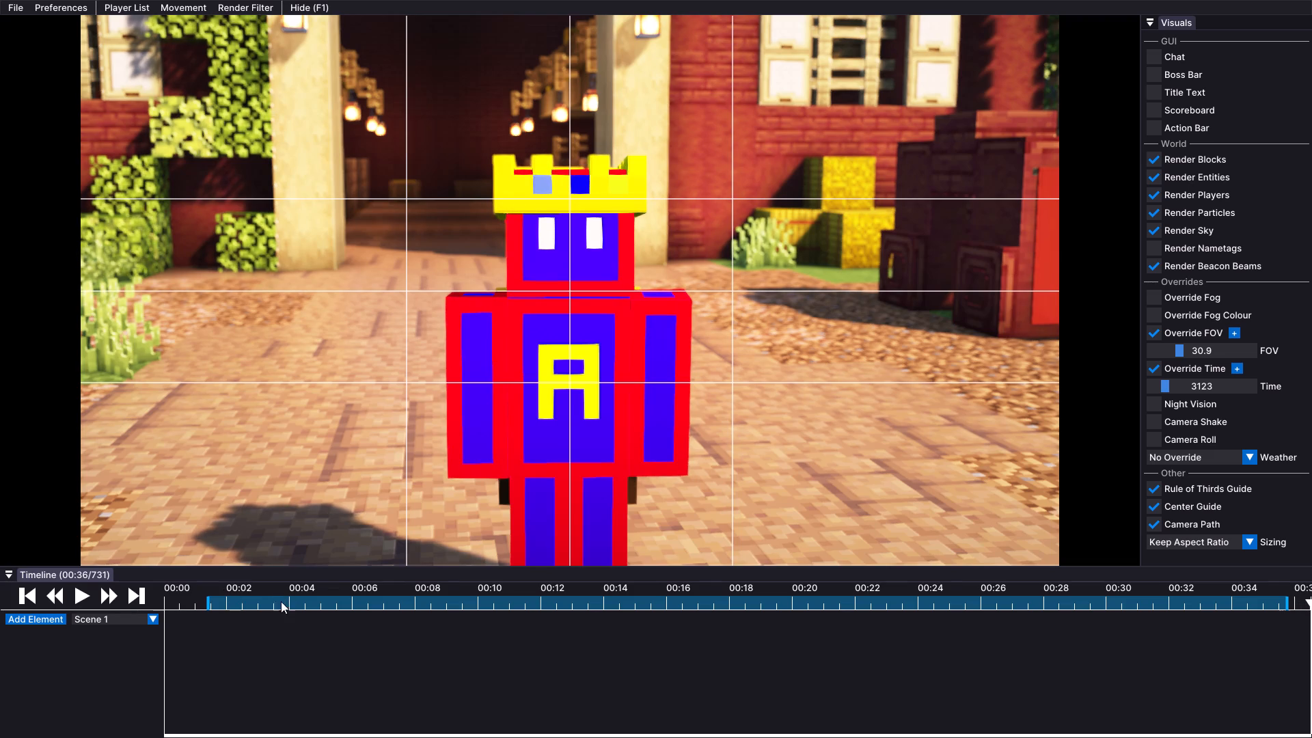
click(277, 607)
click(85, 597)
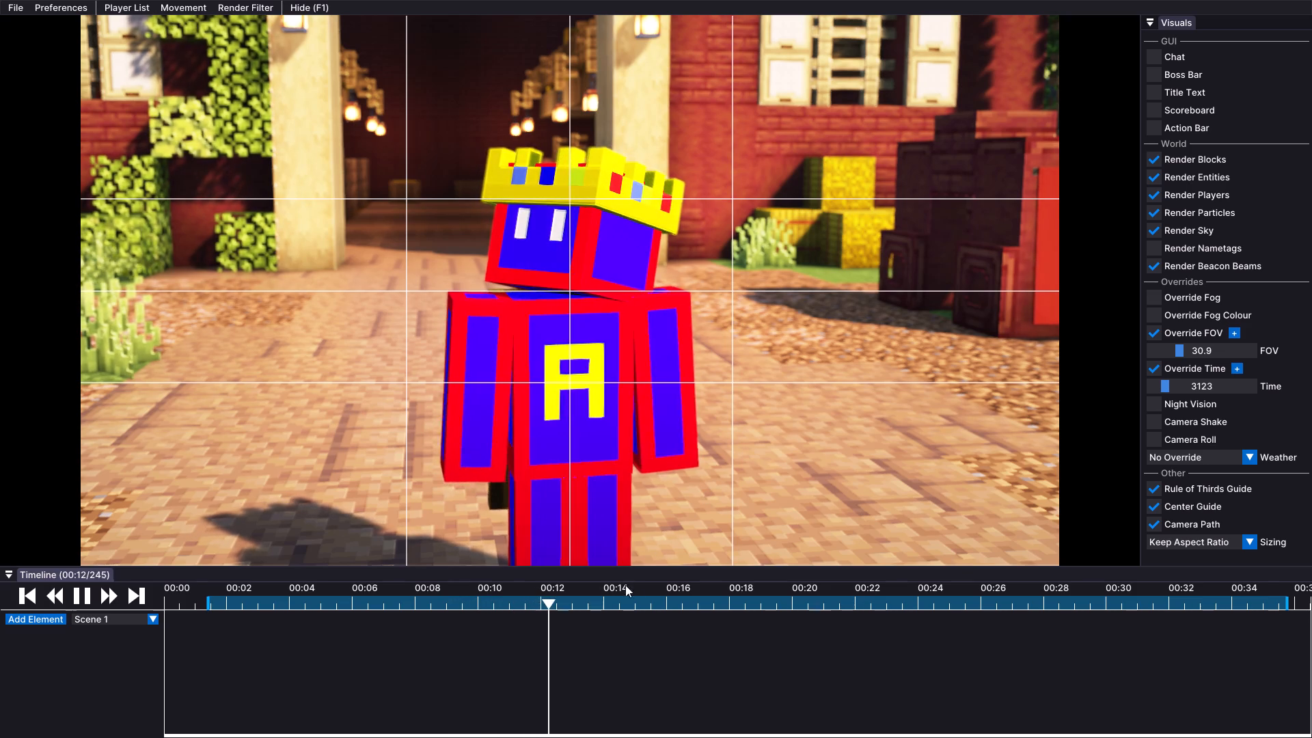
drag(631, 597, 825, 603)
At about 21 seconds, shift the camera sideways and closer for a tighter front-on framing, and play briefly to check it.
drag(694, 470, 655, 369)
text(dwd)
key(d)
text(wdaa)
drag(655, 369, 656, 369)
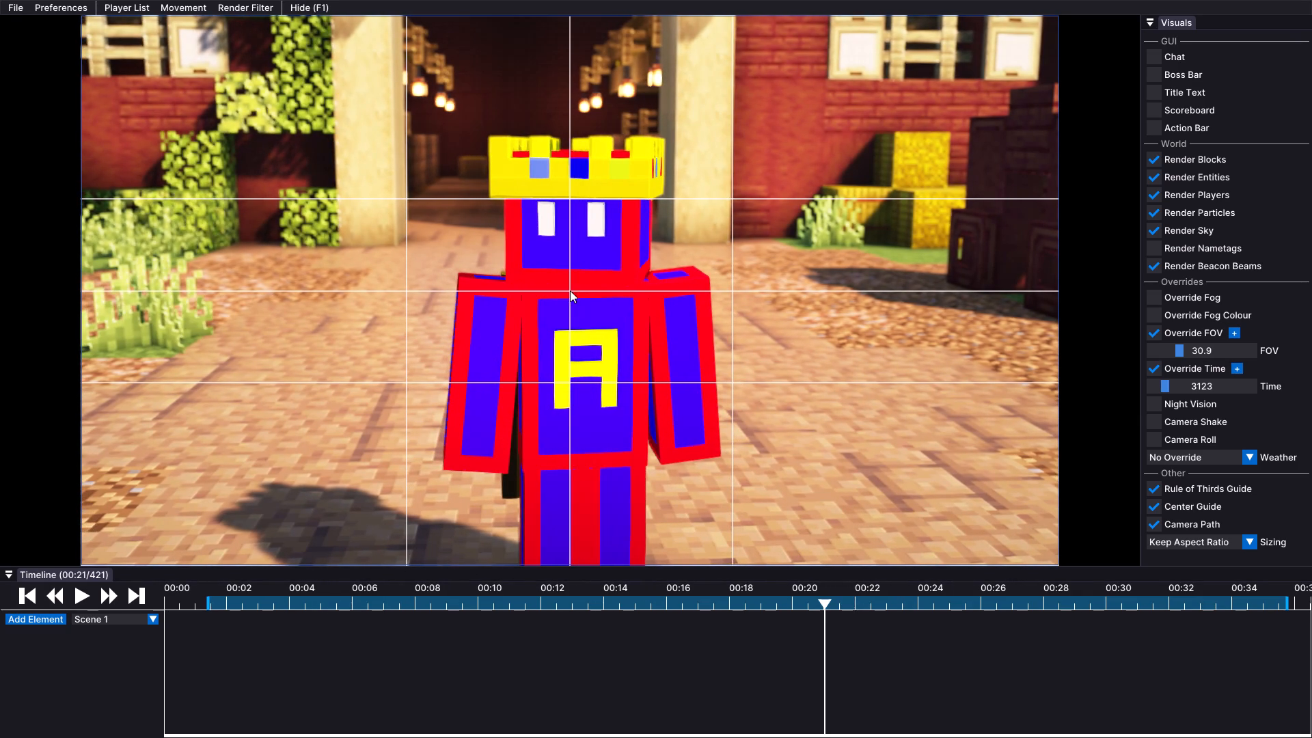
click(90, 597)
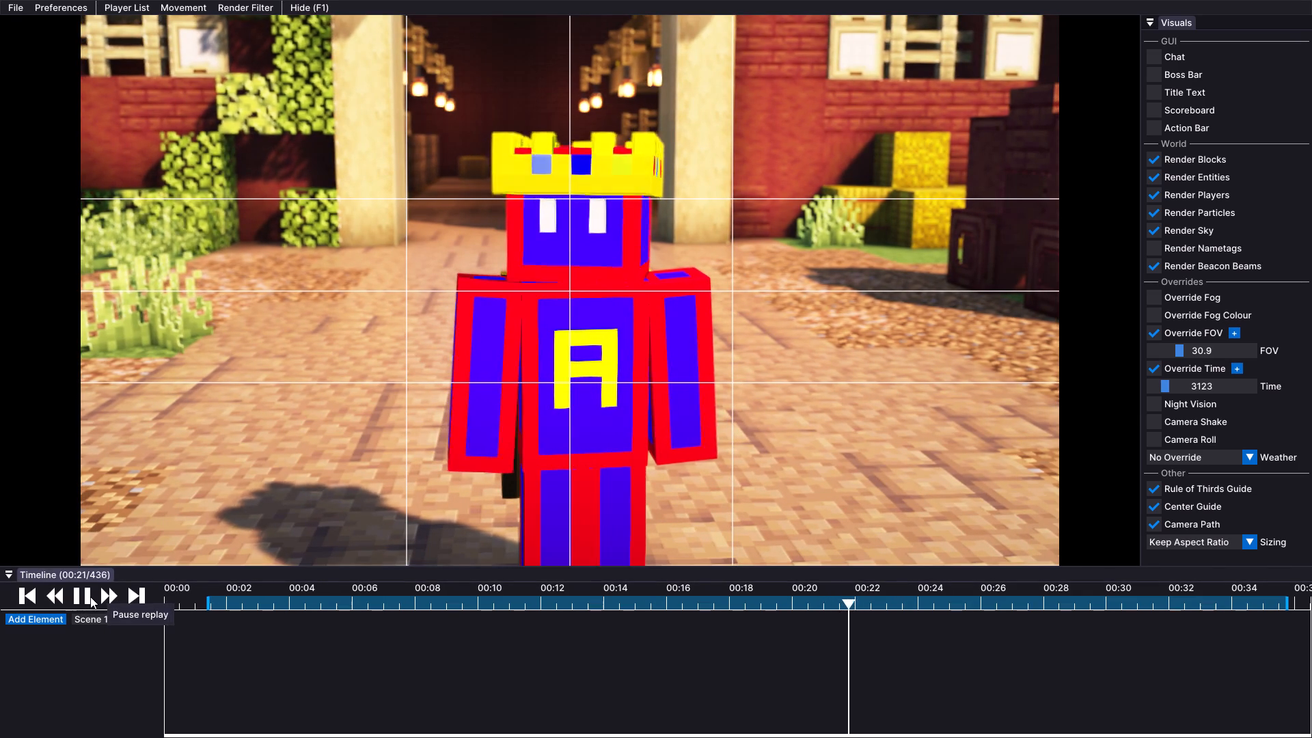
click(90, 597)
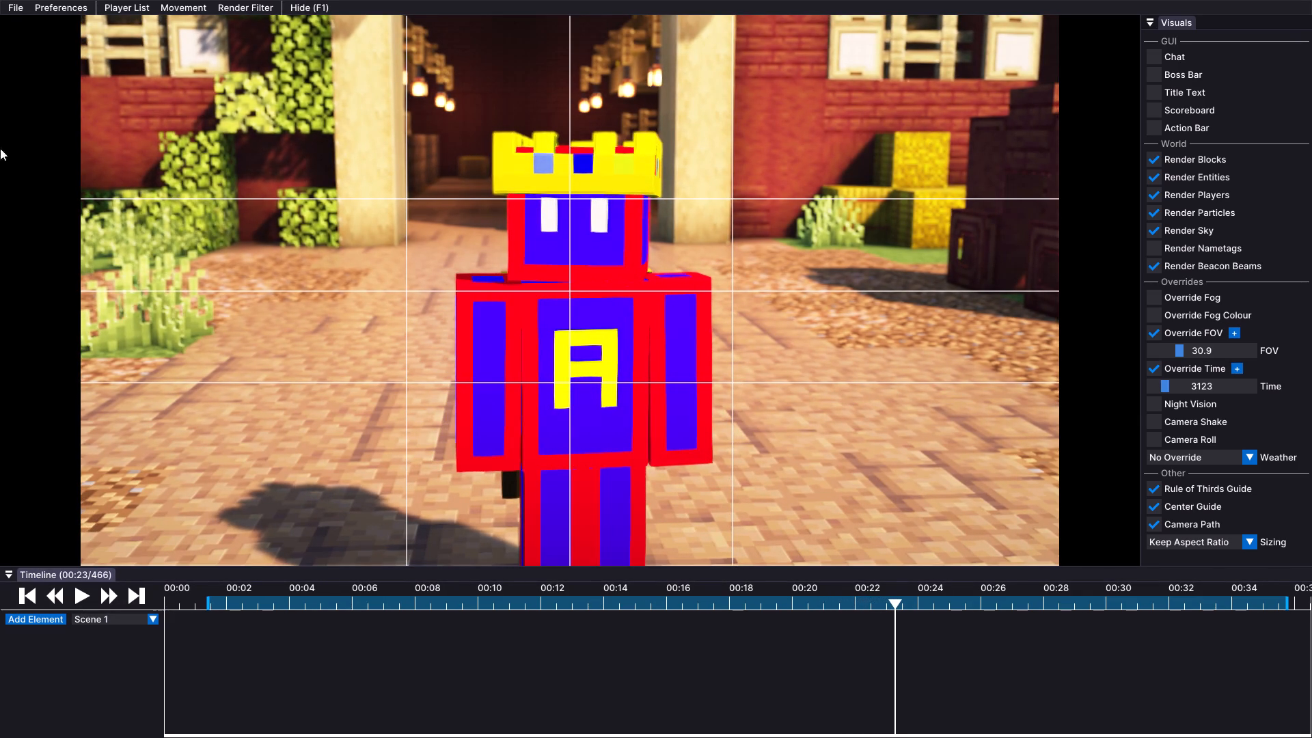
Leave full screen and export the replay as a 1920 × 1080, 60 fps H264 MP4 to the cinematics replay folder under the suggested name.
click(12, 5)
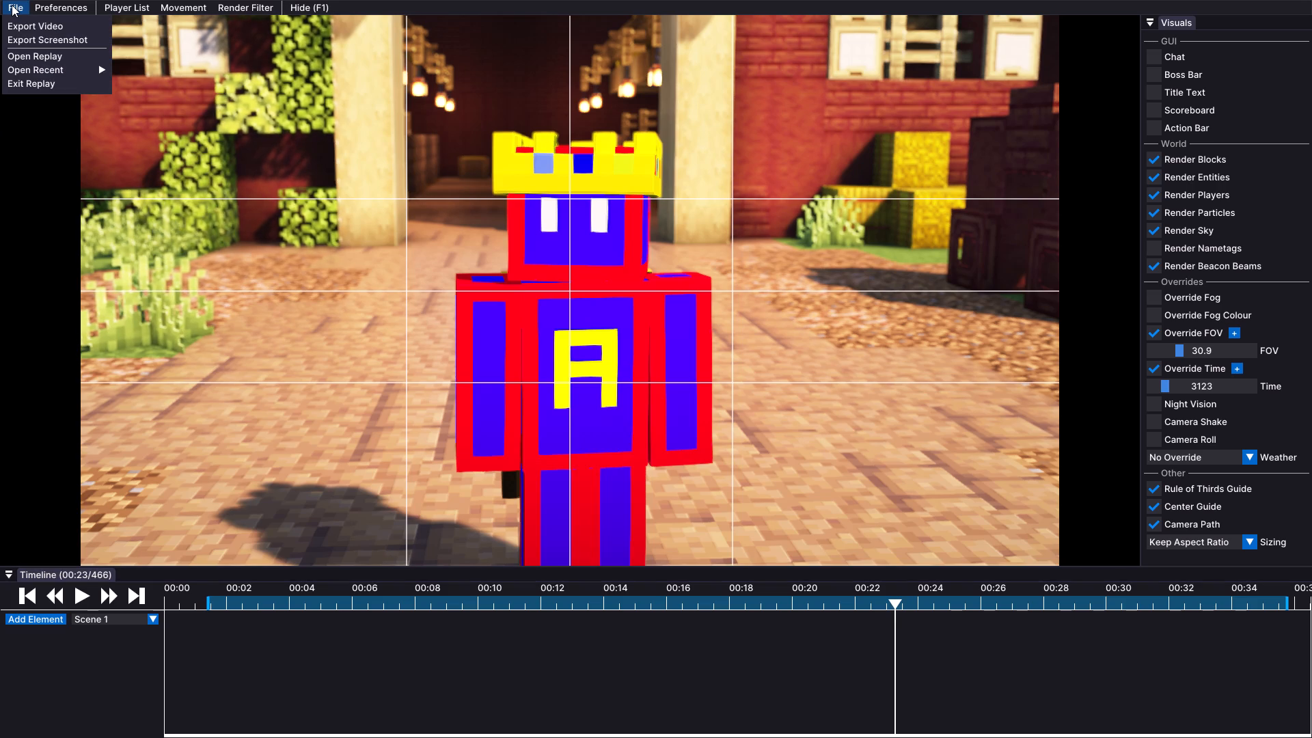
key(F11)
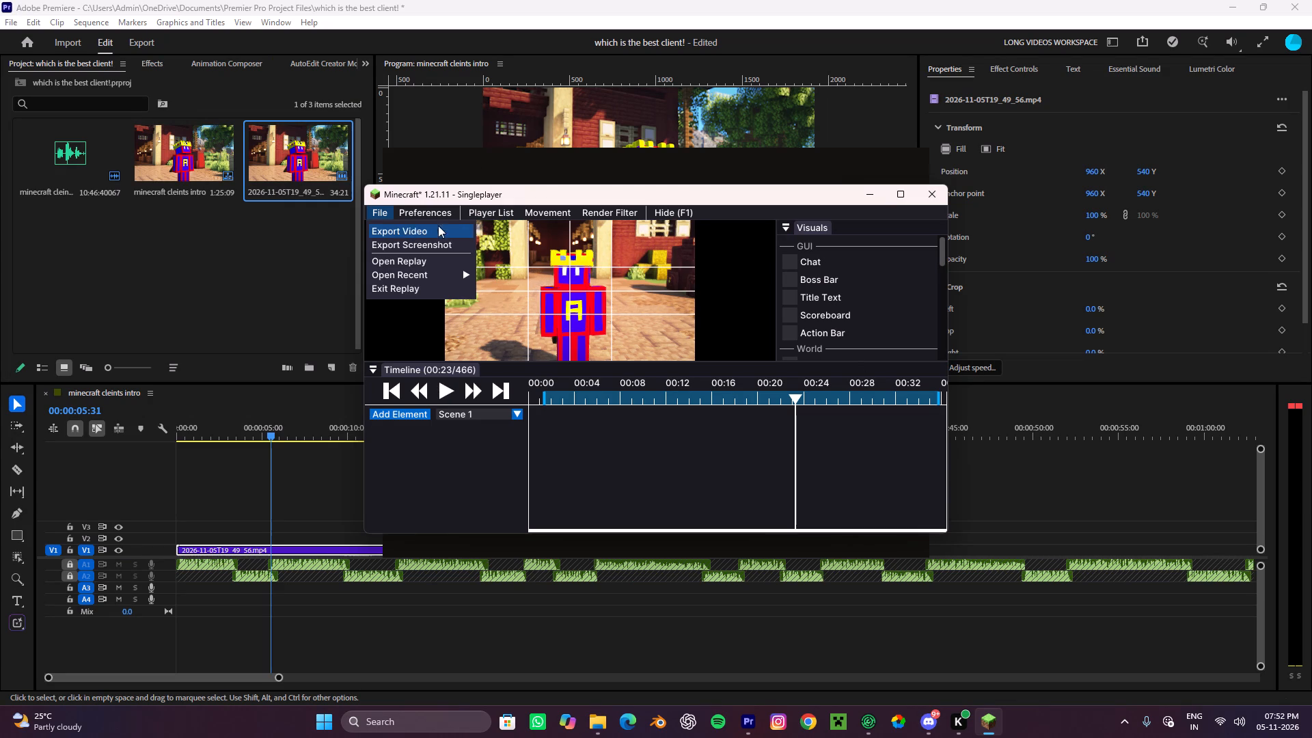
click(400, 227)
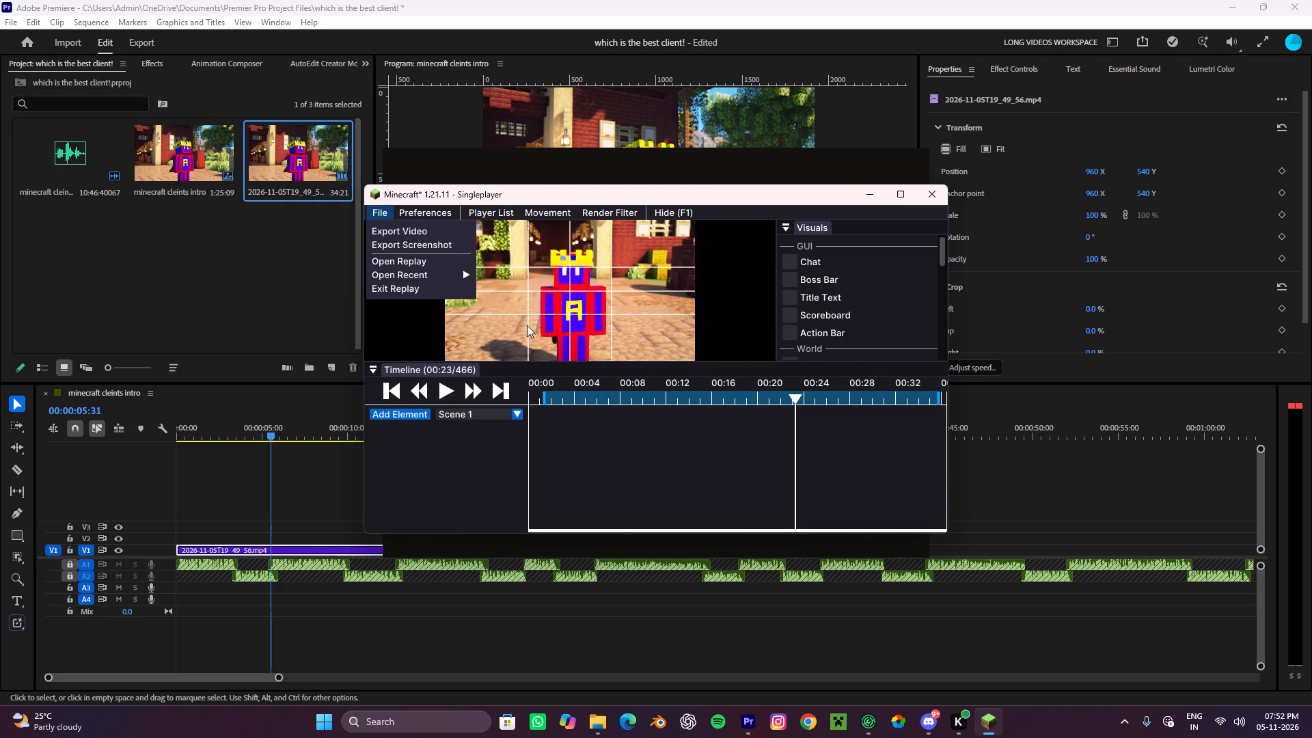
click(410, 233)
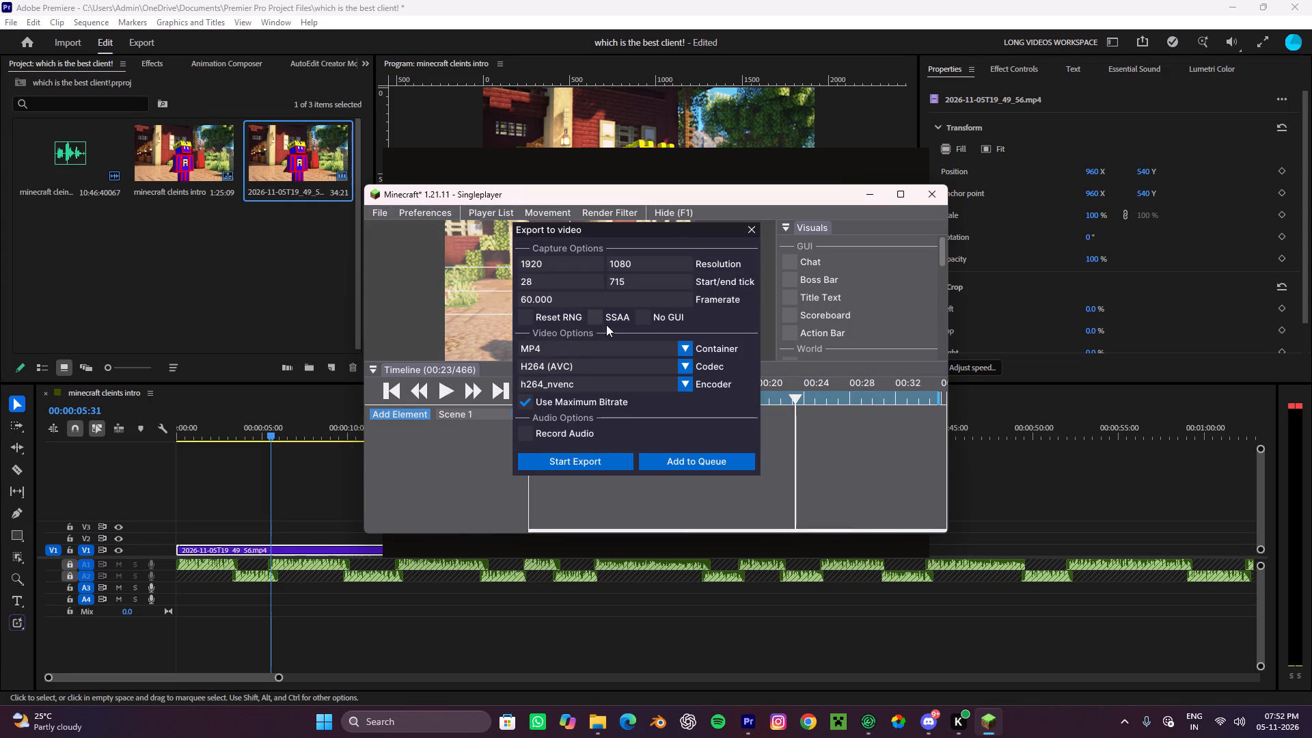
click(592, 454)
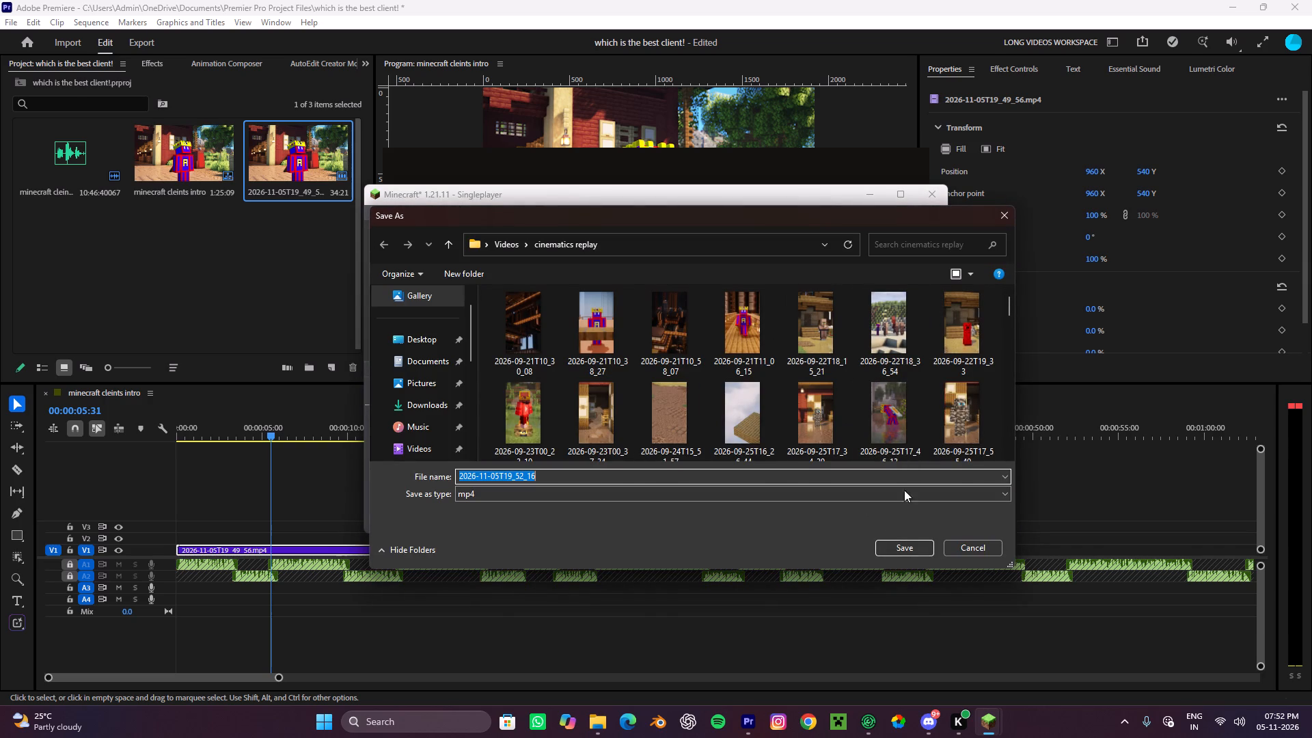
click(901, 558)
click(901, 553)
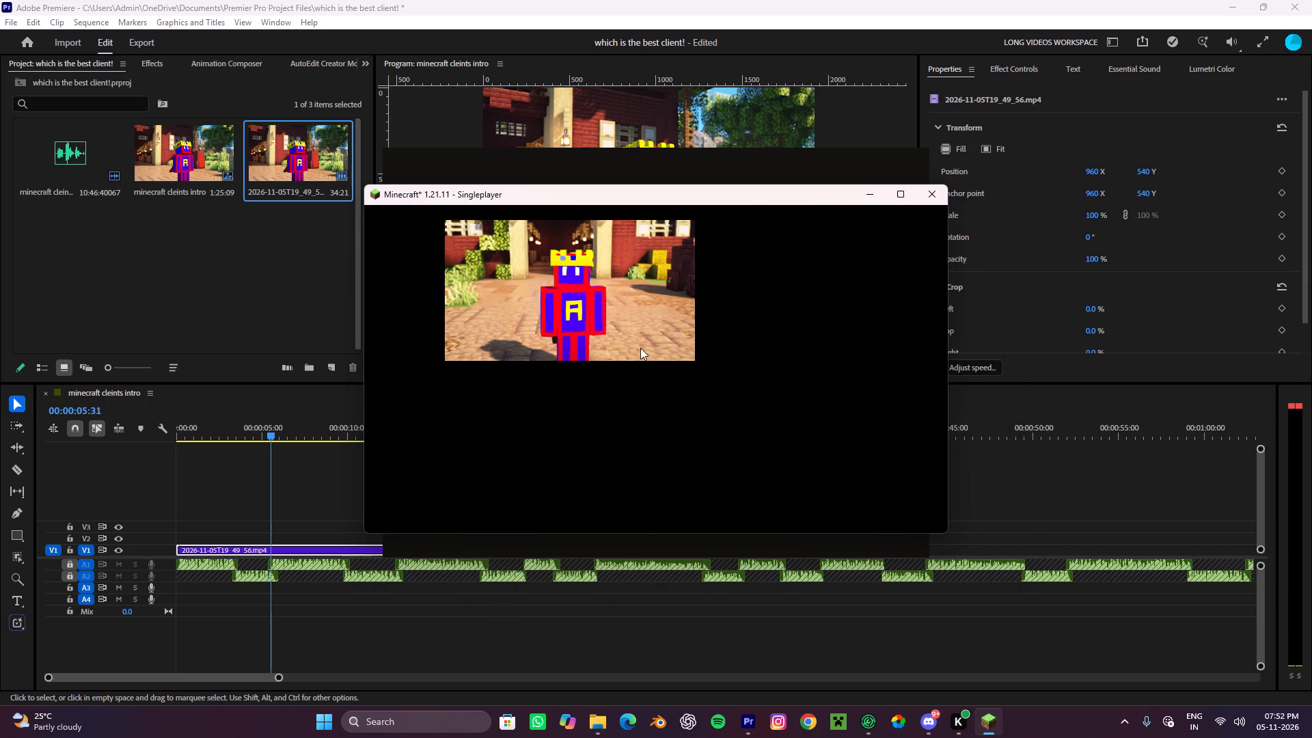
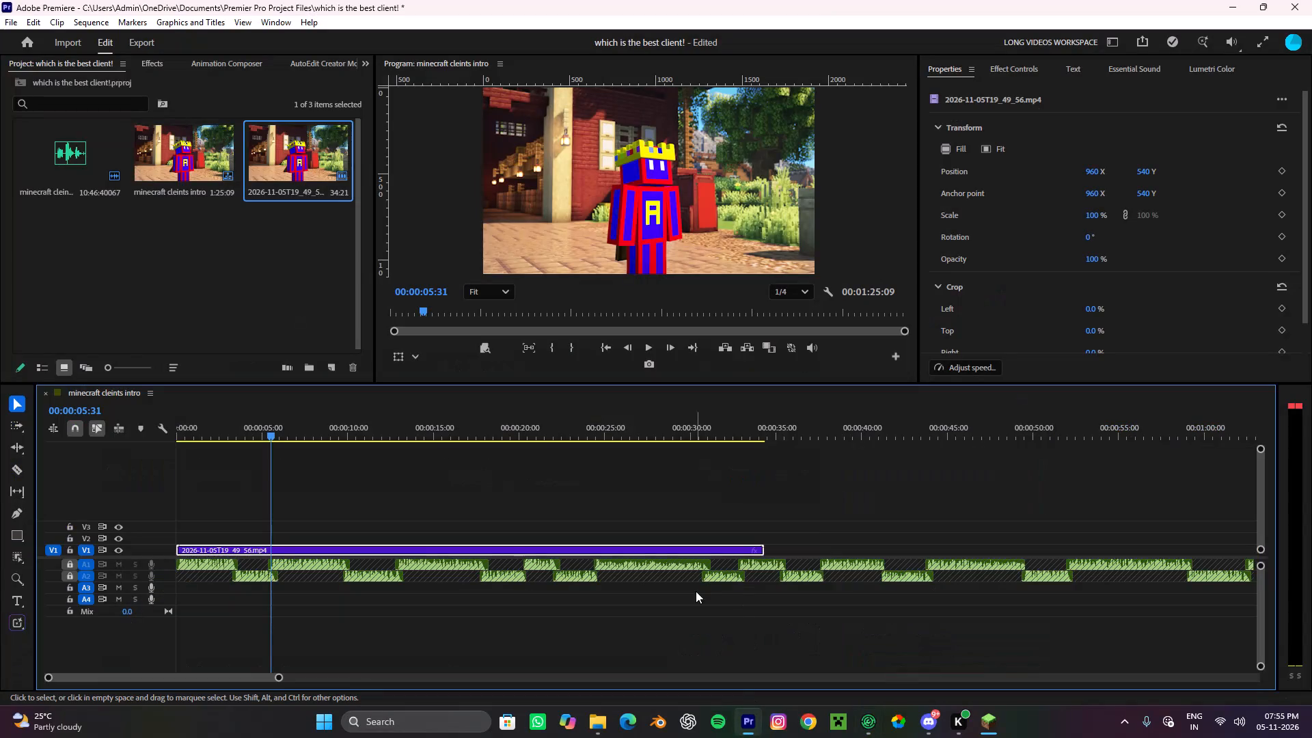
Bring the 2026-11-05T19_52_16 replay clip from the cinematics replay folder onto track V2, starting at about 3.5 seconds.
click(591, 706)
scroll(325, 349, up, 4)
scroll(253, 303, up, 3)
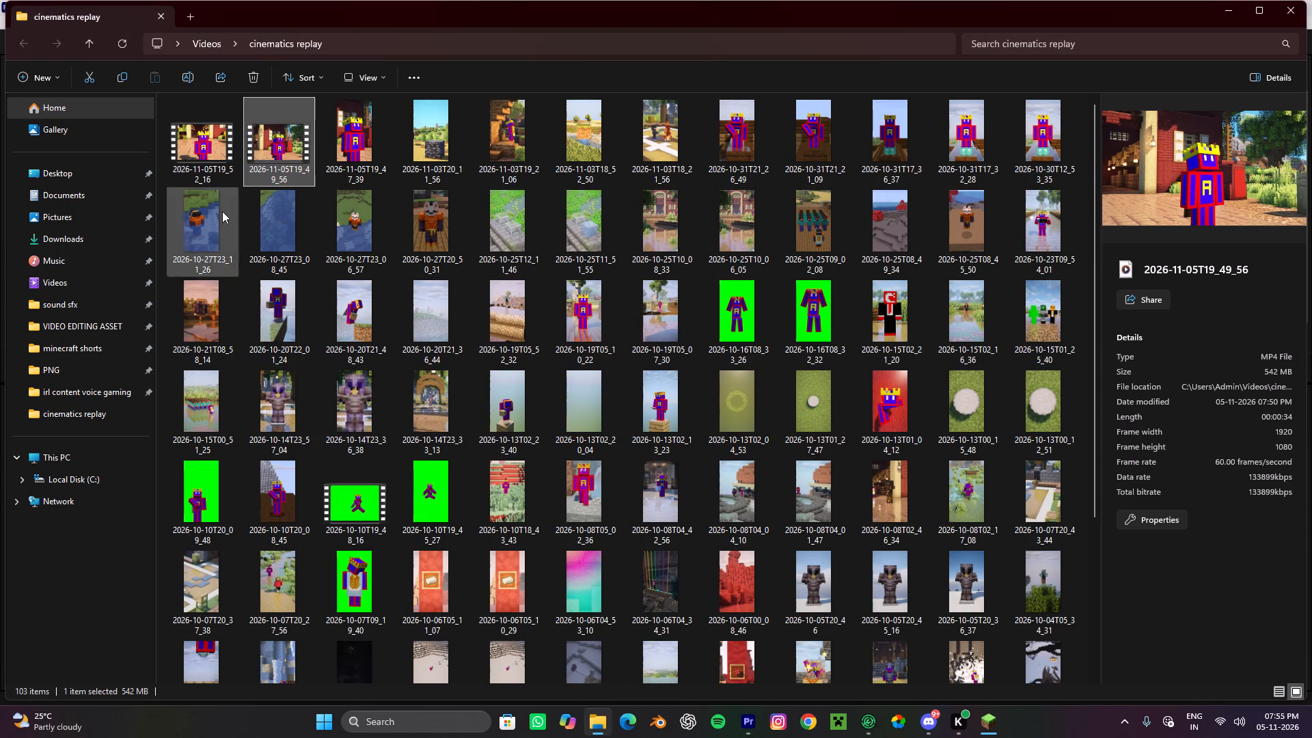
click(193, 163)
drag(193, 149, 746, 724)
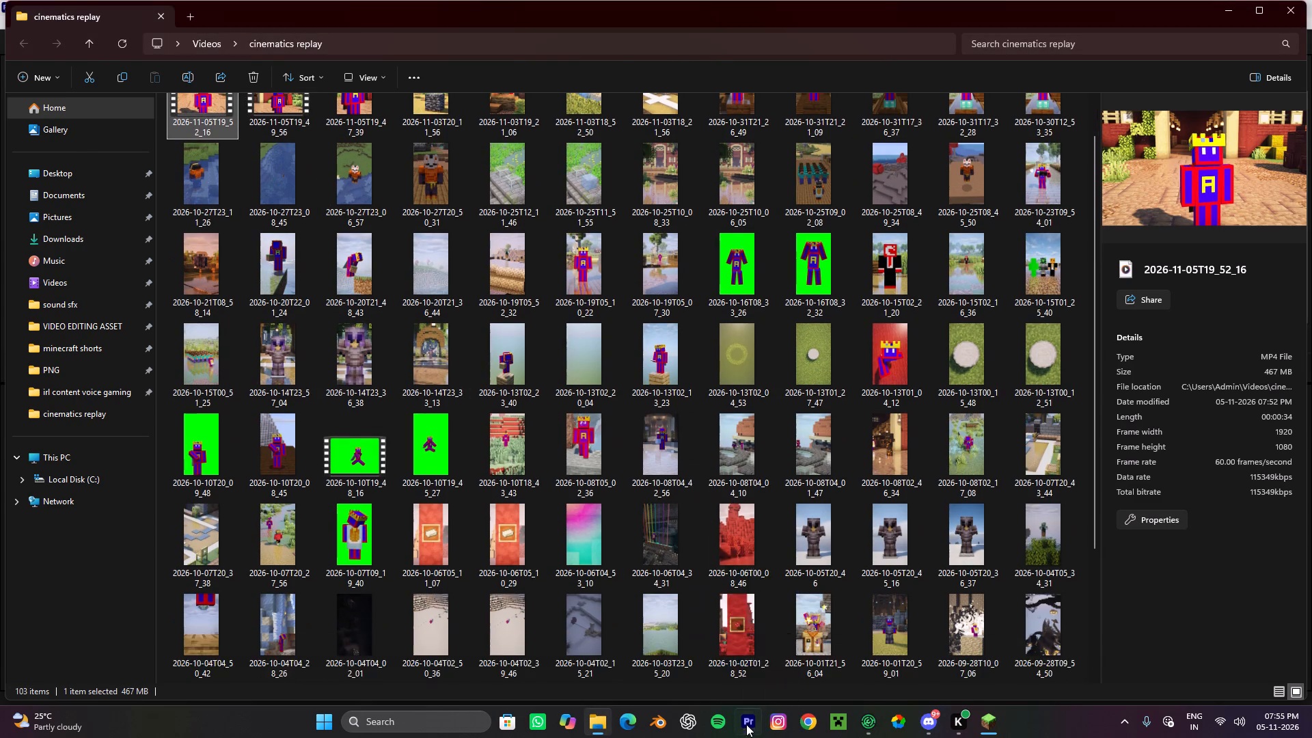
drag(746, 724, 326, 543)
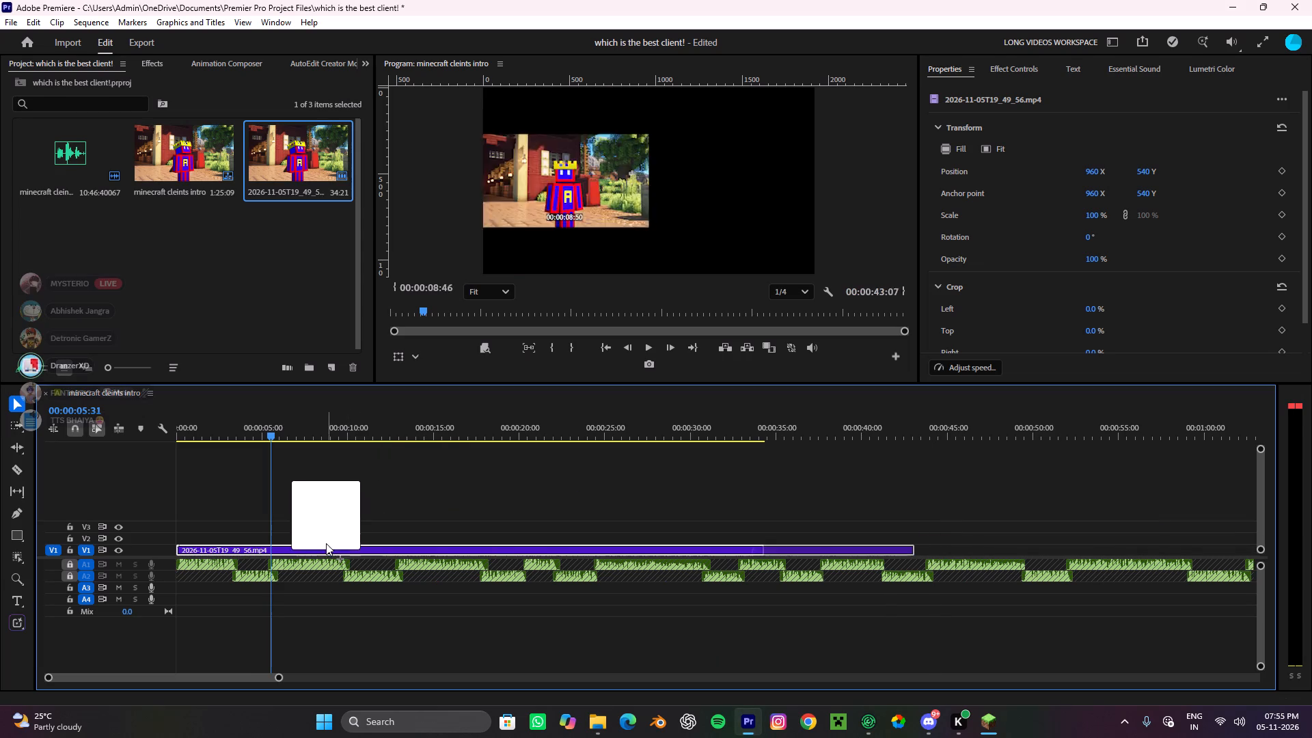
drag(326, 543, 237, 543)
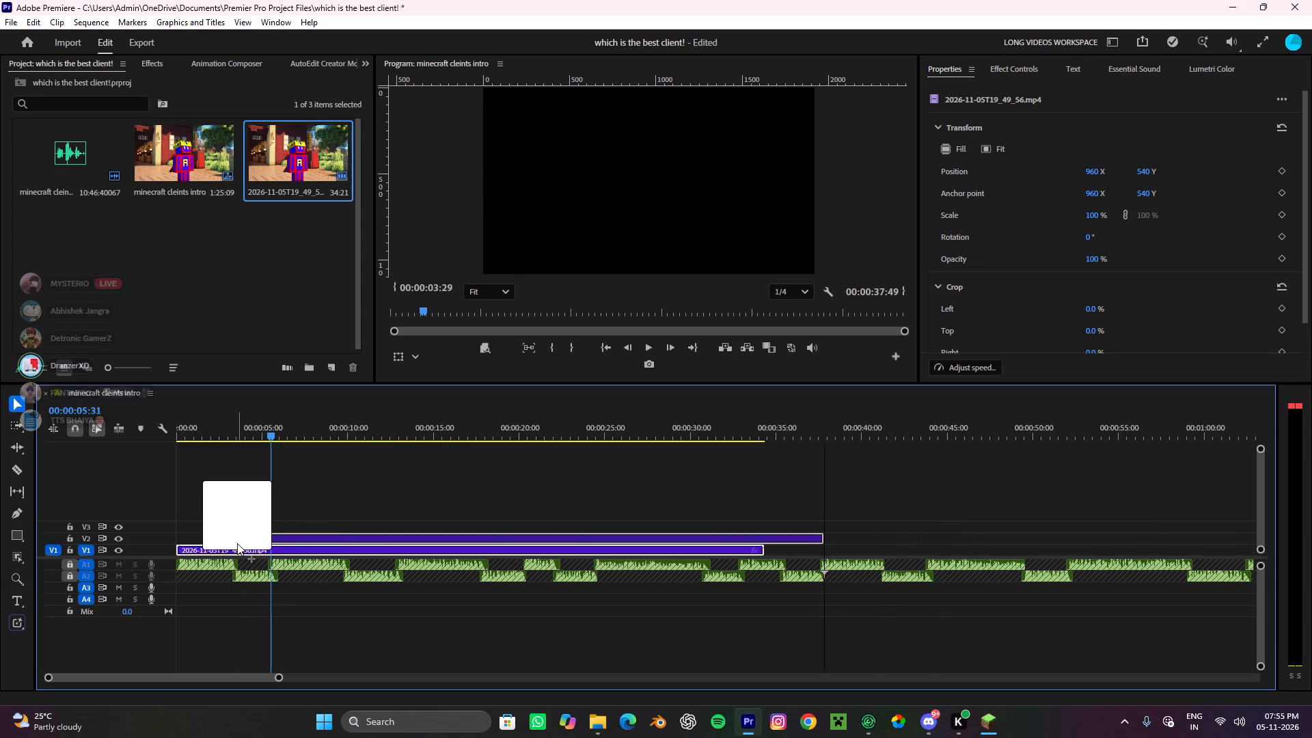
drag(237, 543, 239, 543)
Return the playhead to the sequence start and shift the V2 clip slightly earlier to begin with the first A2 voice segment.
drag(287, 428, 4, 461)
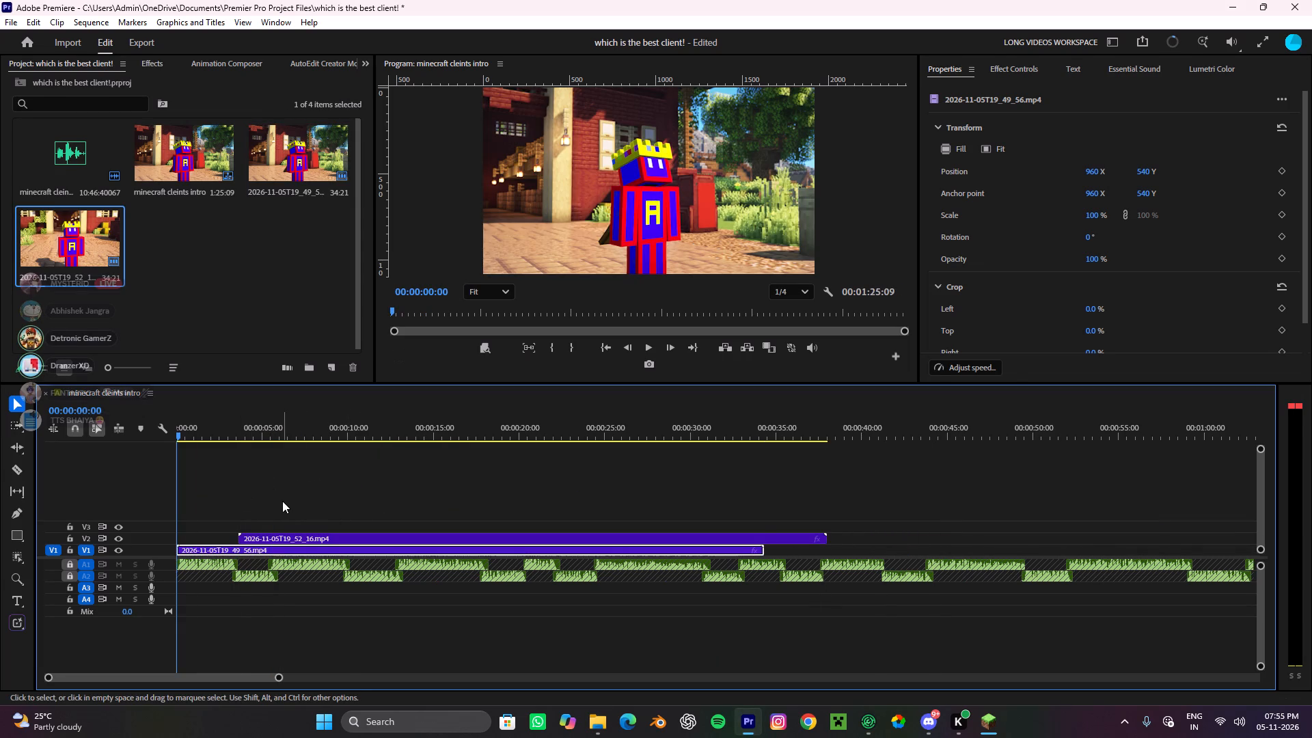
click(282, 501)
alt+scroll(282, 501, up, 11)
scroll(229, 548, up, 13)
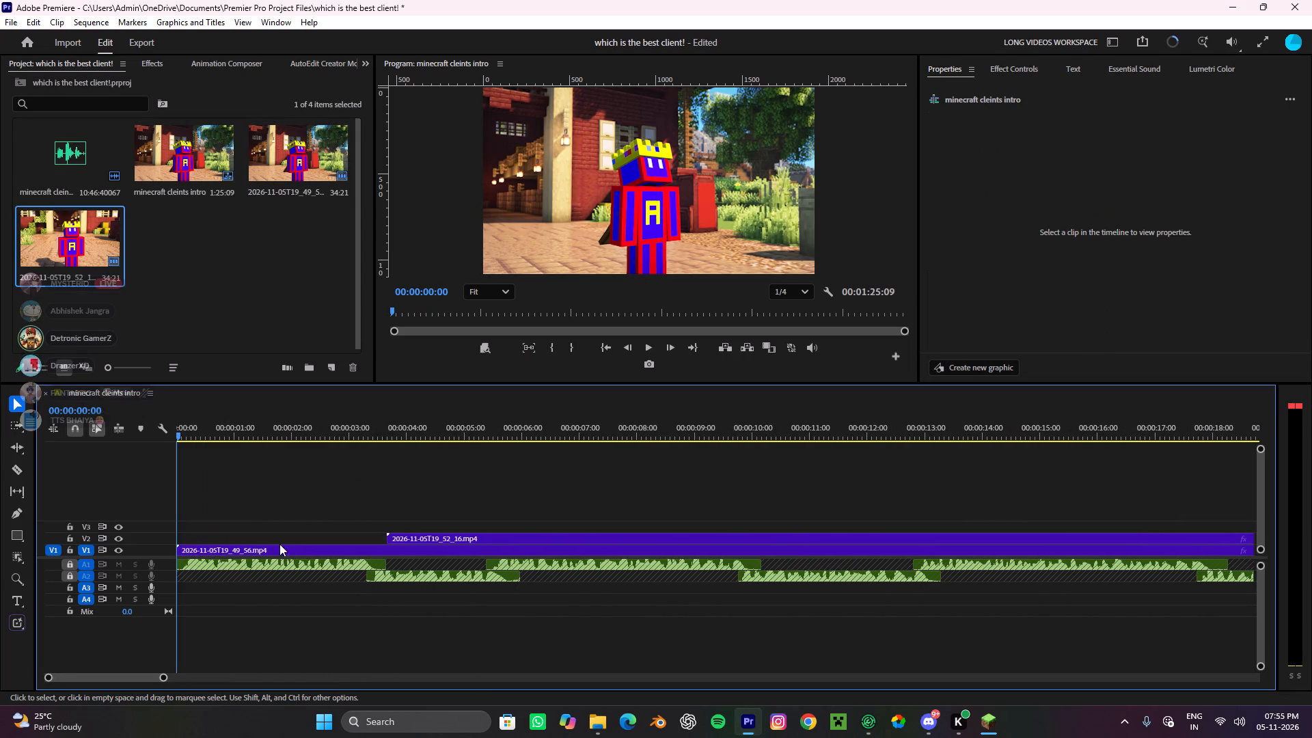
scroll(279, 544, up, 3)
alt+scroll(398, 541, up, 5)
double_click(403, 537)
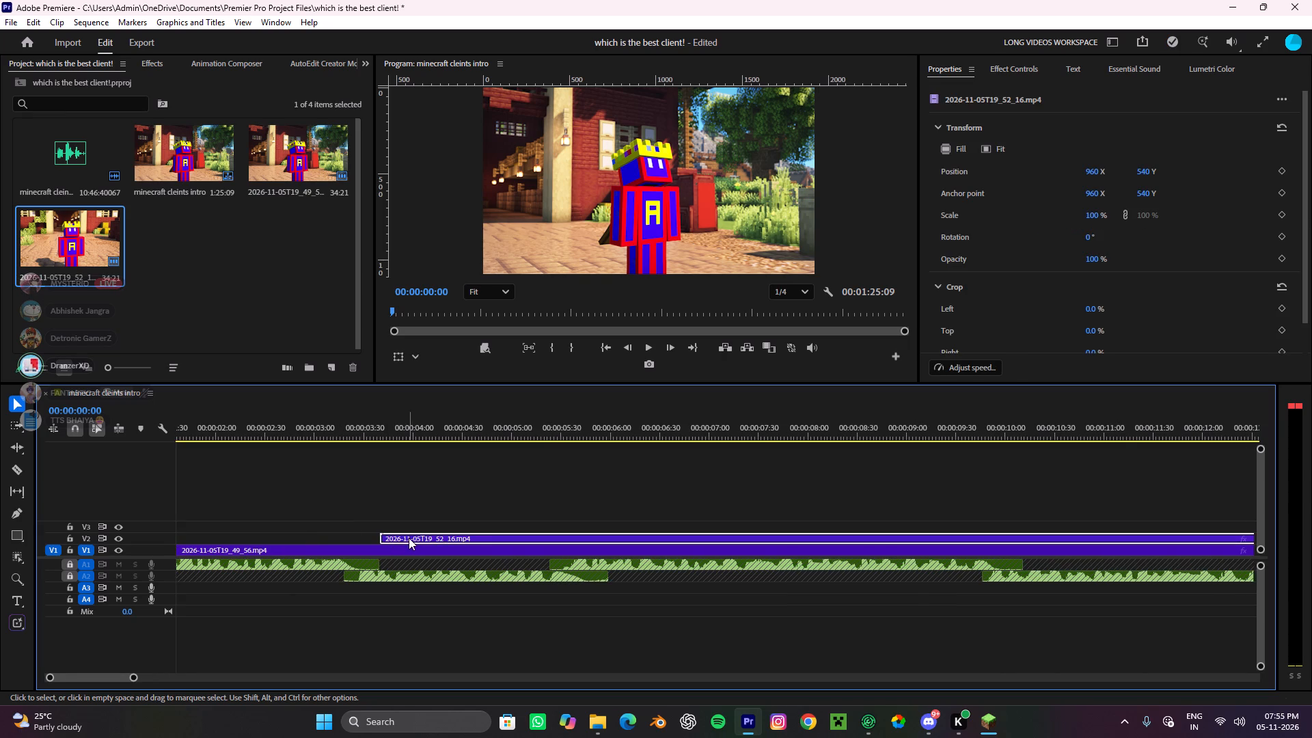
drag(414, 538, 377, 540)
Split the 2026-11-05T19_49_56 clip on V1 at the point where the V2 clip begins.
alt+scroll(391, 512, down, 2)
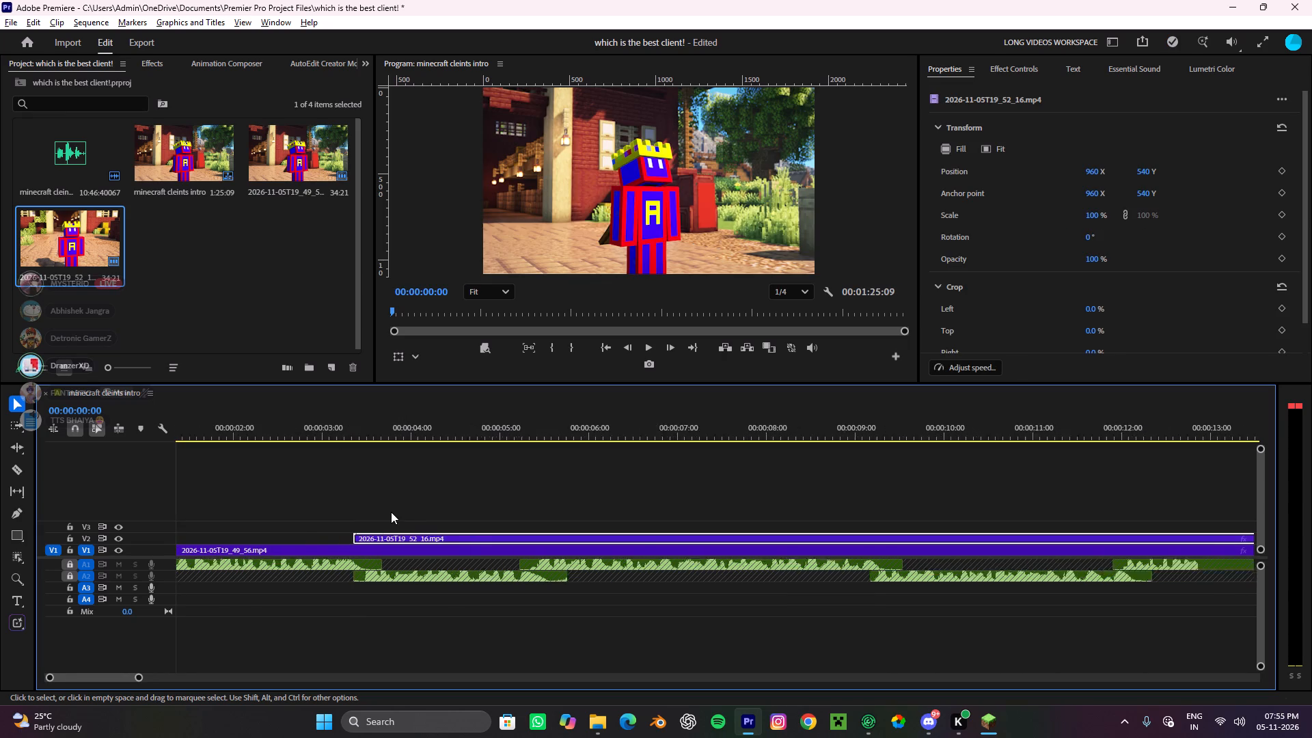
alt+scroll(391, 512, down, 12)
key(c)
click(245, 551)
key(v)
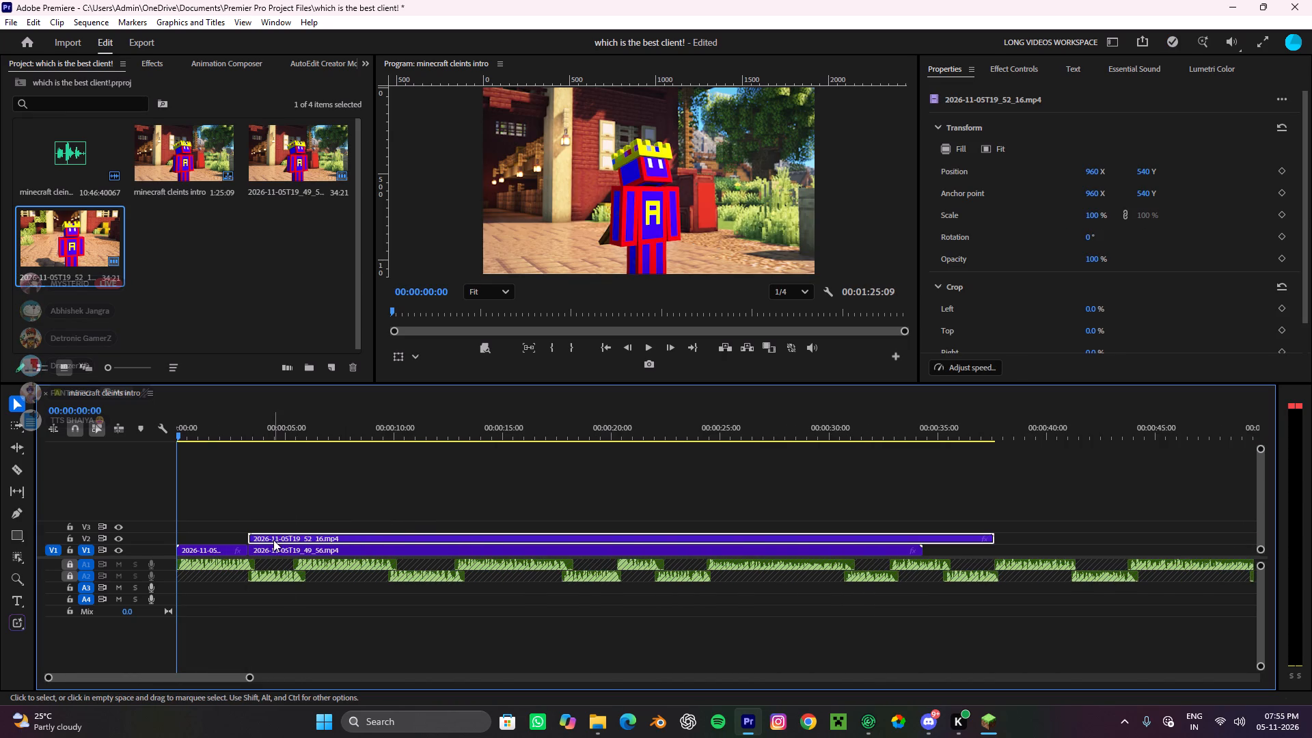
Move the second part of the split V1 clip up to track V3, starting at about 24 seconds.
click(271, 556)
click(291, 545)
drag(310, 550, 318, 528)
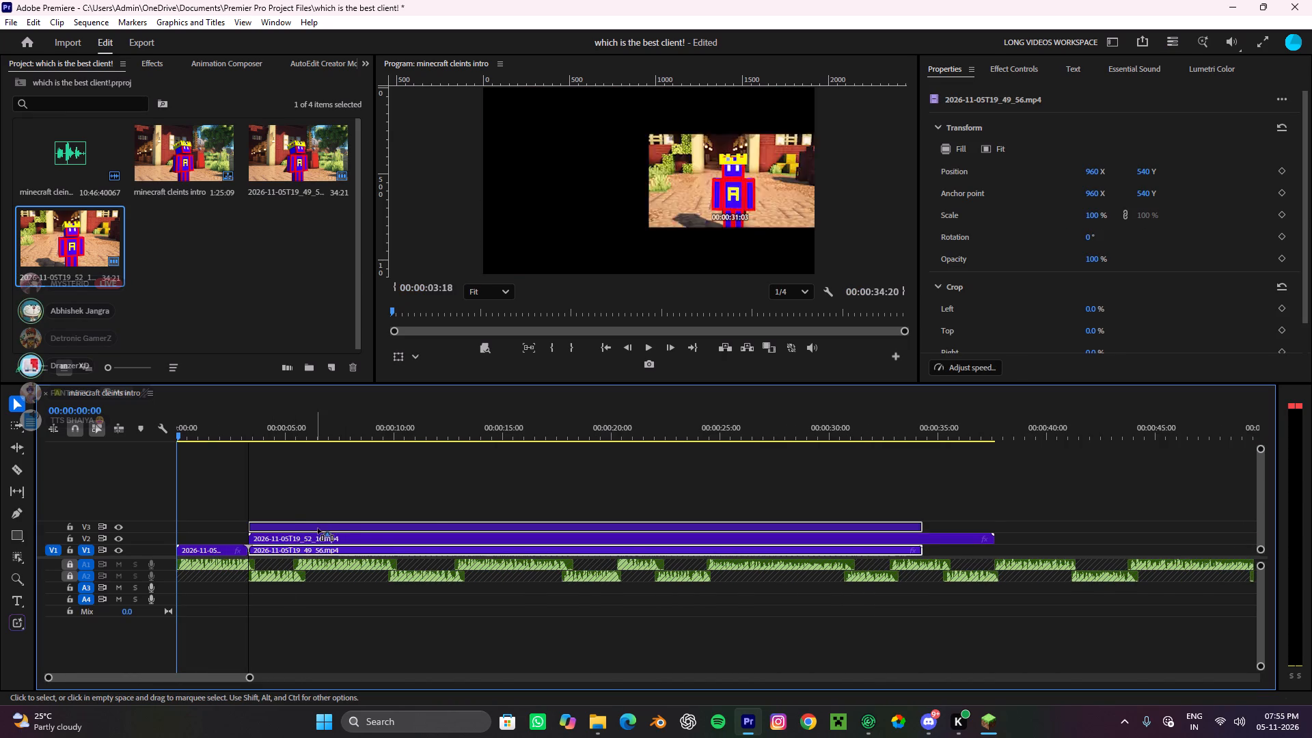
drag(318, 528, 756, 535)
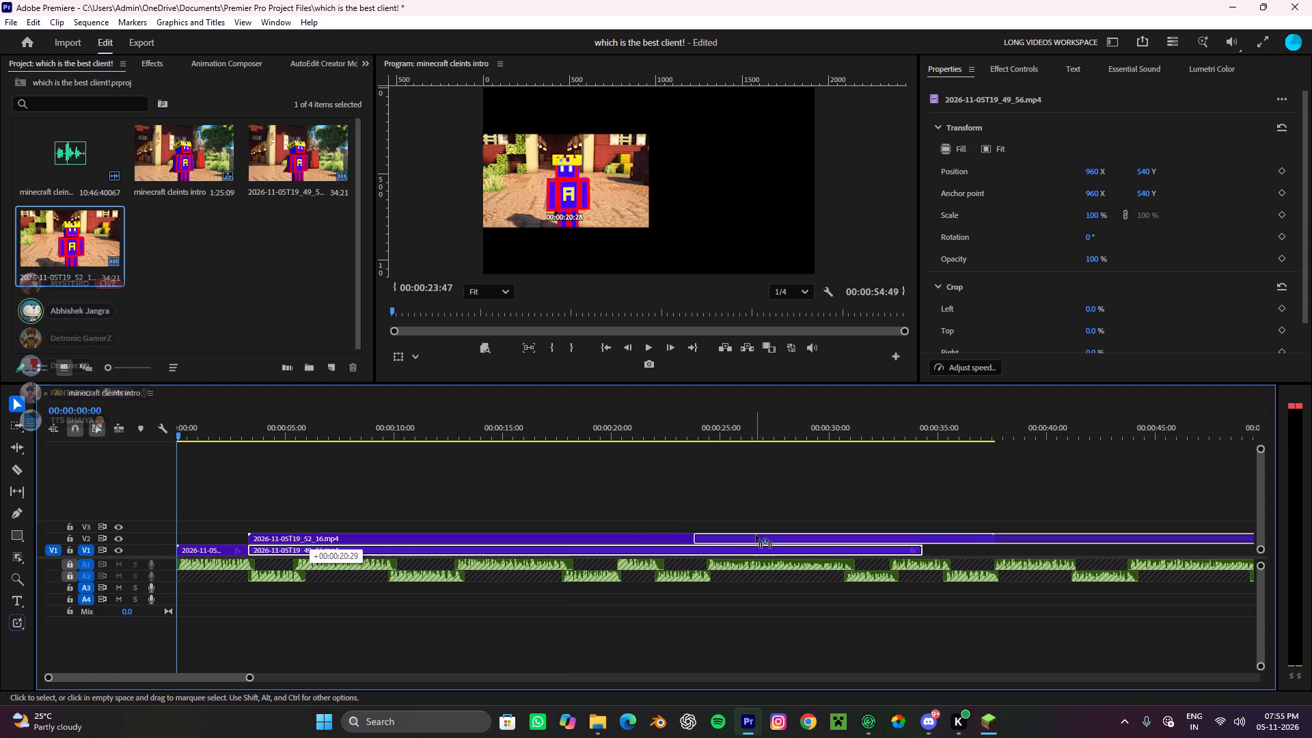
drag(756, 535, 761, 525)
Move the 2026-11-05T19_52_16 clip from V2 down to V1, directly after the first part of the 2026-11-05T19_49_56 clip.
alt+scroll(534, 551, down, 5)
alt+scroll(277, 551, up, 15)
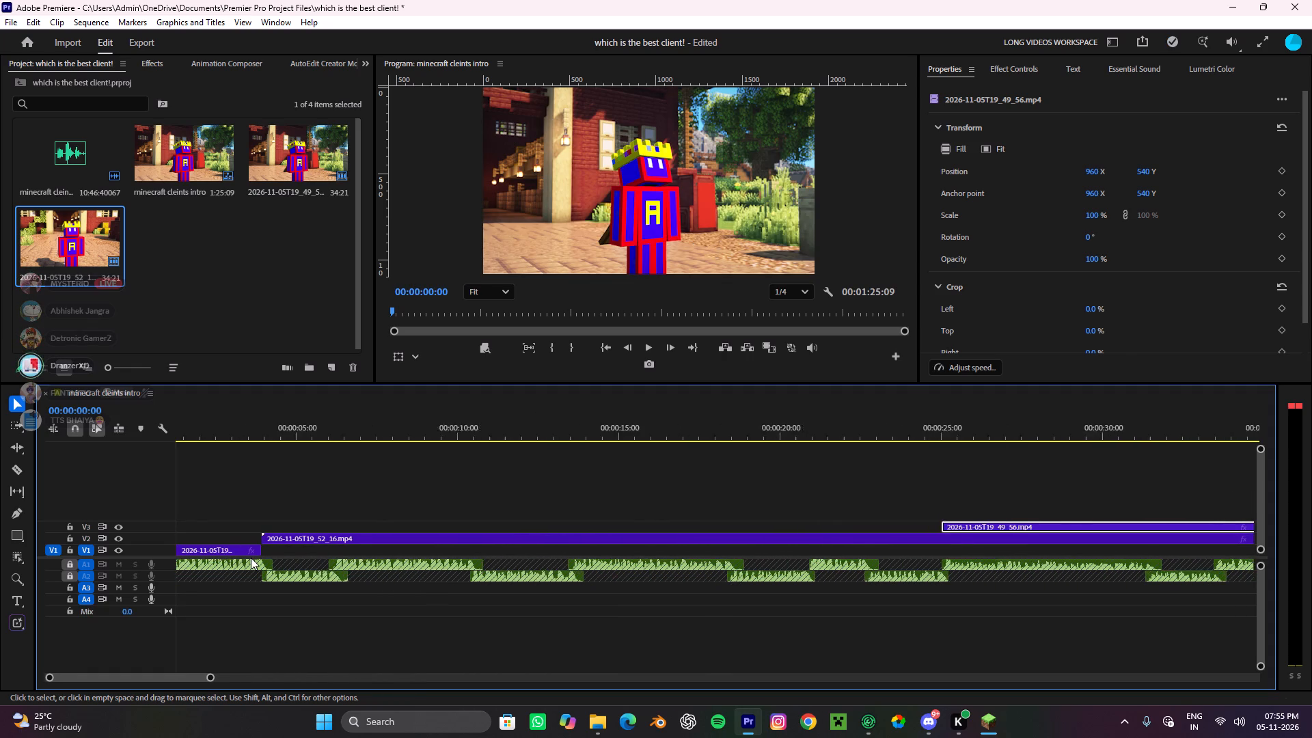
alt+scroll(273, 541, up, 9)
click(366, 536)
drag(366, 536, 364, 544)
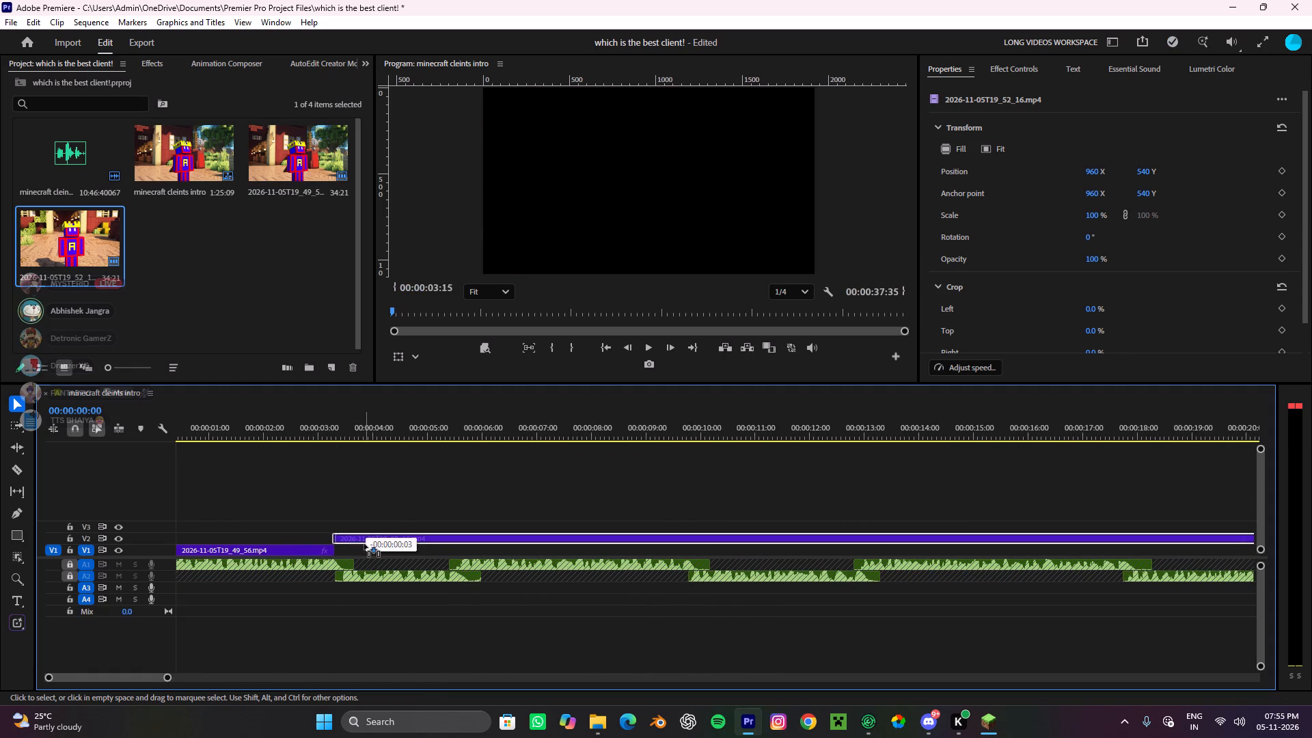
drag(364, 544, 364, 551)
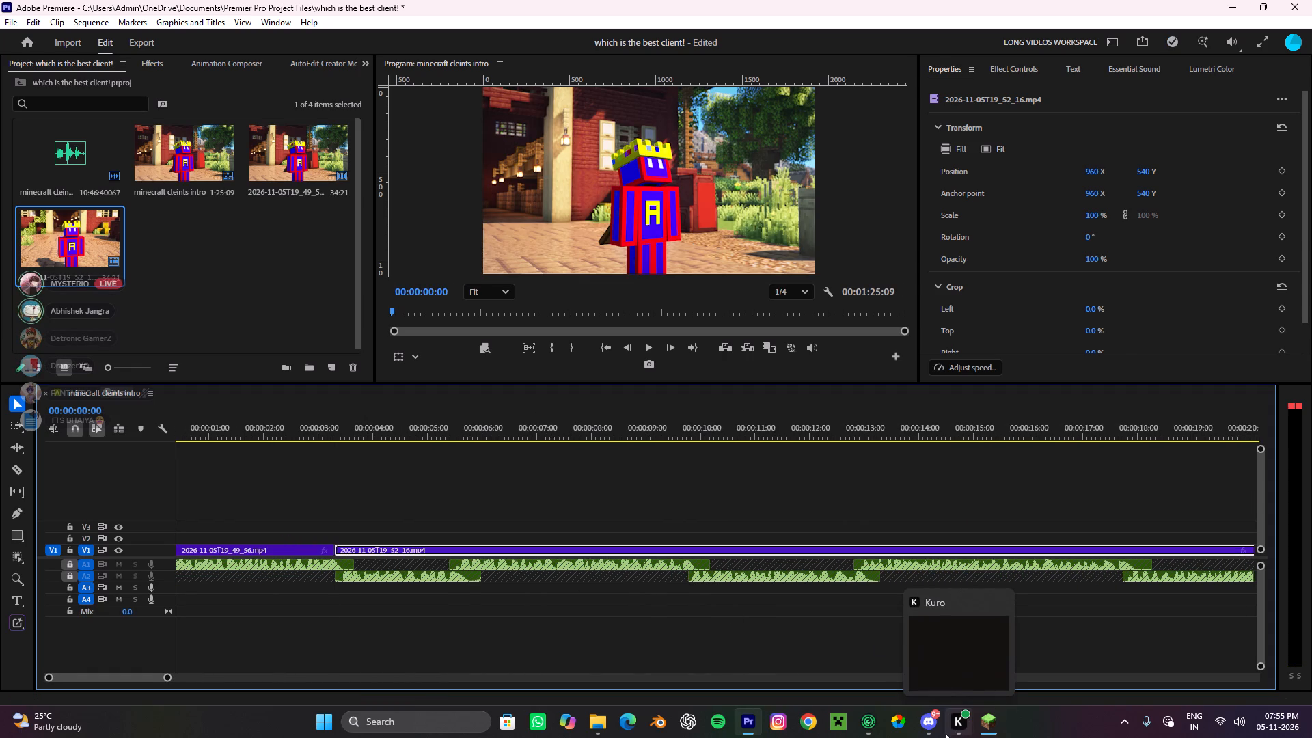
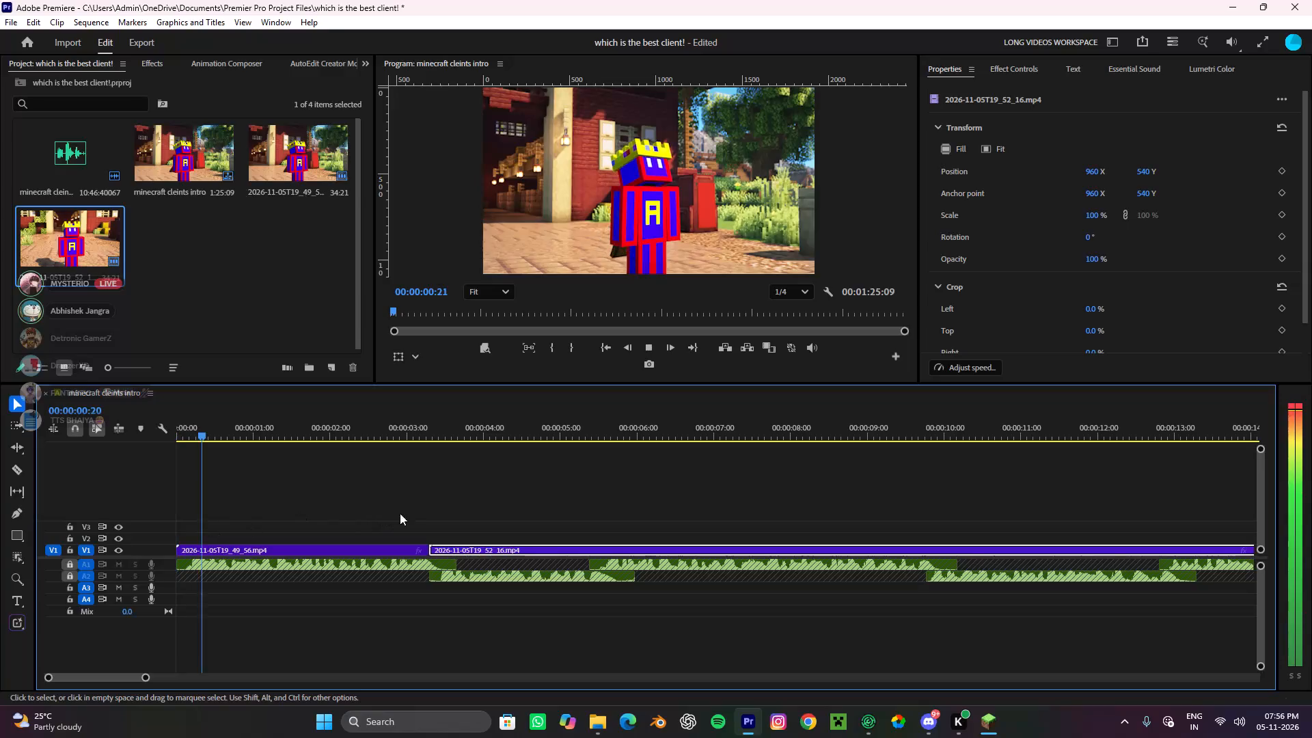
Review the playback across the cut from the 2026-11-05T19_49_56 clip to the 2026-11-05T19_52_16 clip on V1.
click(413, 511)
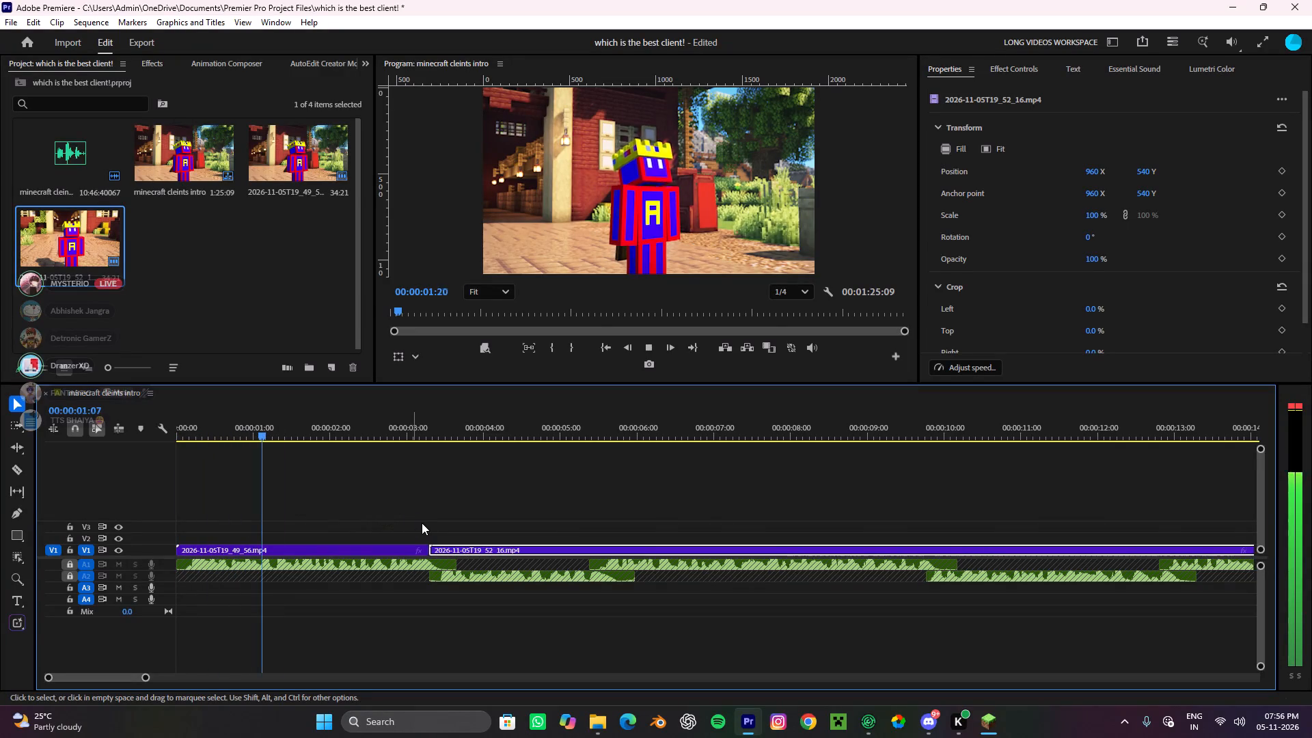
click(422, 523)
click(462, 529)
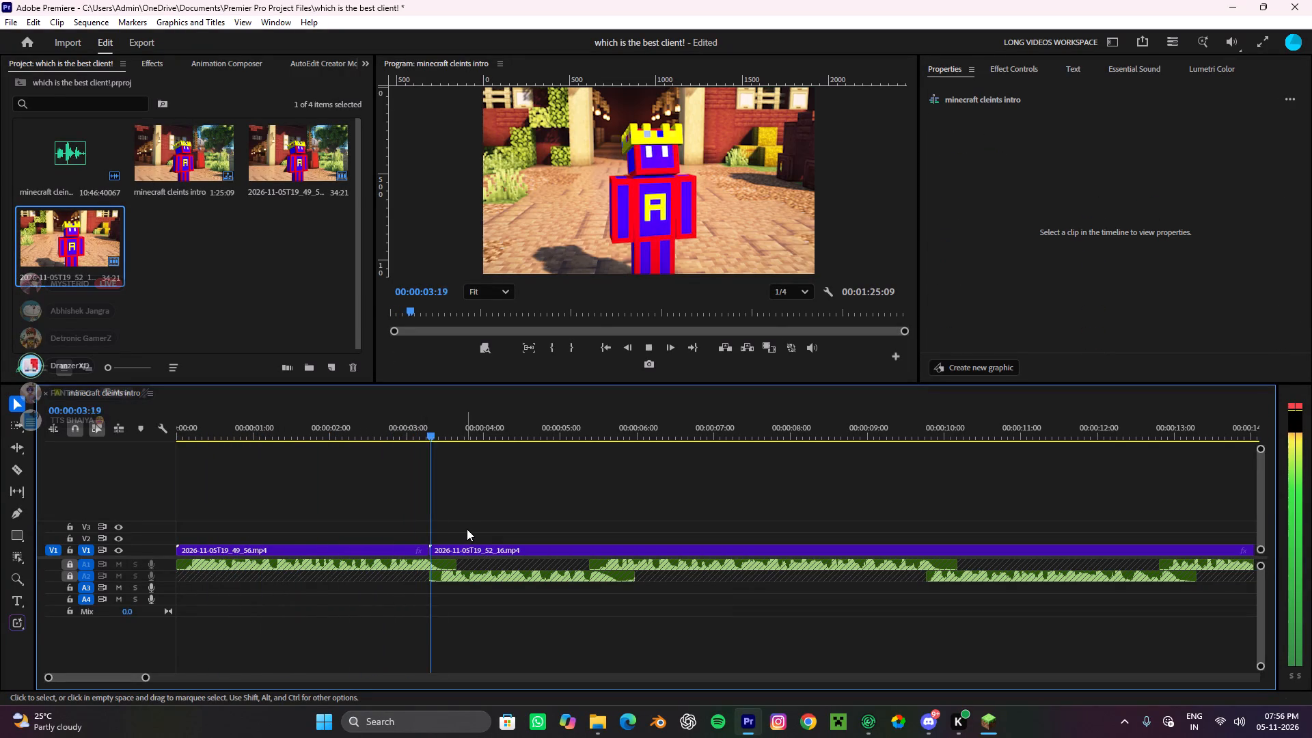
scroll(489, 533, down, 7)
key(space)
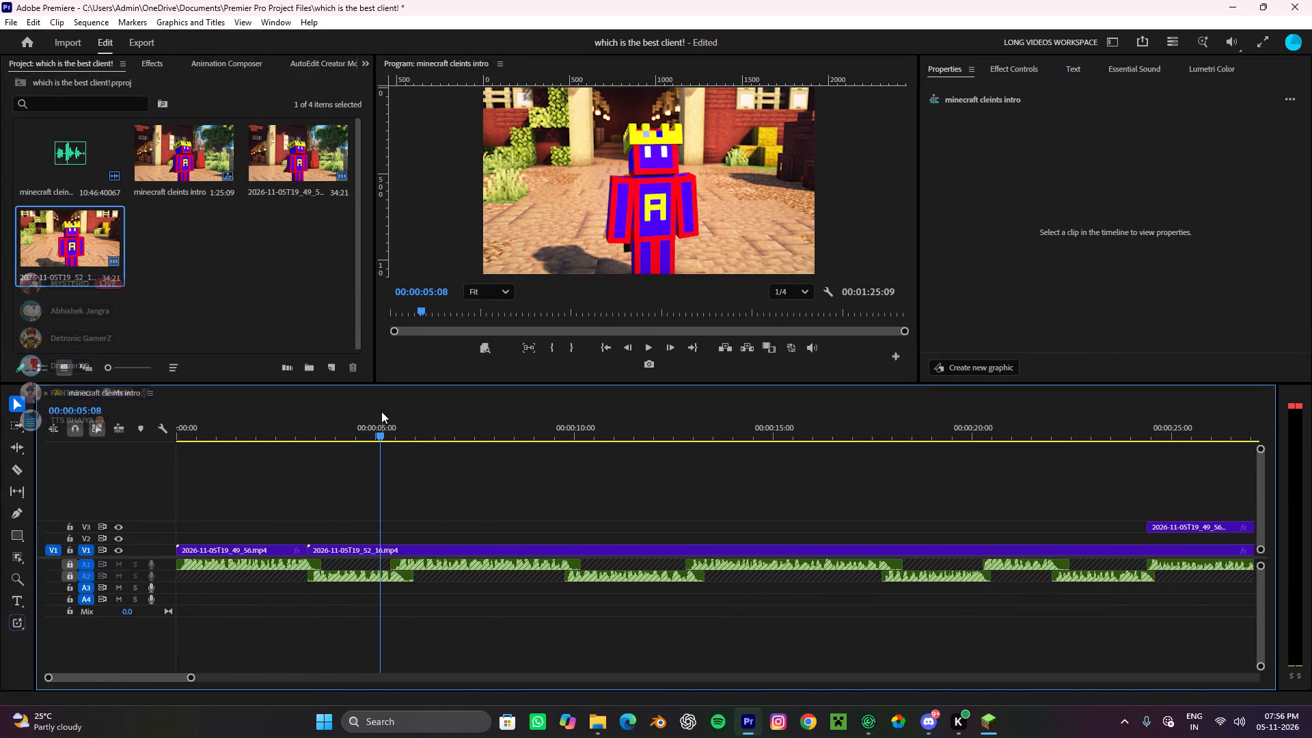
Split the 2026-11-05T19_52_16 clip on V1 at 00:00:20:03 with the Razor tool.
drag(382, 436, 843, 471)
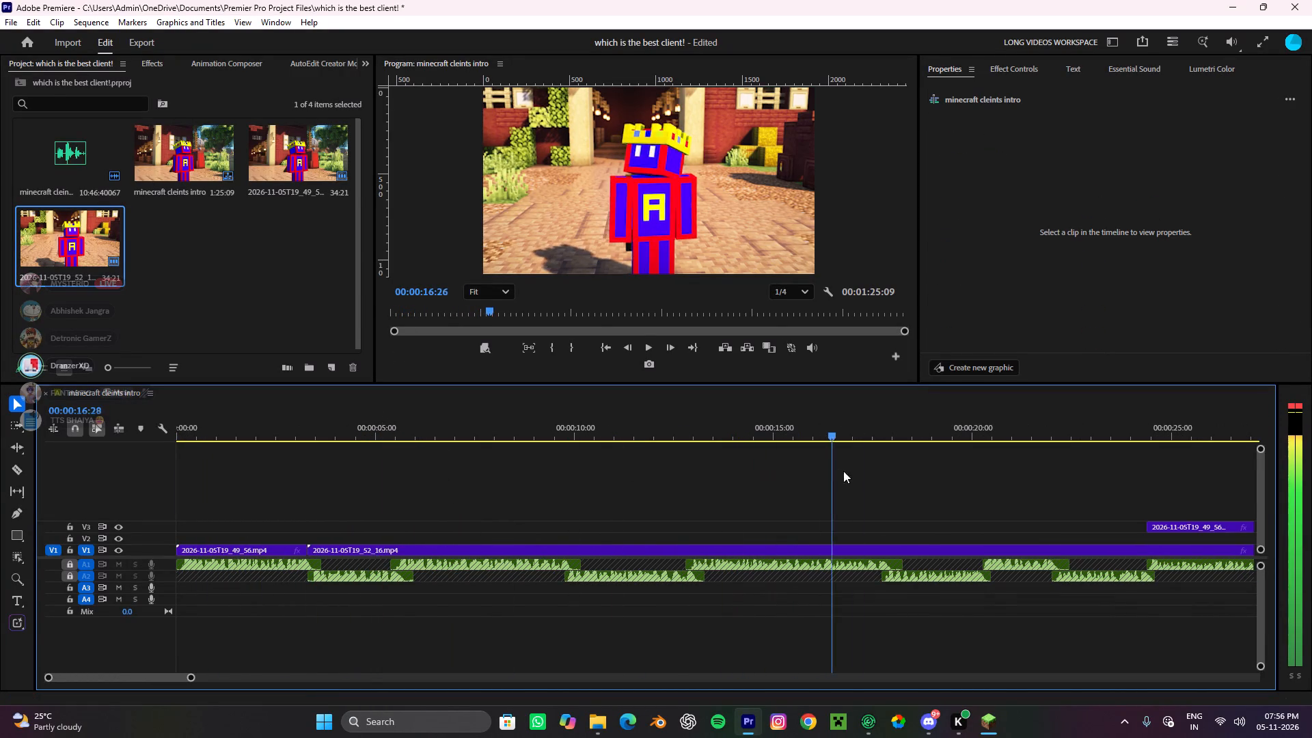
drag(843, 471, 953, 480)
alt+scroll(953, 480, down, 9)
text(c)
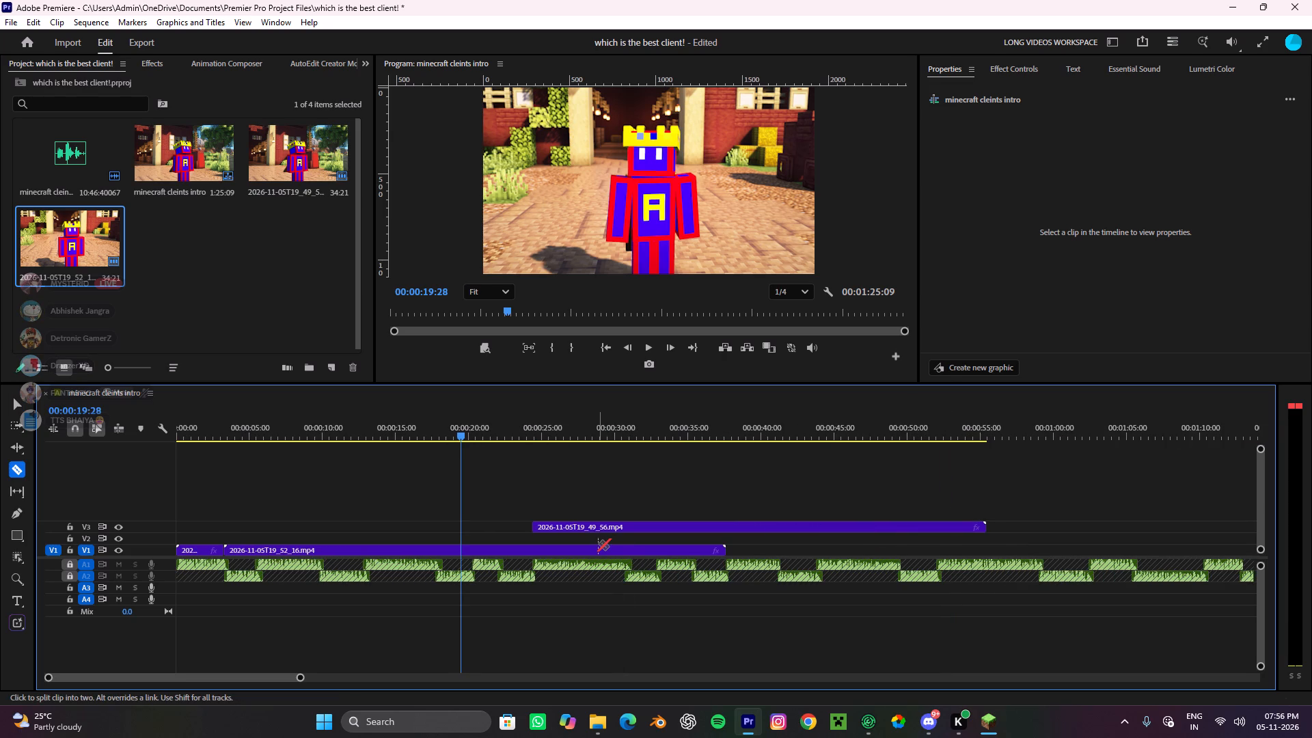
key(space)
key(space)
key(c)
click(468, 557)
key(v)
click(422, 541)
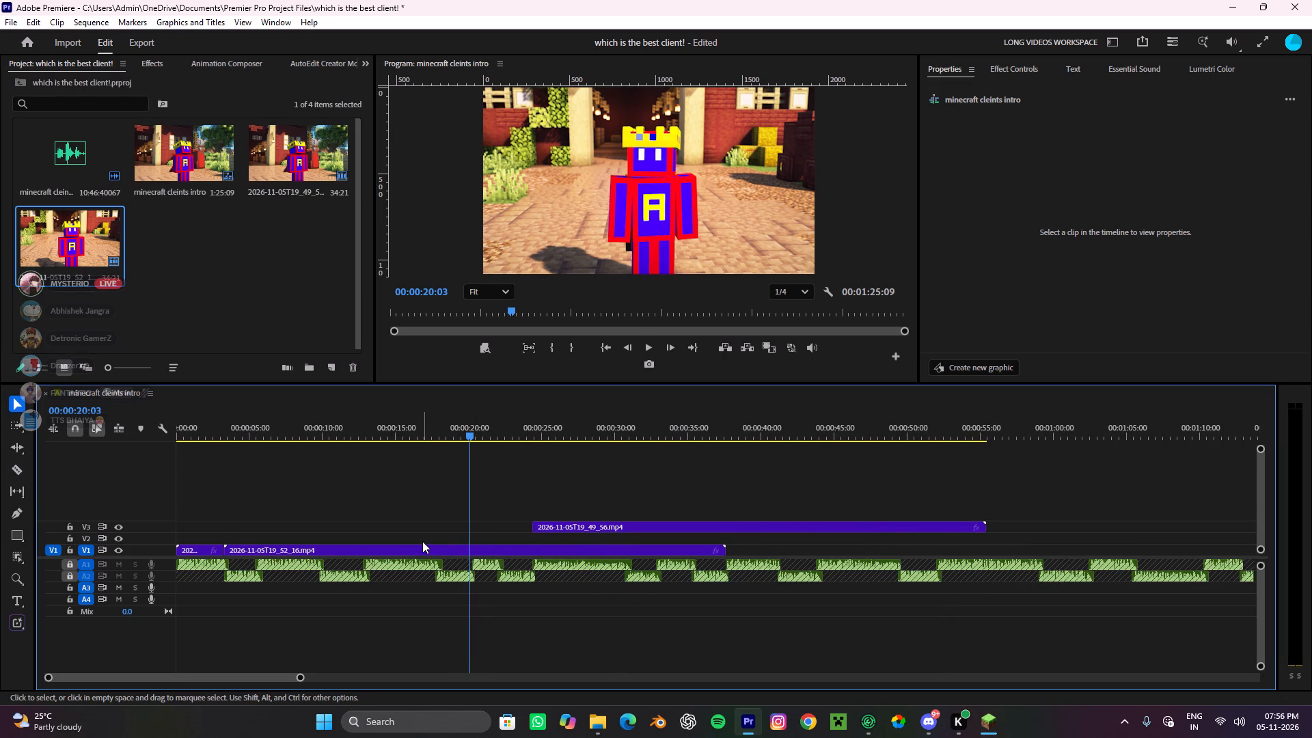
key(c)
click(473, 556)
key(v)
Ripple delete the part of the 2026-11-05T19_52_16 clip before the new cut, closing the gap on V1.
click(440, 545)
key(ctrl+x)
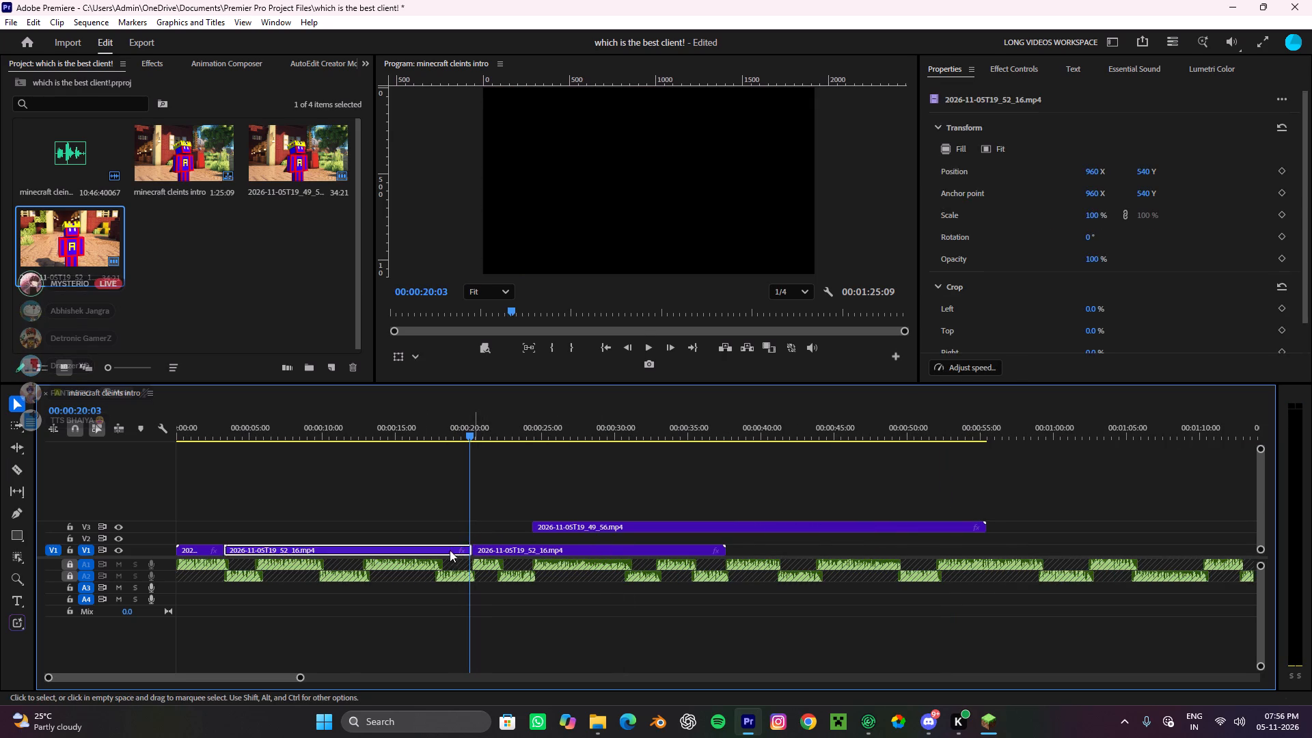
click(402, 550)
key(e)
Play the sequence from its start twice to check the cut between the two V1 clips against the voice-over.
alt+scroll(236, 544, up, 15)
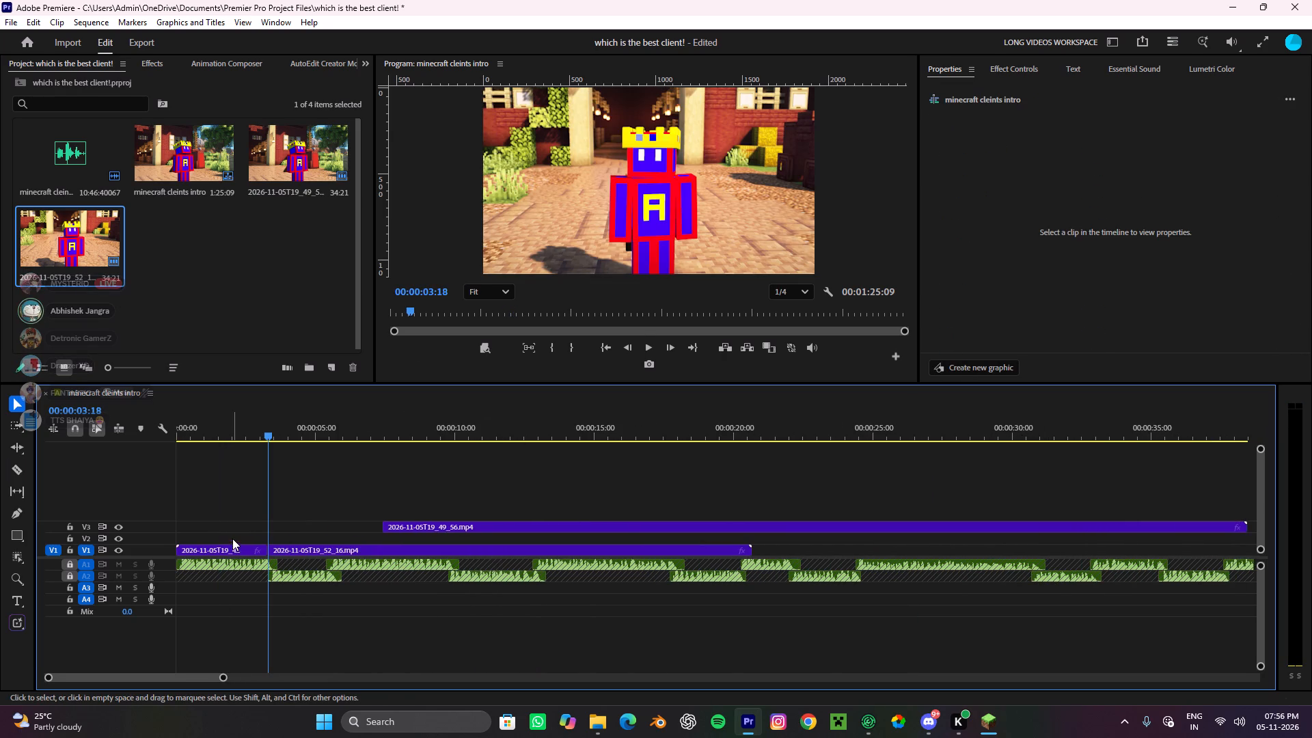
drag(266, 432, 0, 454)
click(248, 491)
key(space)
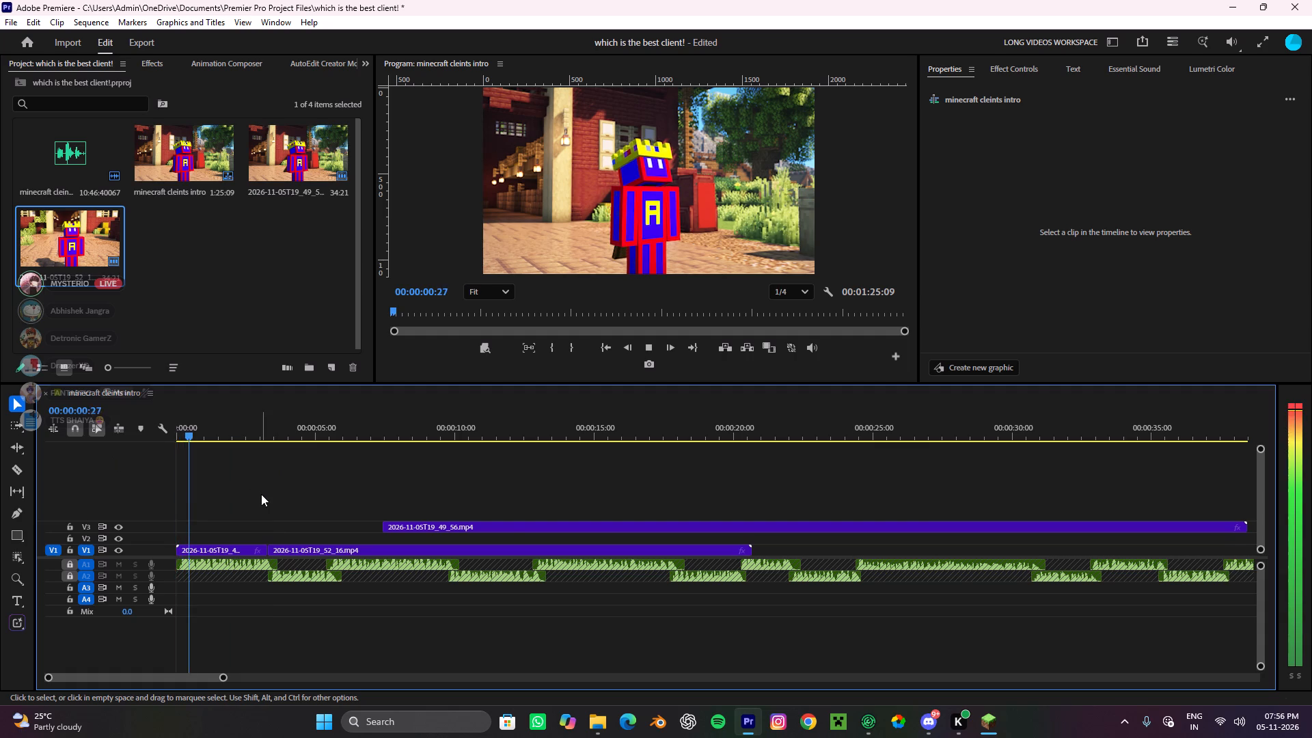
alt+scroll(261, 496, up, 5)
scroll(254, 496, up, 4)
click(334, 508)
drag(351, 508, 156, 566)
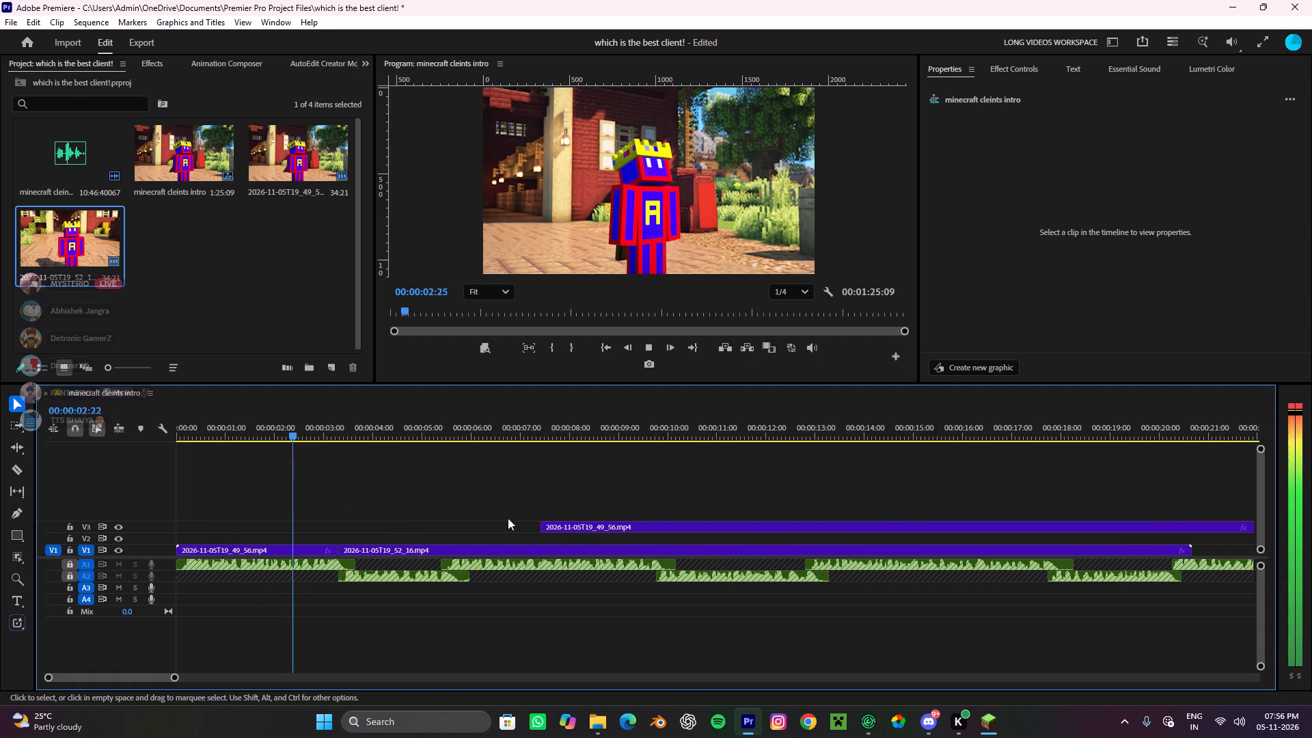
drag(456, 525, 161, 571)
click(433, 502)
key(space)
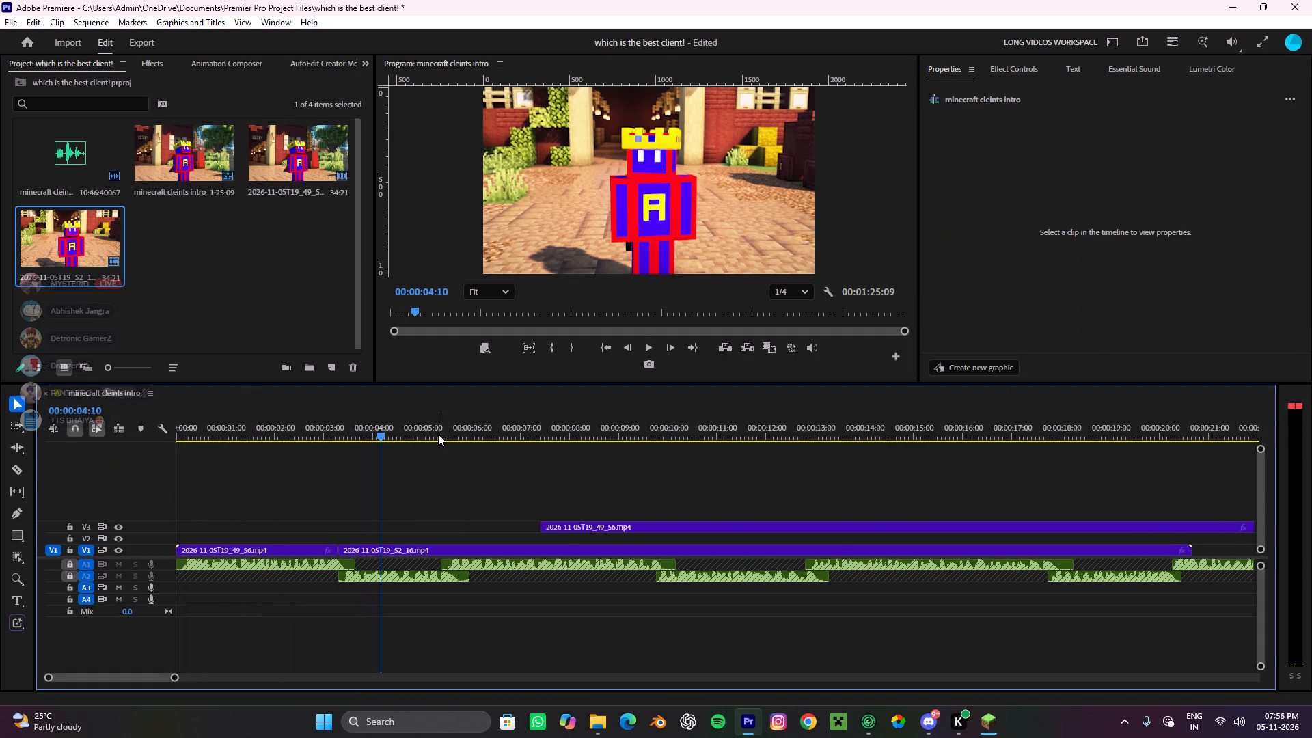
drag(435, 433, 0, 445)
click(491, 481)
key(space)
alt+scroll(492, 477, down, 4)
click(489, 480)
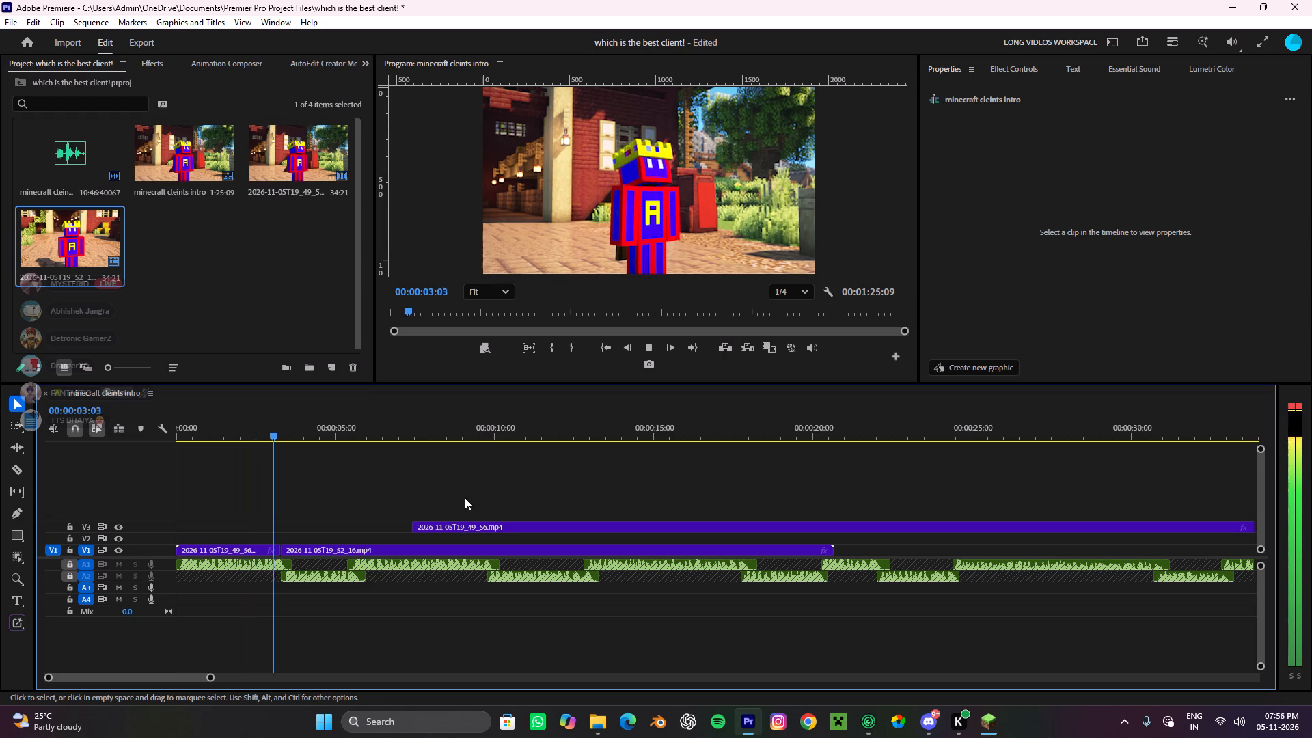
key(space)
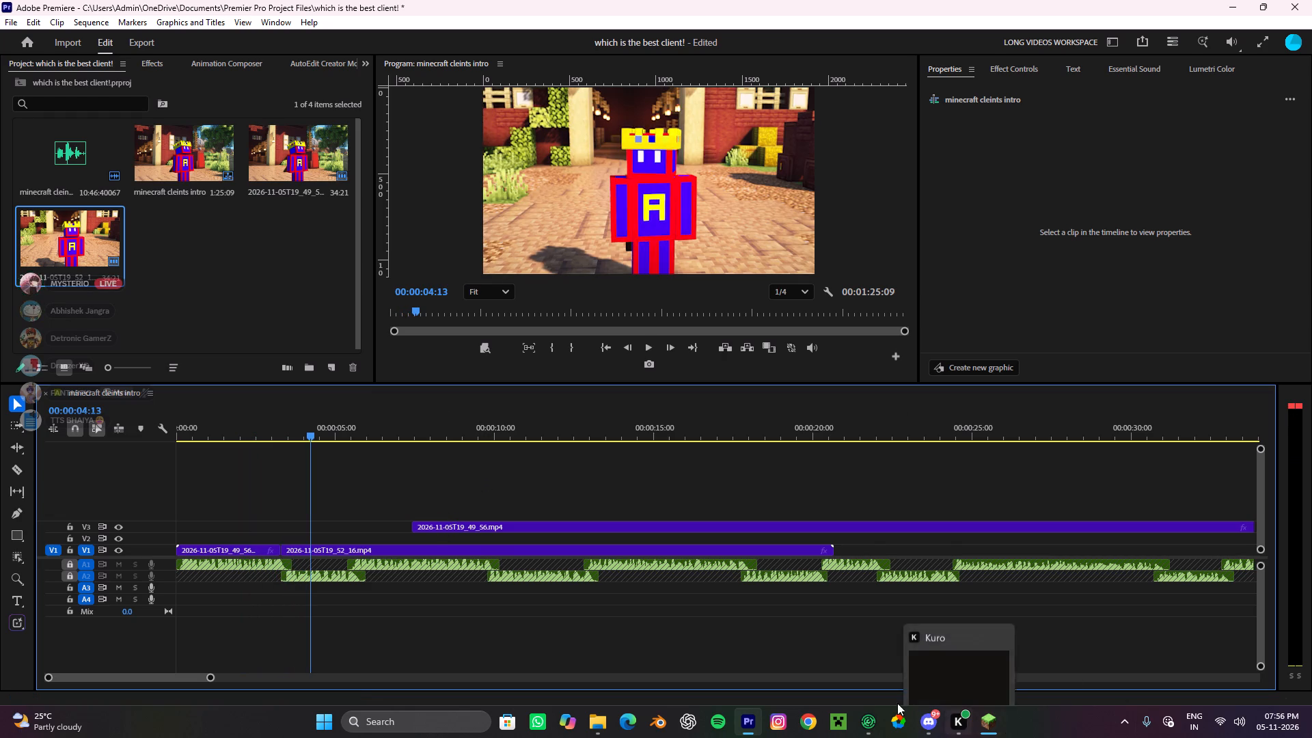
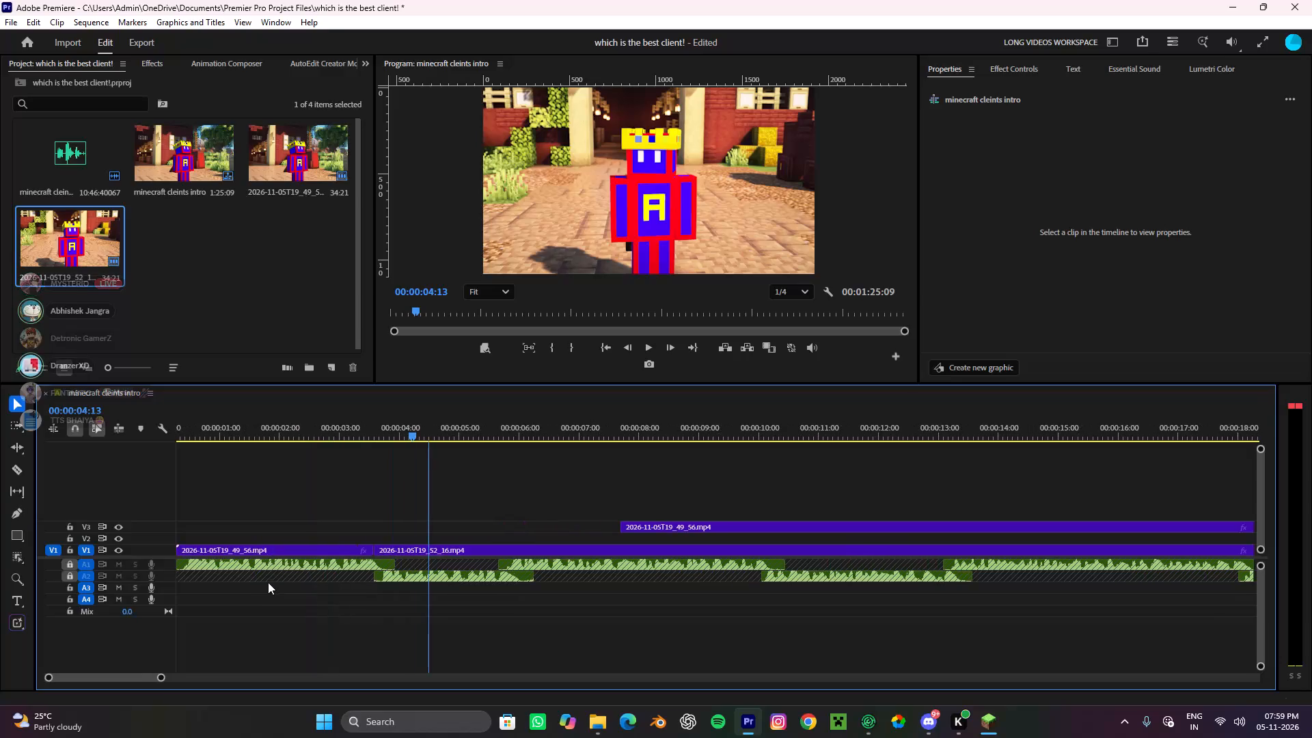
Split the 2026-11-05T19_52_16 clip on V1 at about 5.6 seconds, just after the third voice-over segment starts, with the Razor tool.
drag(439, 433, 19, 467)
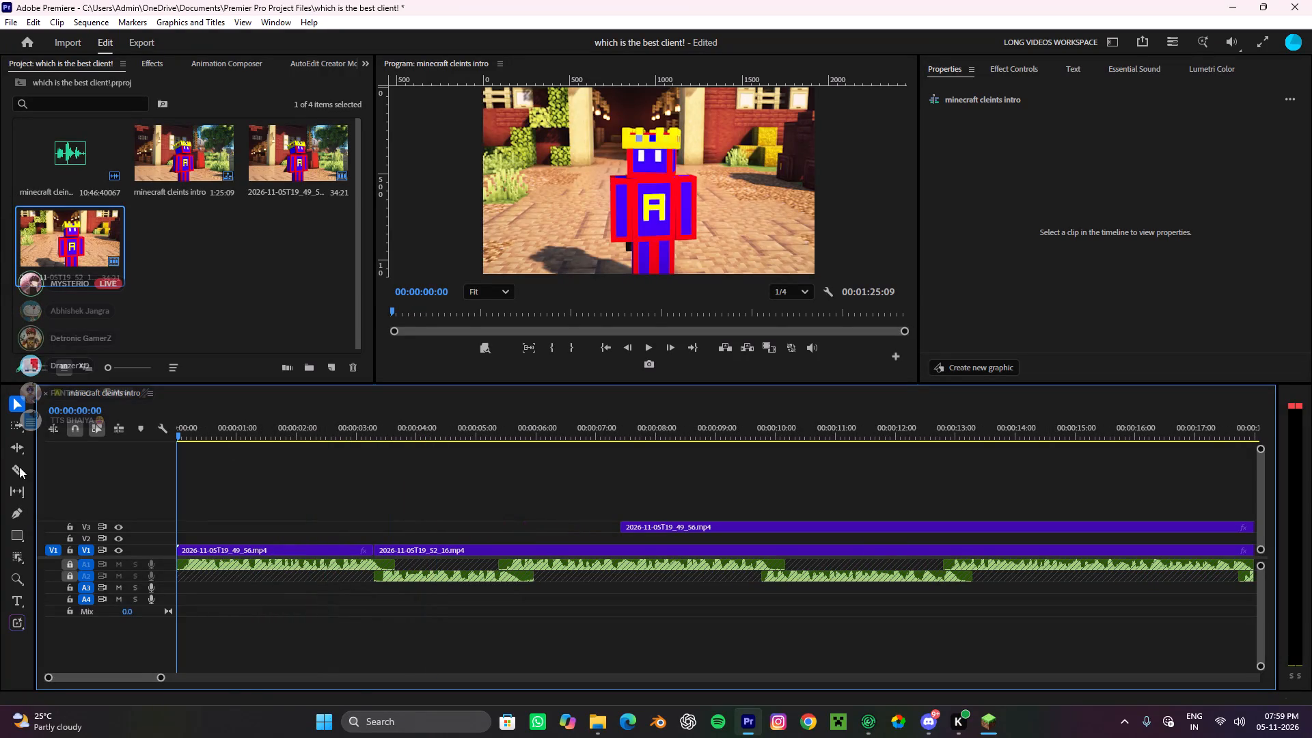
drag(19, 467, 19, 466)
click(333, 534)
key(c)
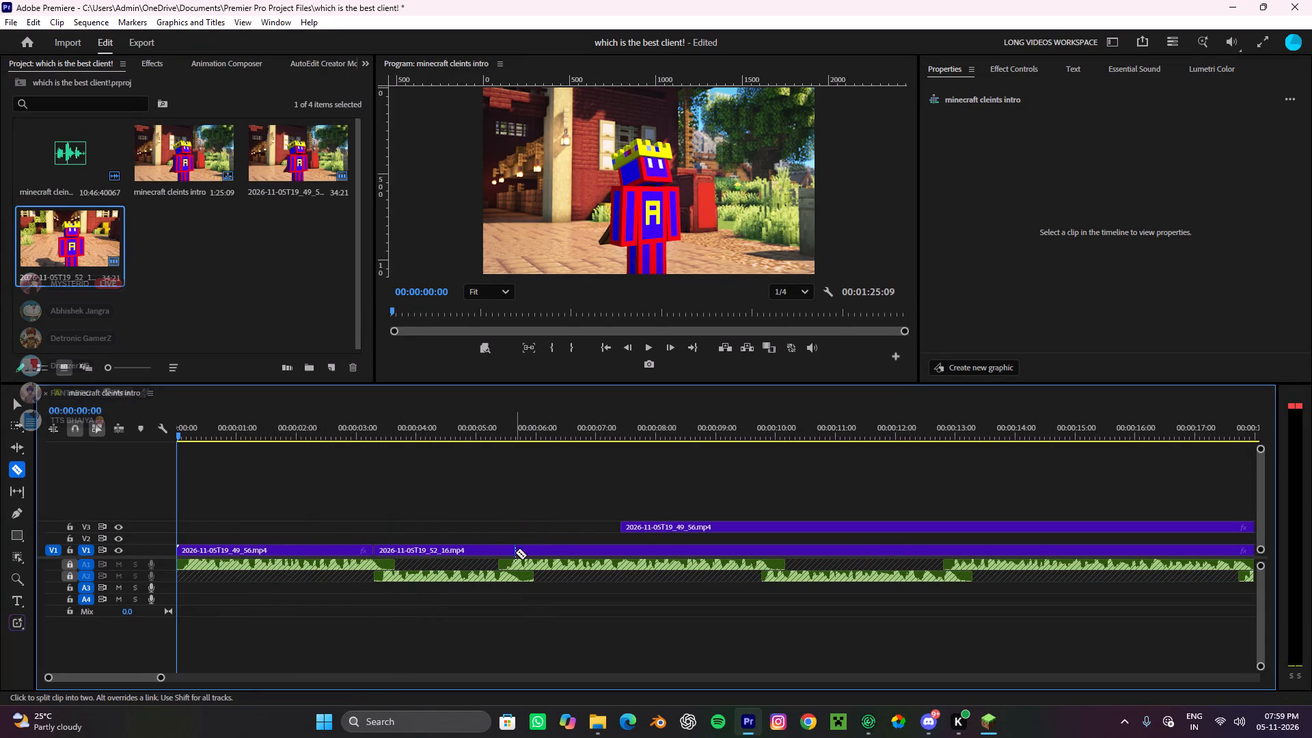
click(515, 552)
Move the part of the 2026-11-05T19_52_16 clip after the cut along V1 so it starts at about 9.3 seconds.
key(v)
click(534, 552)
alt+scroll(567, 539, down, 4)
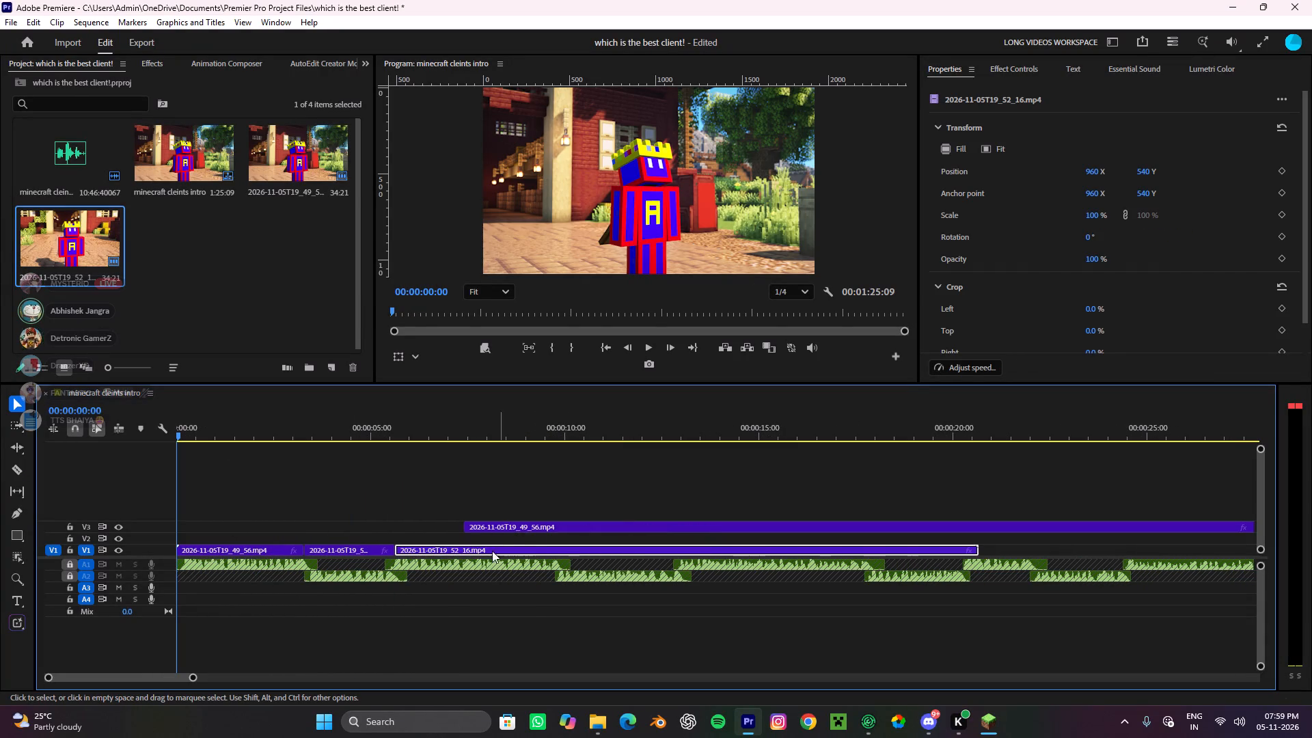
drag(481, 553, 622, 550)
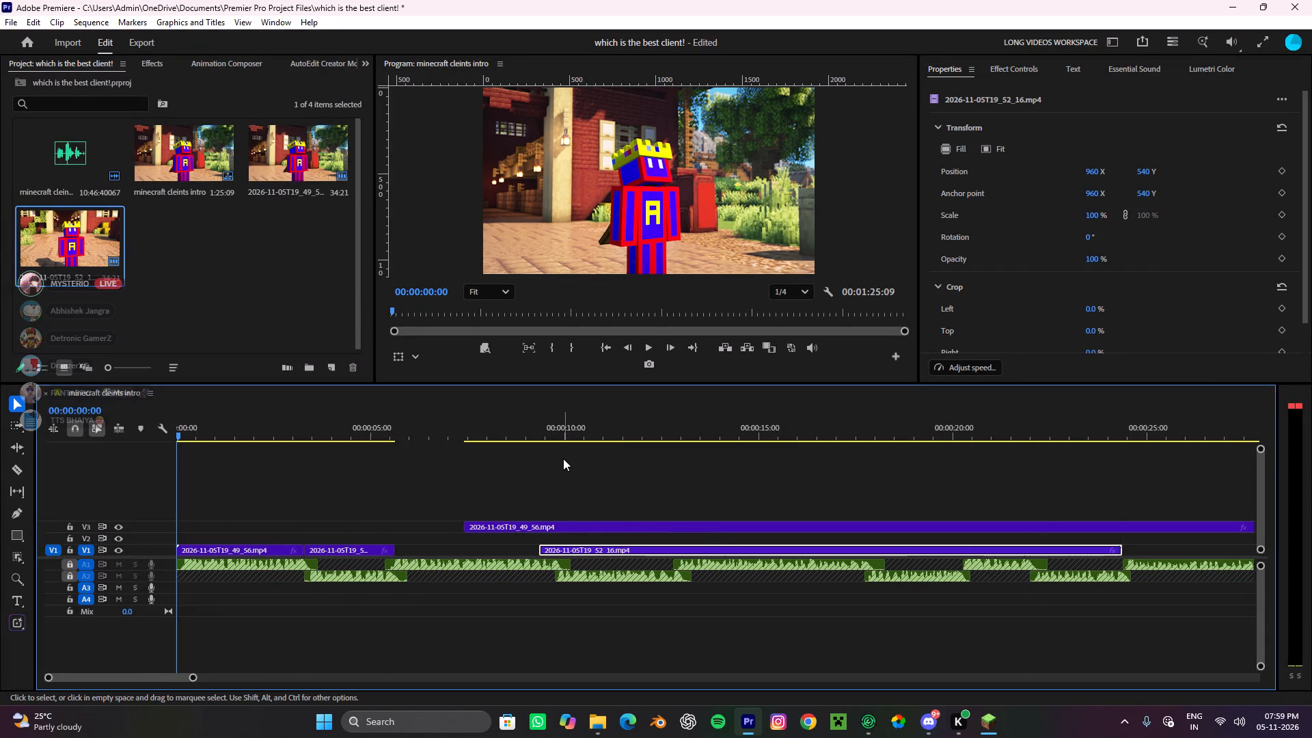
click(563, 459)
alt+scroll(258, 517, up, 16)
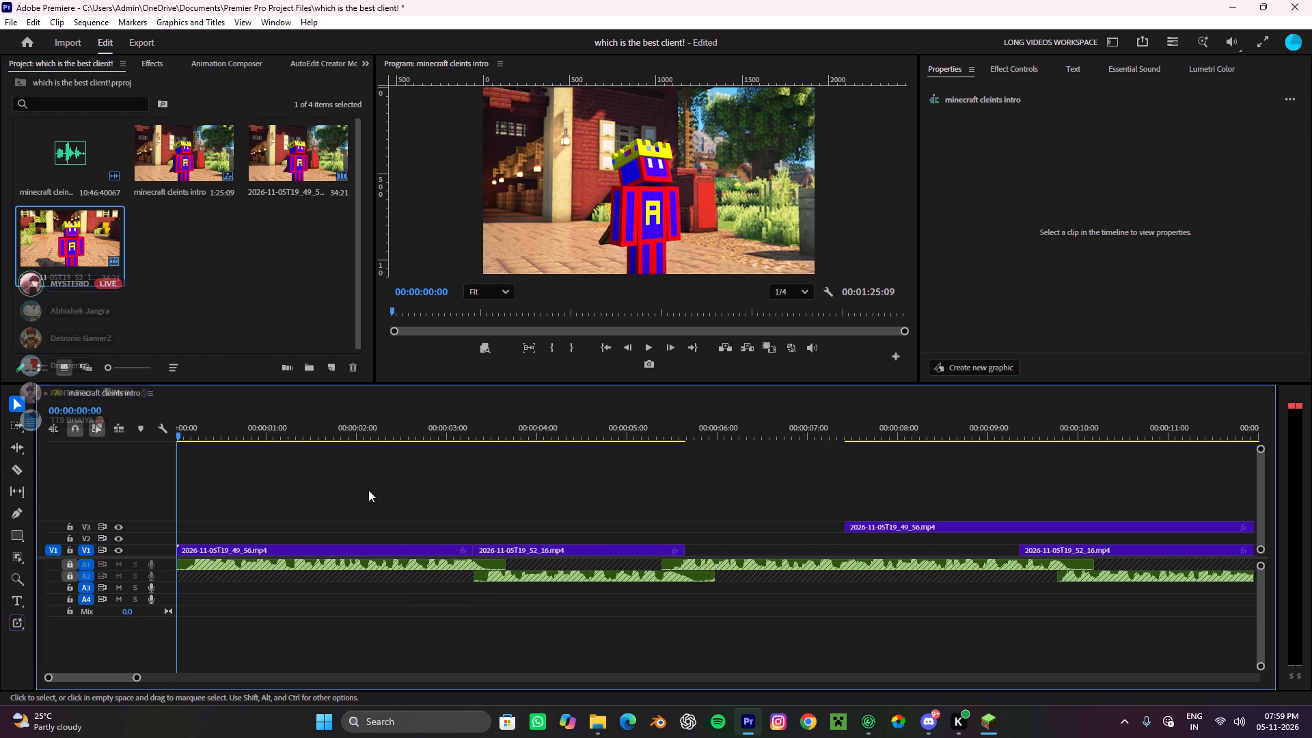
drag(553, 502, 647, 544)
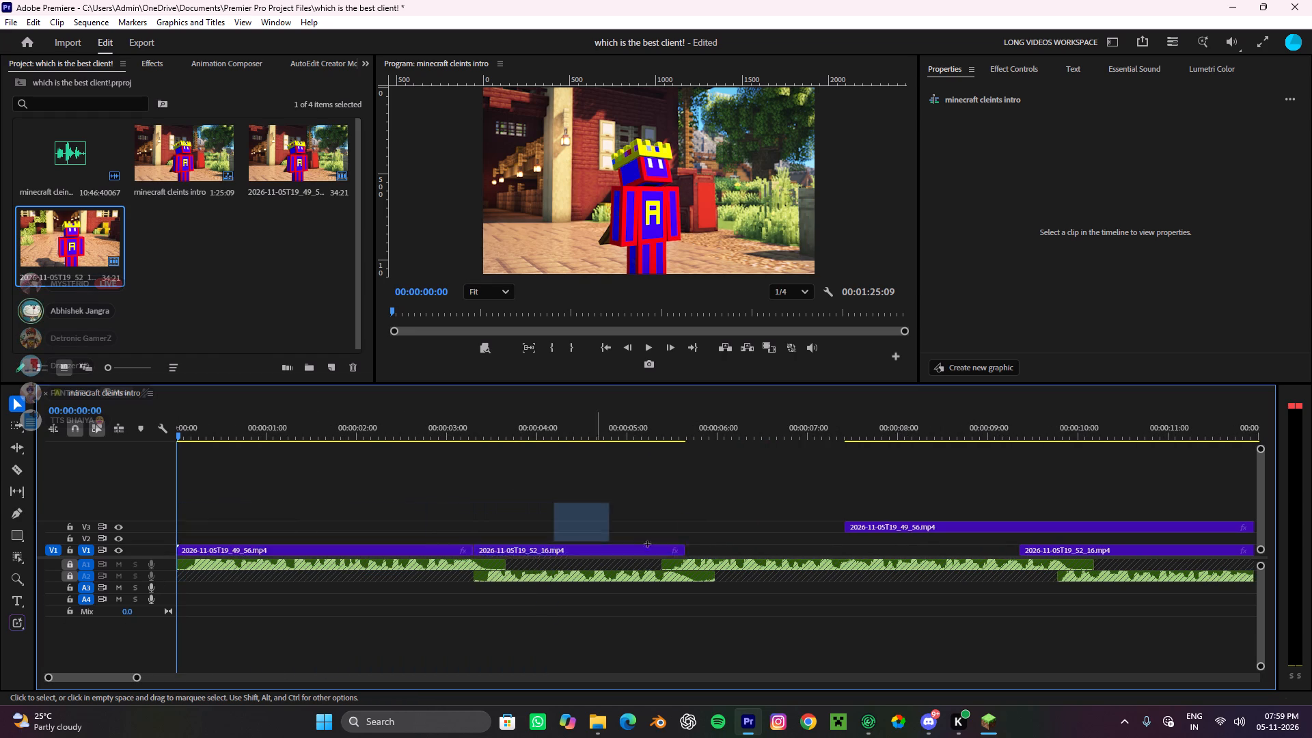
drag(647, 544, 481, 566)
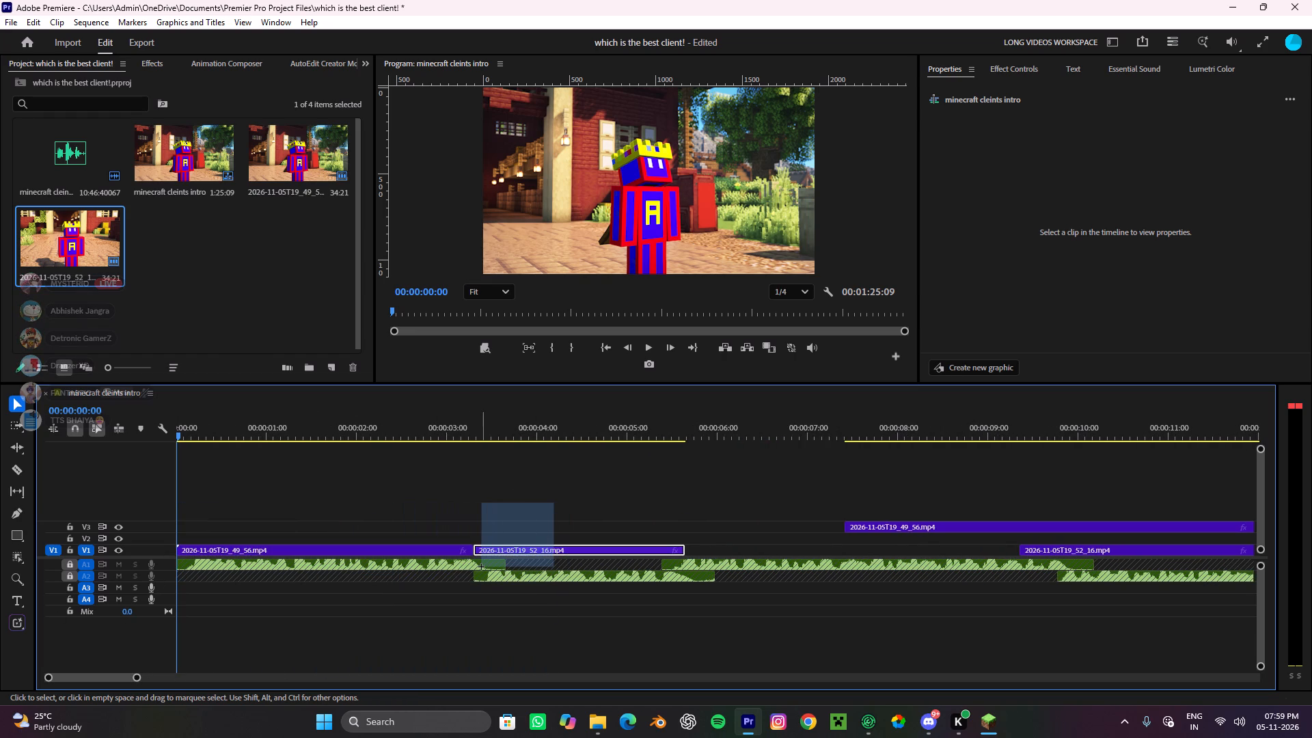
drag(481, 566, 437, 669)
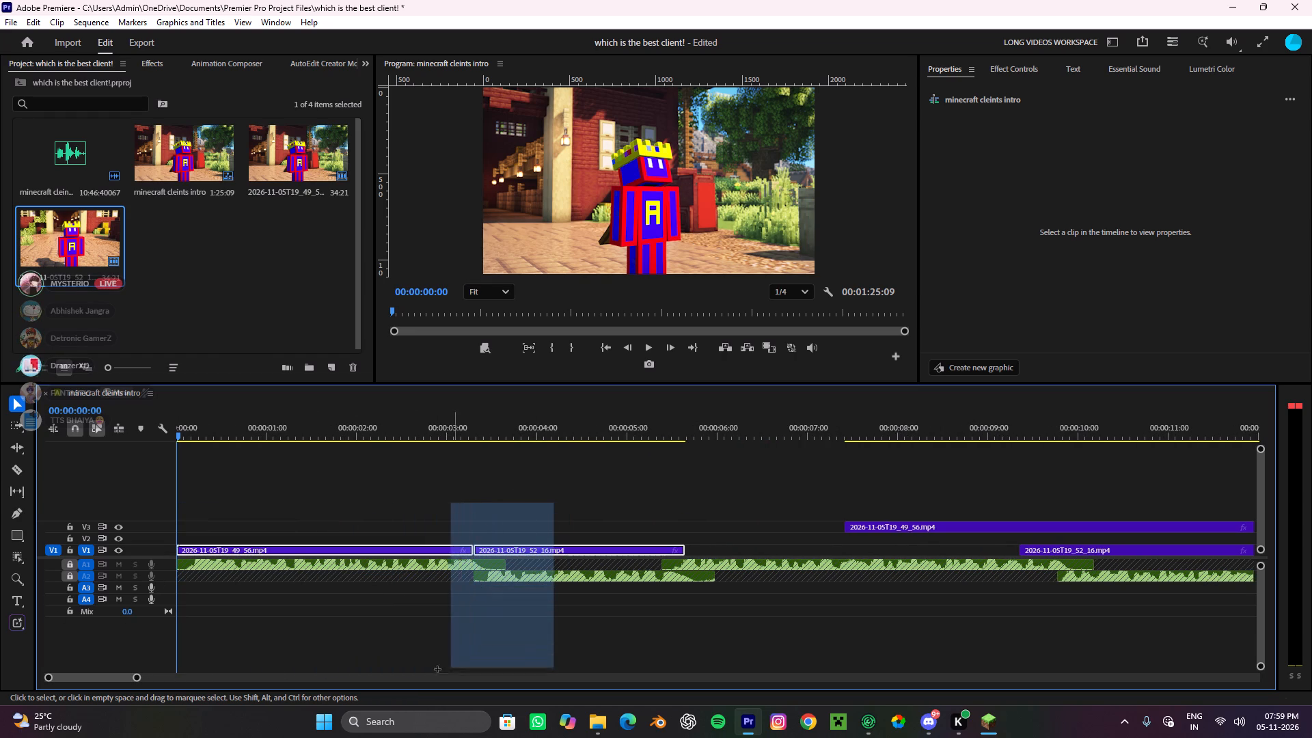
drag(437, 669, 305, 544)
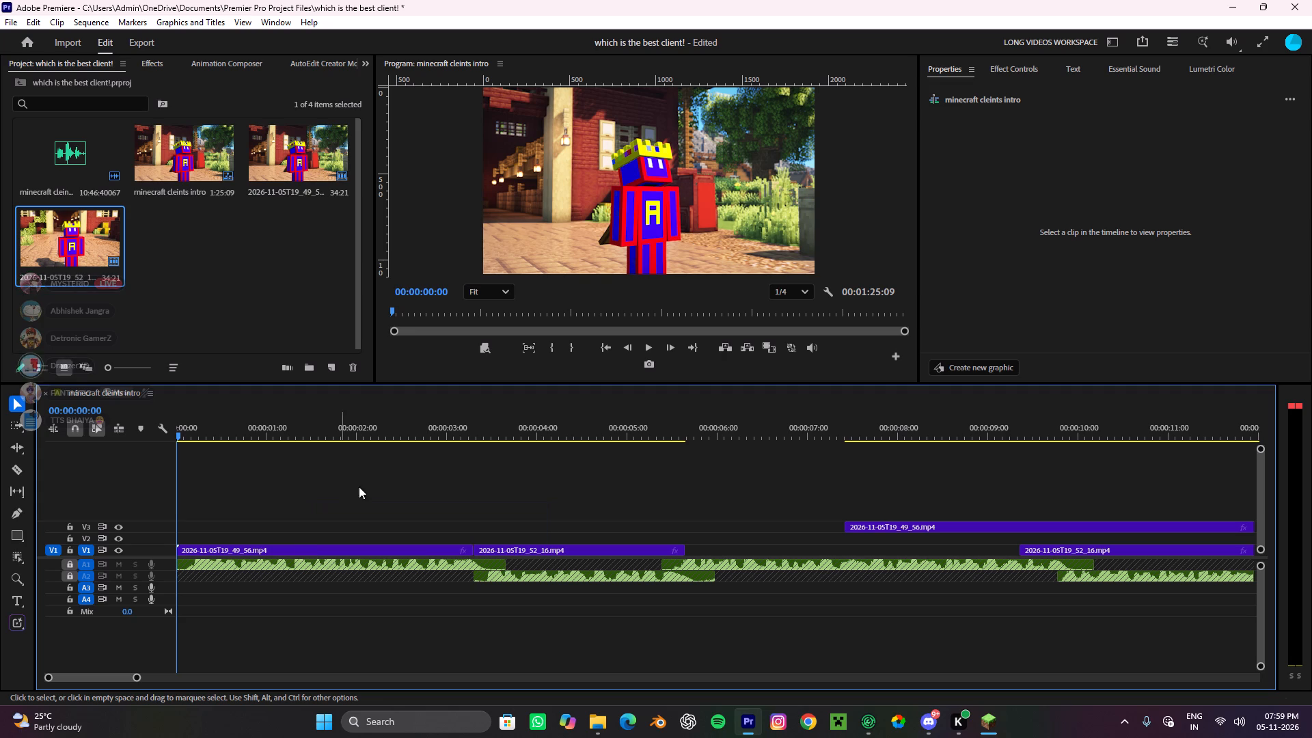
Play the sequence from its start past the new end of the short 2026-11-05T19_52_16 shot to check it against the voice-over.
click(371, 482)
key(space)
alt+scroll(406, 512, down, 9)
click(443, 544)
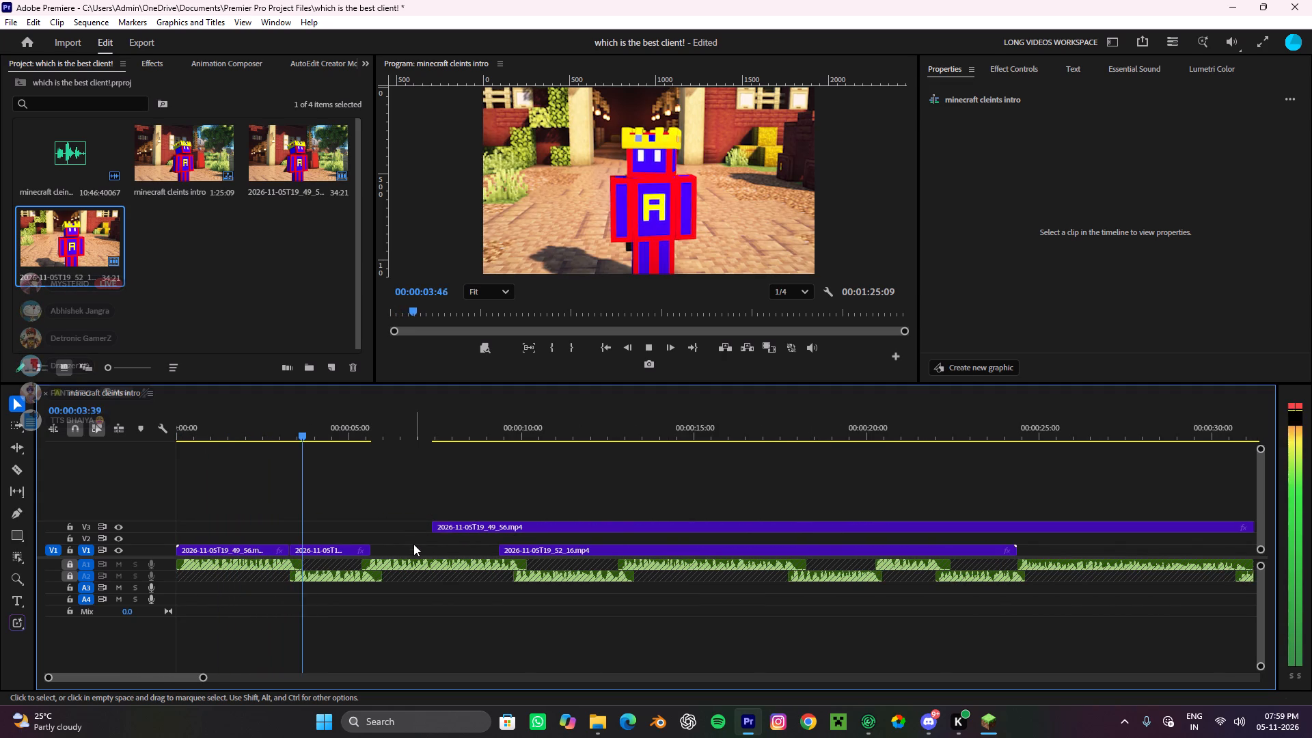
alt+scroll(405, 560, down, 2)
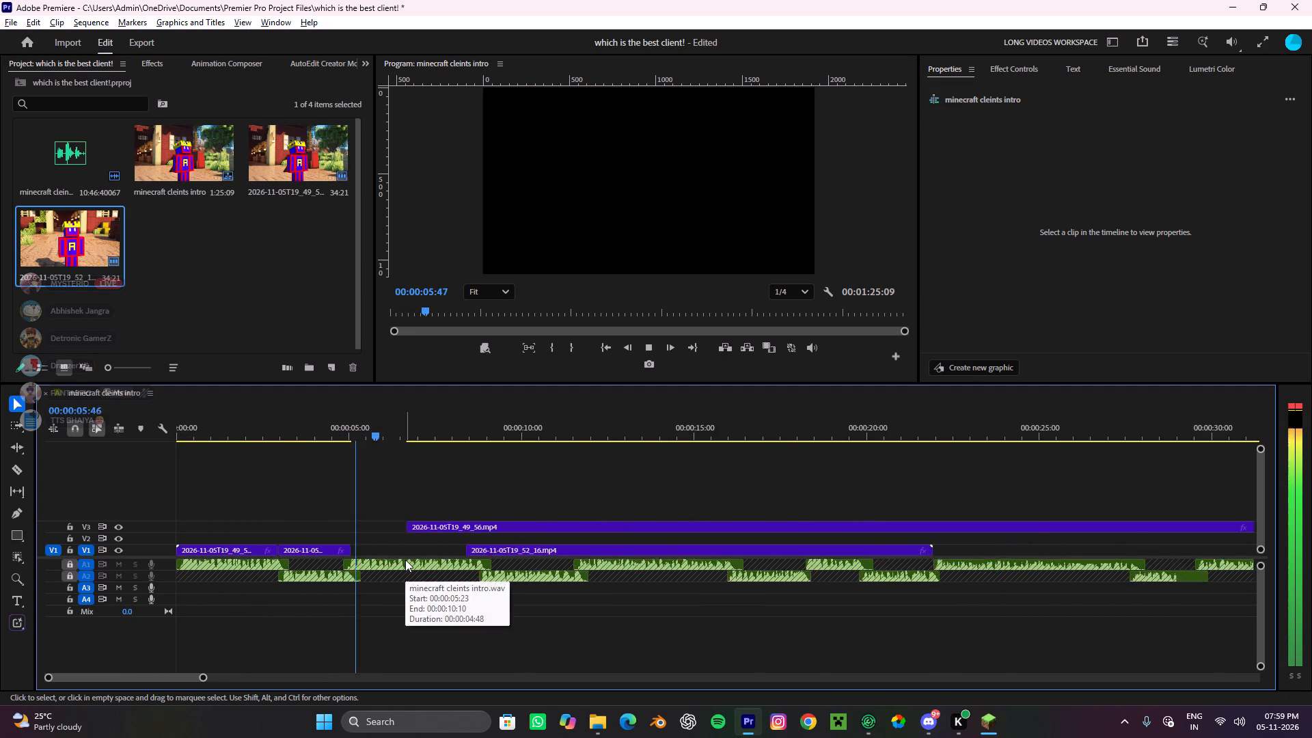
alt+scroll(405, 560, down, 2)
scroll(415, 559, up, 4)
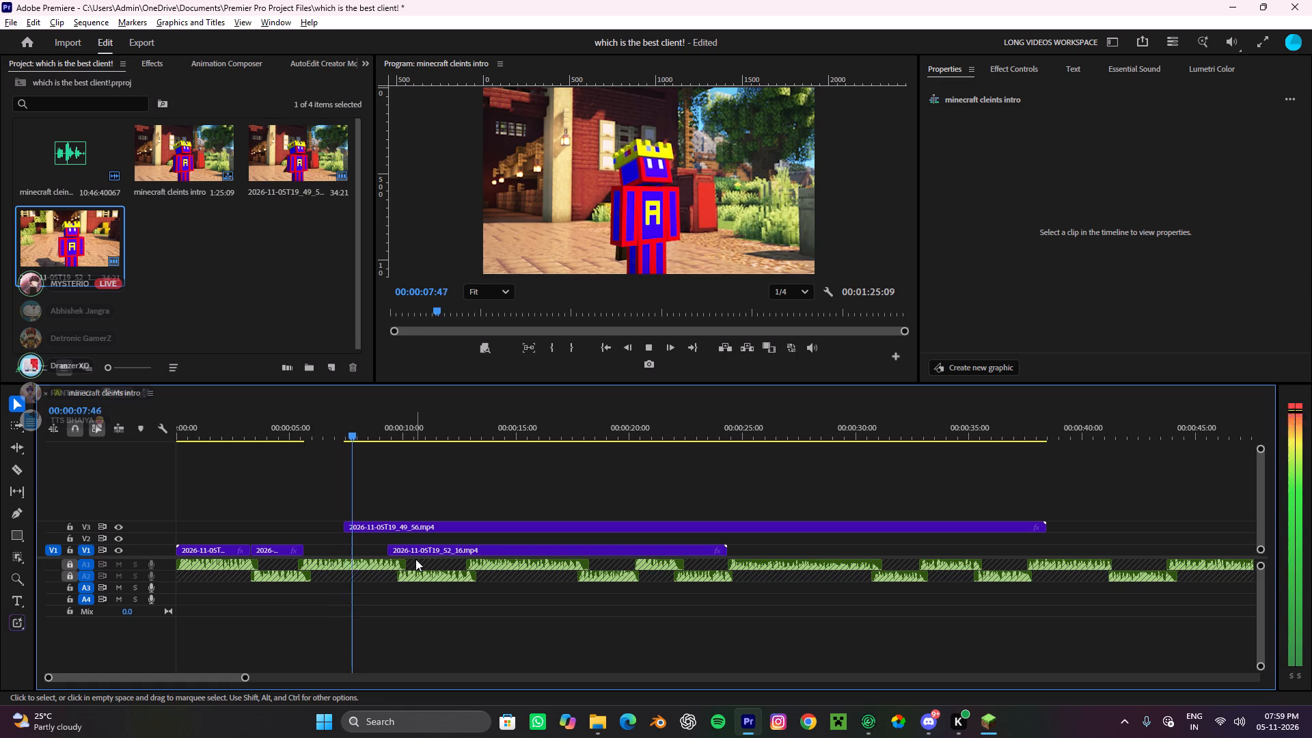
scroll(415, 559, up, 4)
key(space)
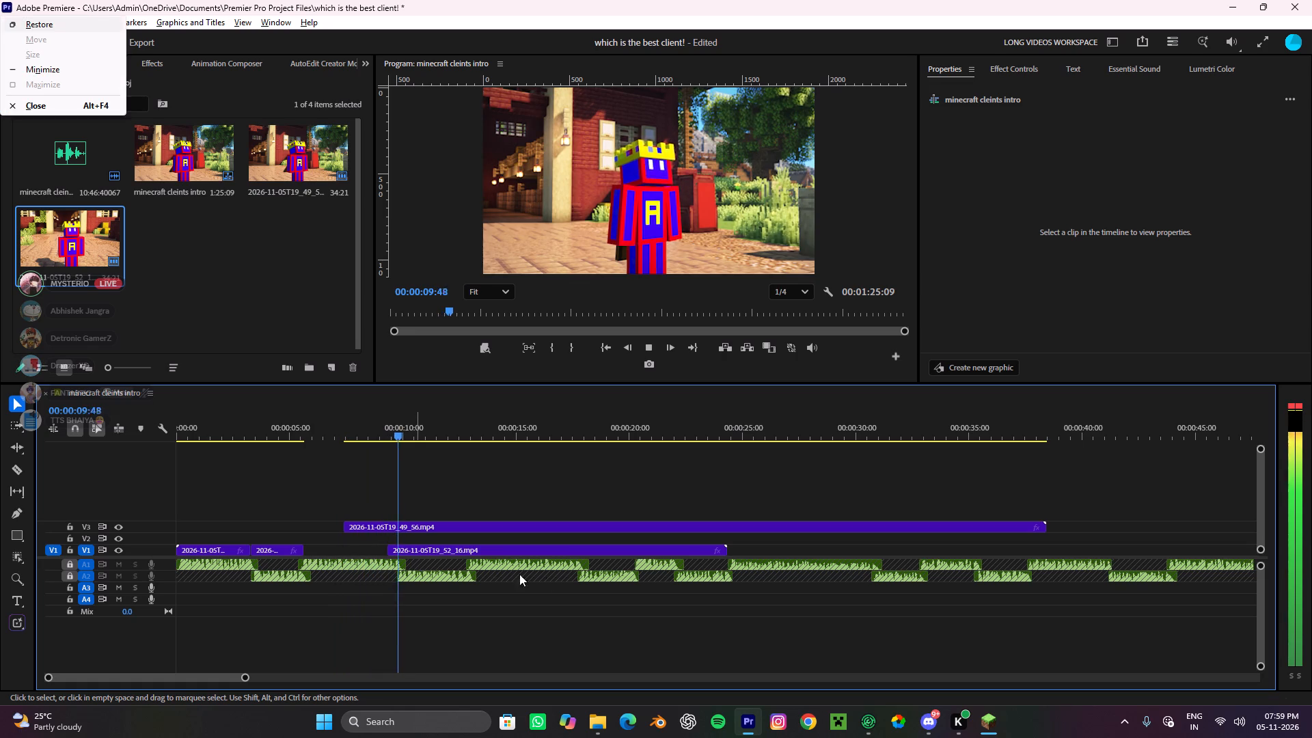
click(531, 471)
key(space)
Move the remaining part of the 2026-11-05T19_52_16 clip out of the way, to around the end of the V3 clip.
click(431, 549)
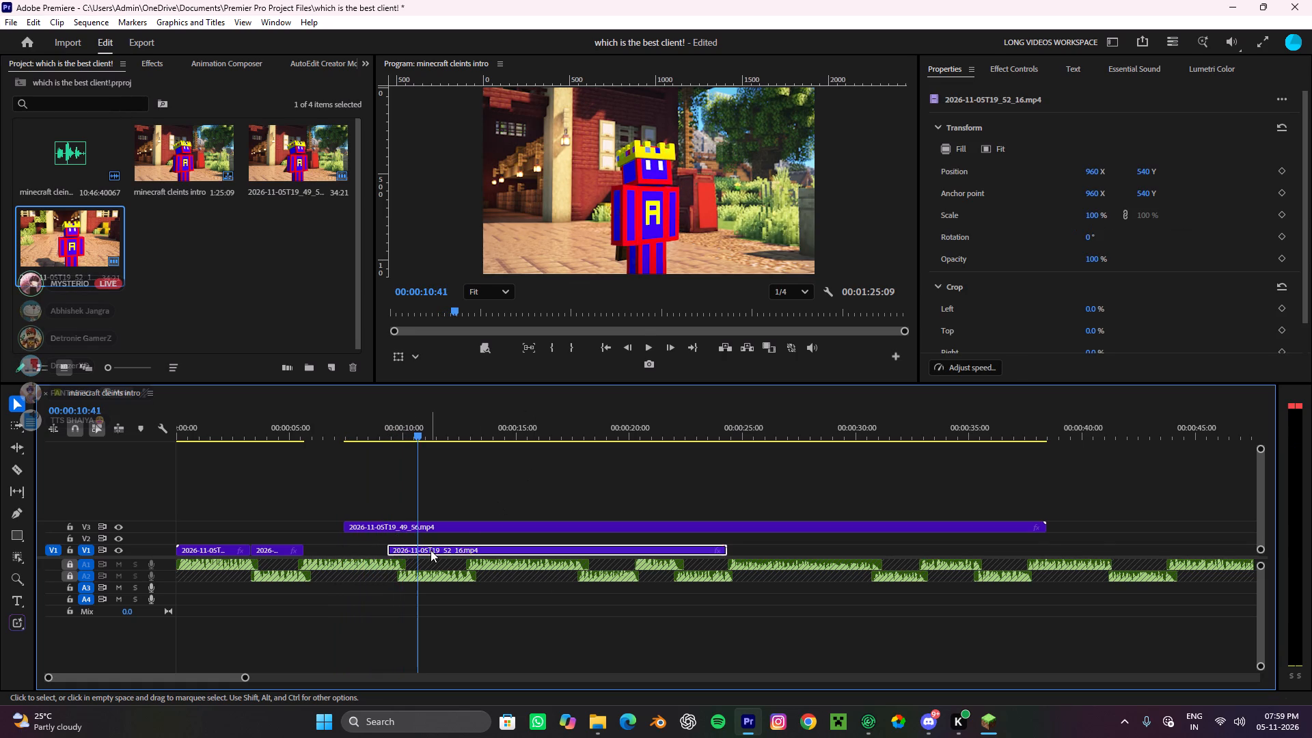
drag(430, 550, 982, 508)
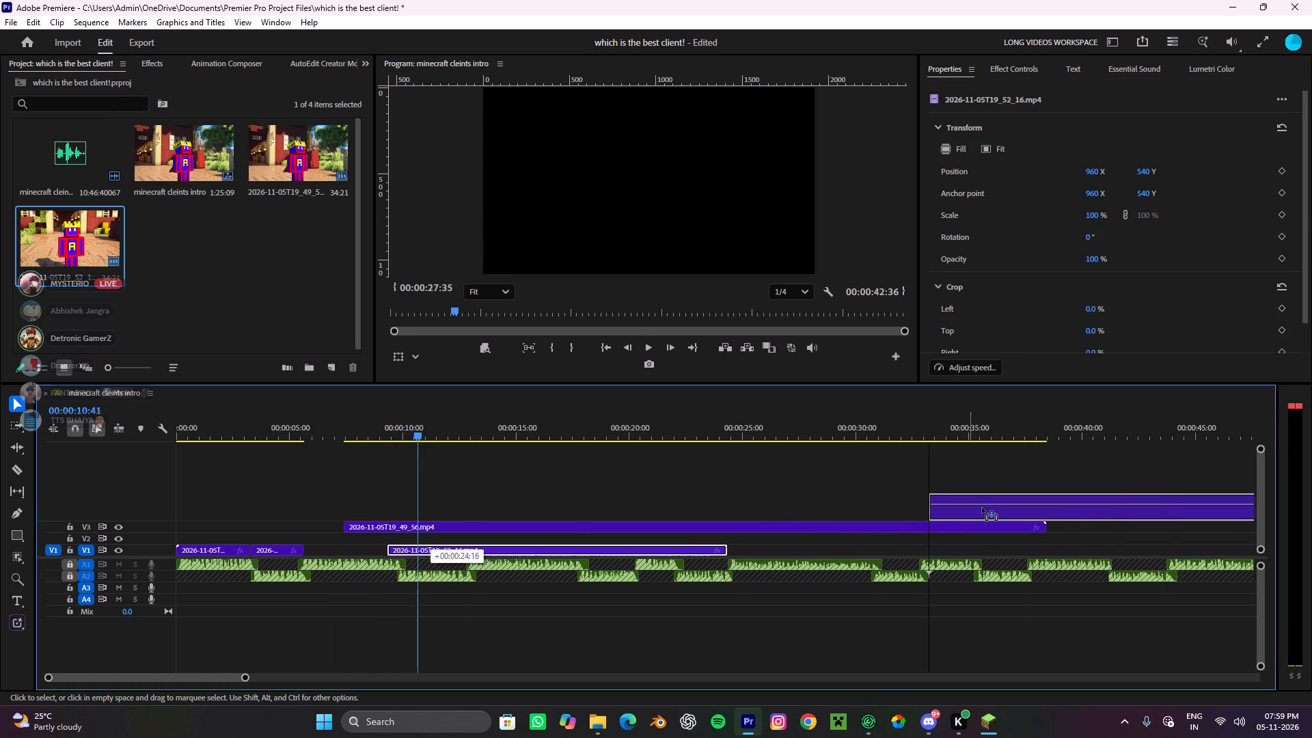
drag(982, 508, 1086, 536)
Move the 2026-11-05T19_49_56 clip from V3 down to V1, directly after the short 2026-11-05T19_52_16 clip.
scroll(406, 561, up, 4)
alt+scroll(406, 561, up, 10)
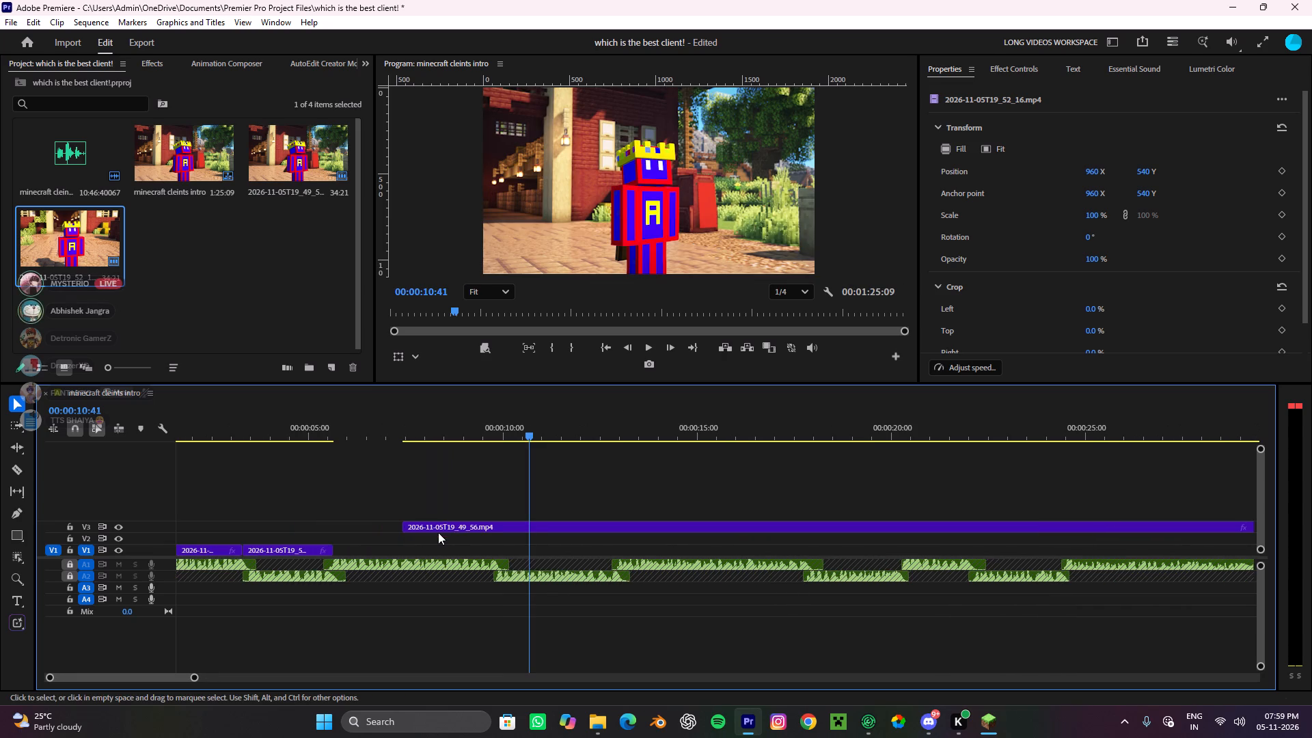
click(438, 532)
drag(457, 525, 325, 549)
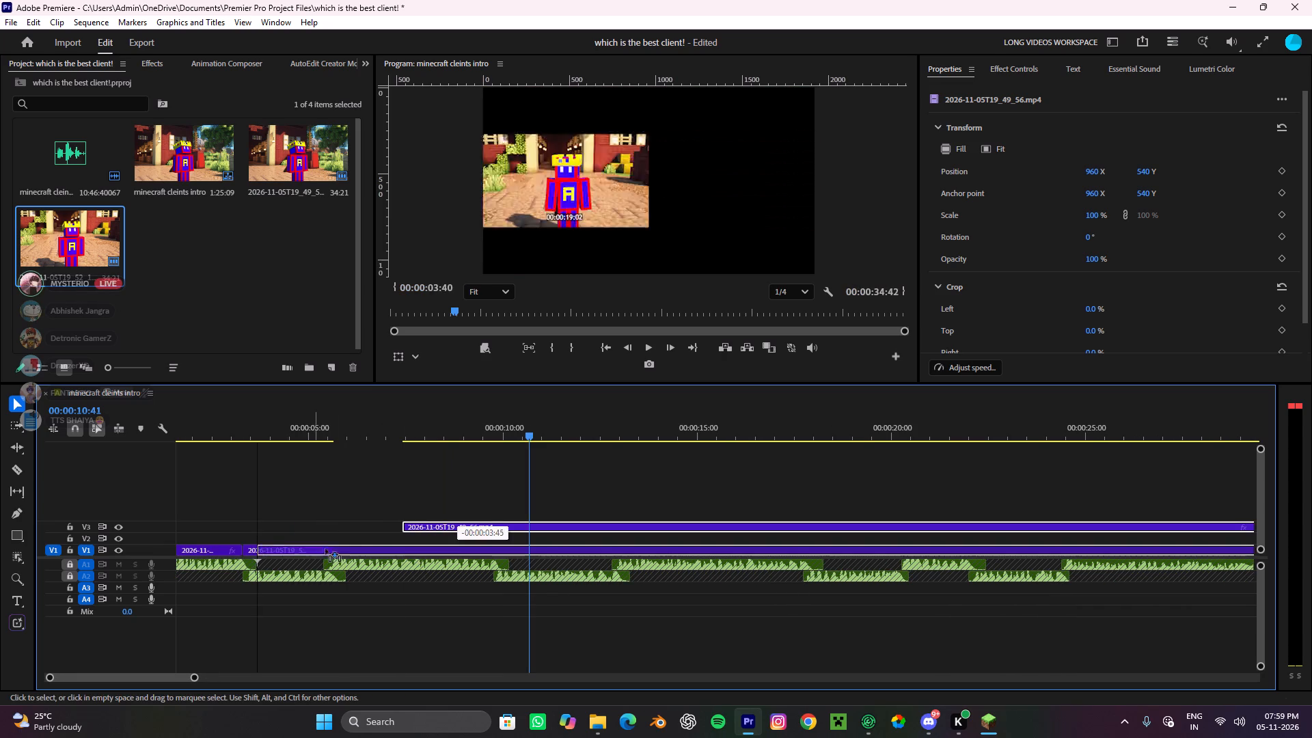
drag(325, 549, 392, 551)
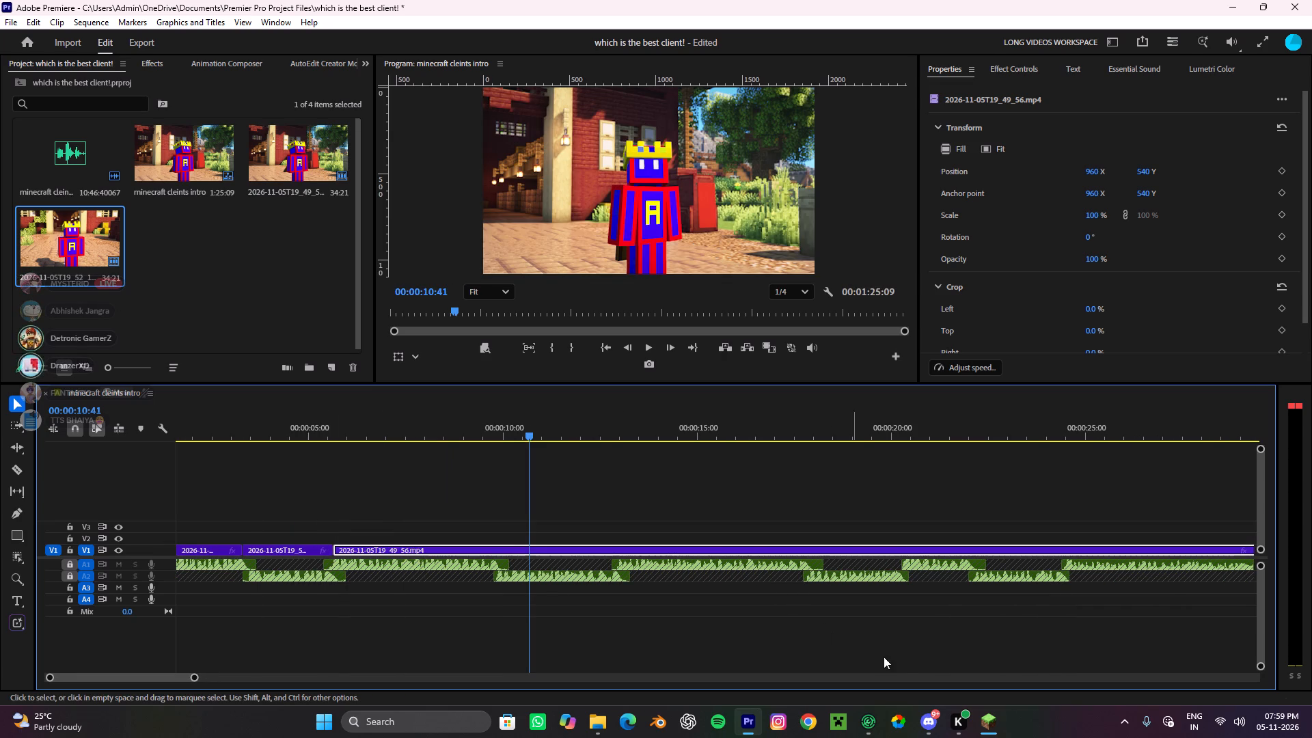
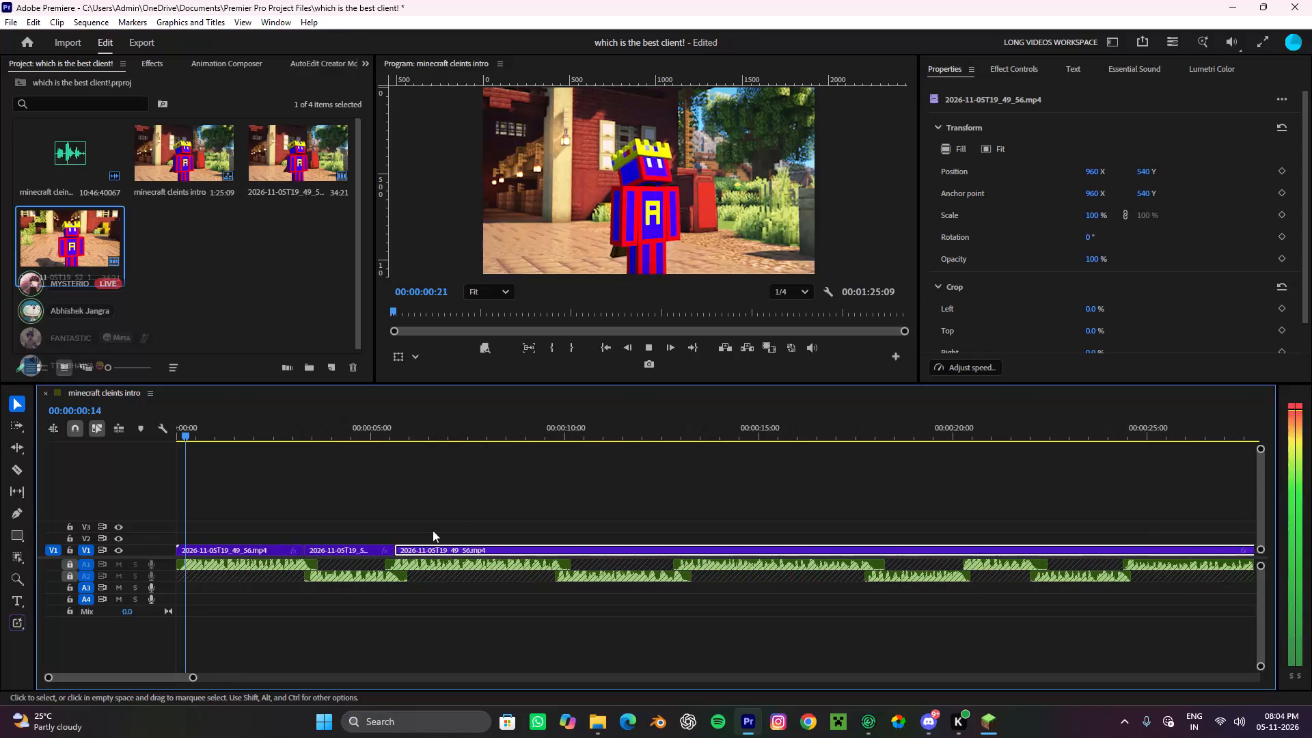
Stop playback and cut the long 2026-11-05T19_49_56 clip on V1 at about 10 seconds, where the voice-over segment ends.
key(space)
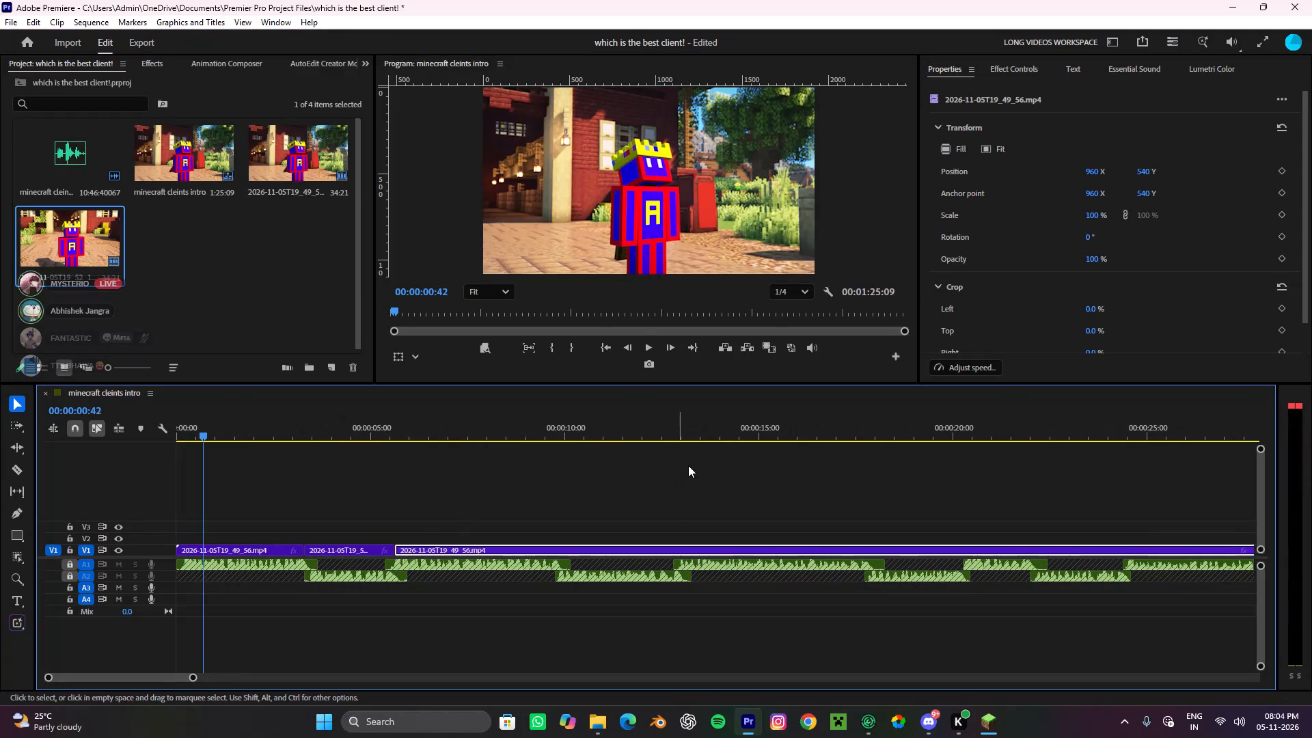
key(c)
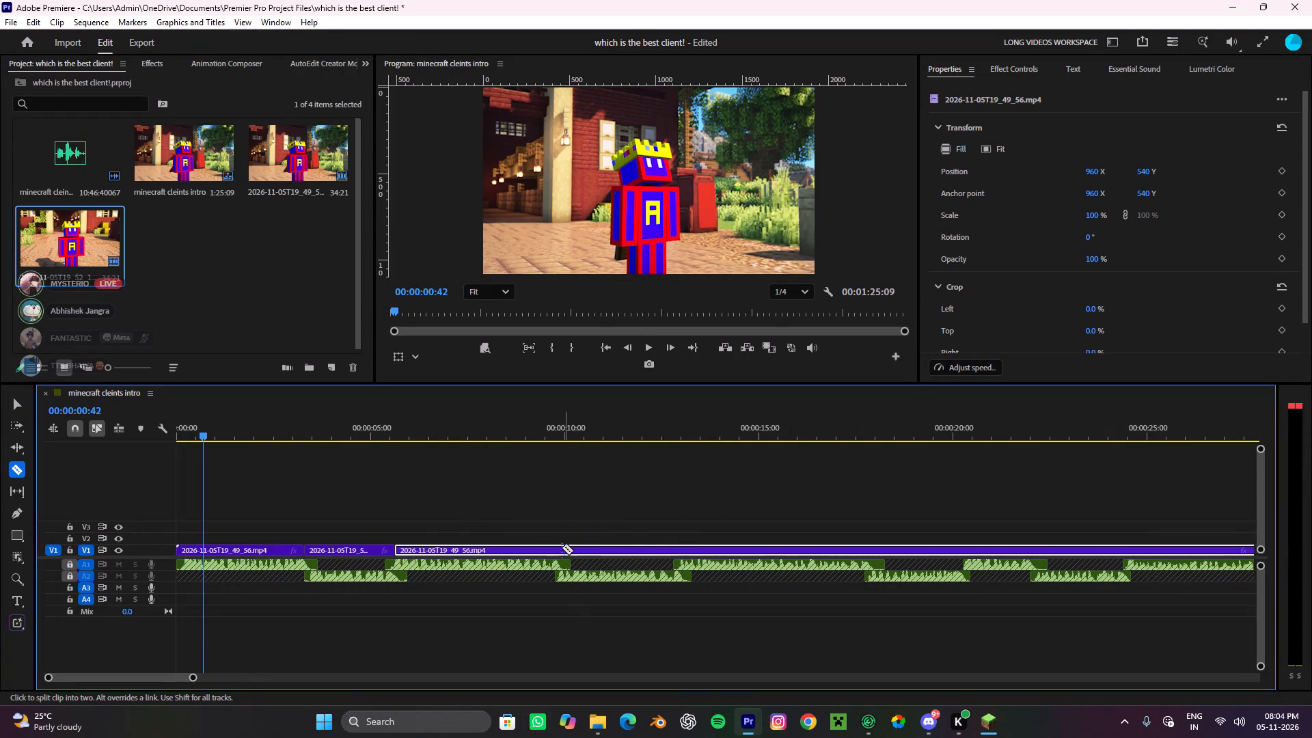
click(561, 546)
key(v)
Play the sequence past the new cut, to about 12.9 seconds, to check the shots against the voice-over.
alt+scroll(553, 516, down, 4)
key(space)
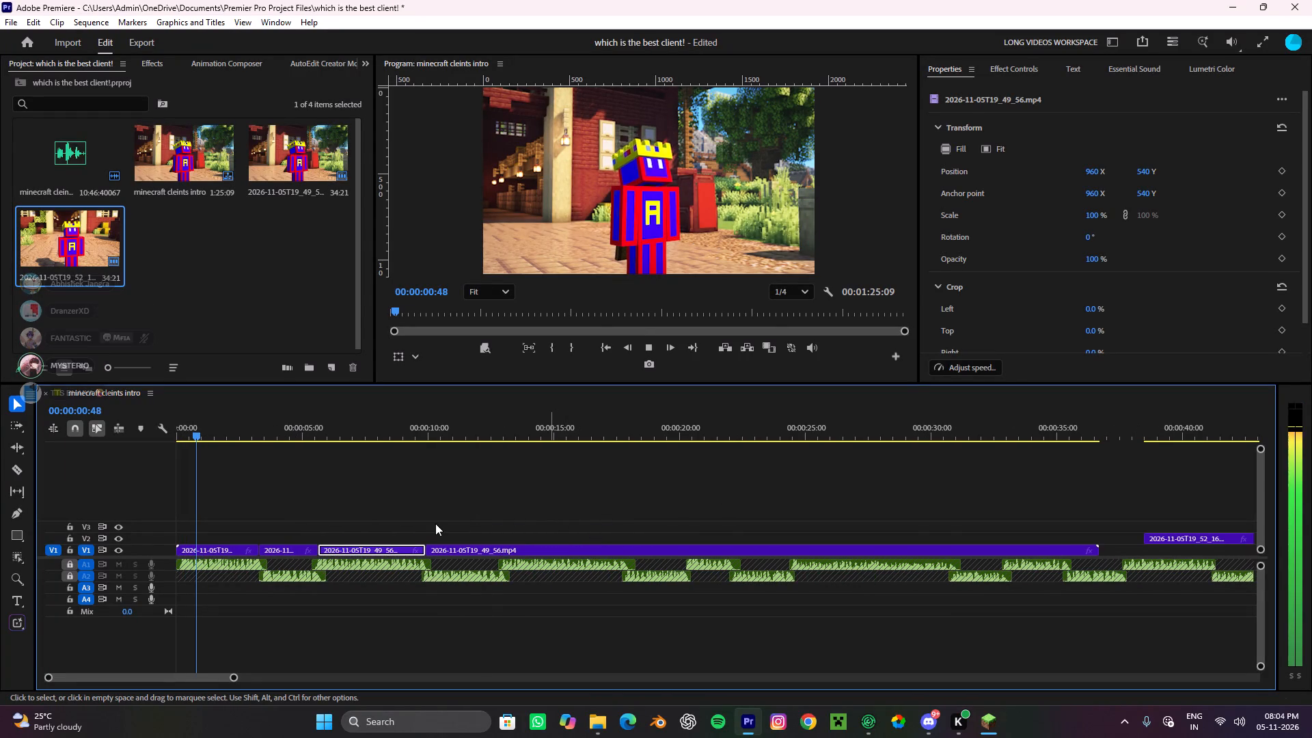
click(435, 523)
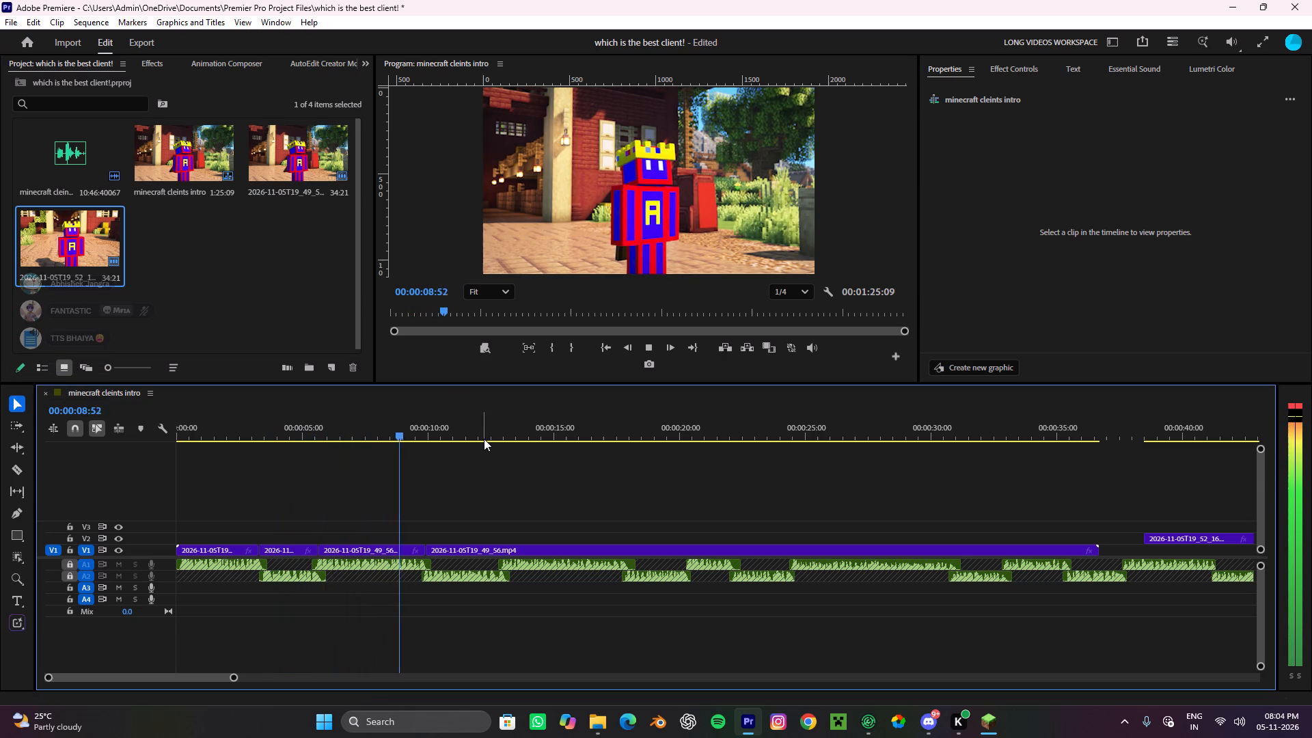
alt+scroll(489, 613, down, 5)
alt+scroll(409, 590, up, 9)
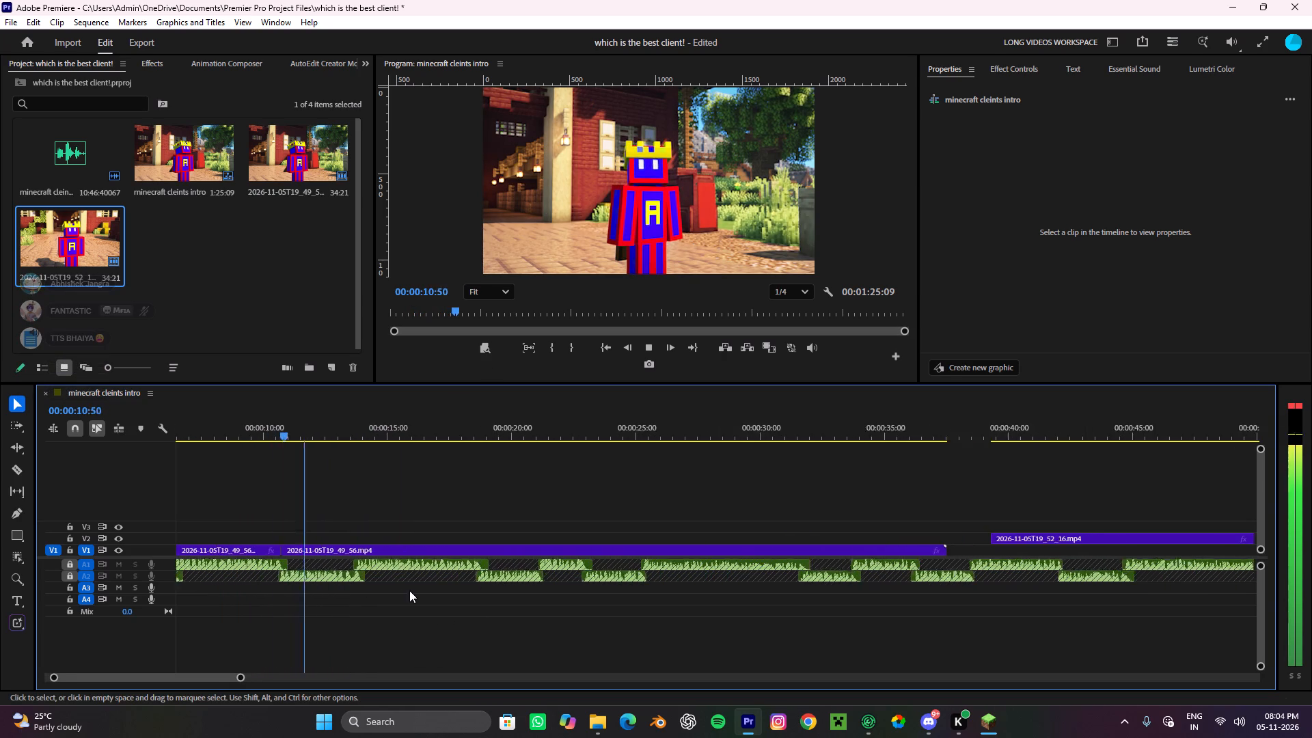
alt+scroll(409, 590, up, 2)
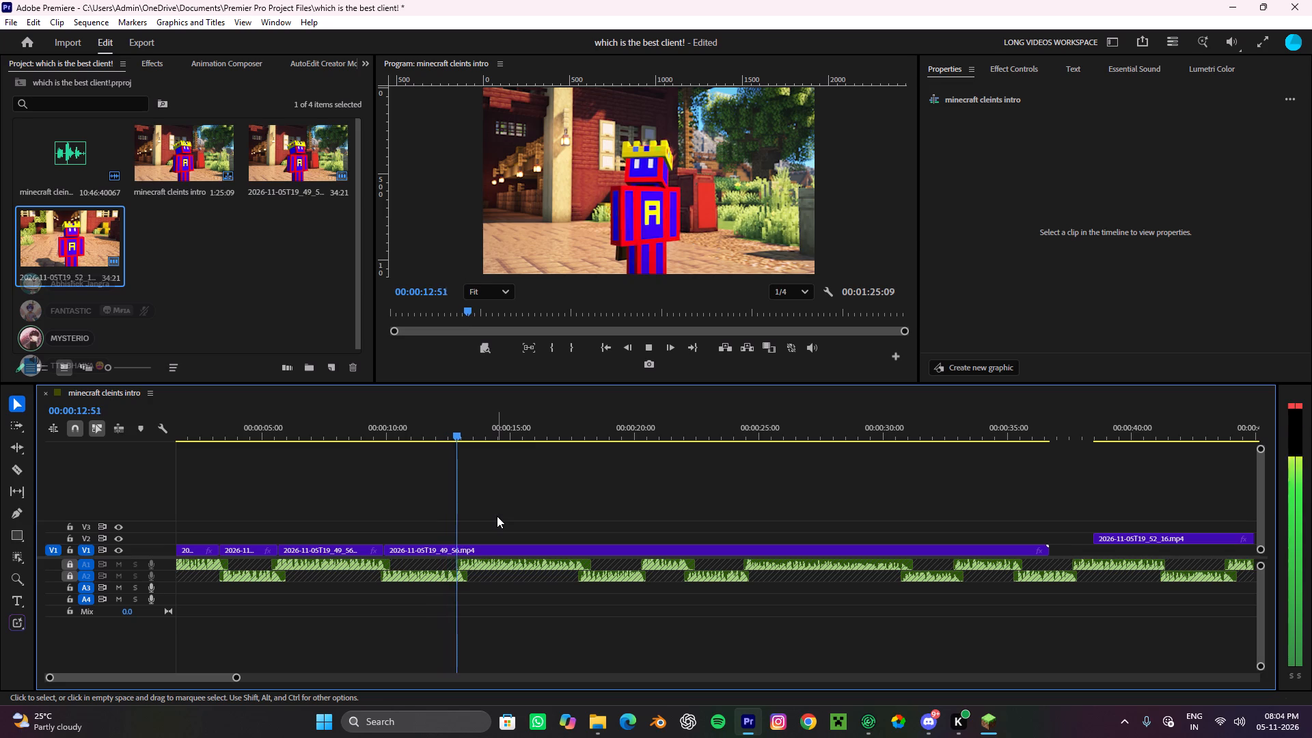
key(space)
Move the remaining 2026-11-05T19_49_56 part and the 2026-11-05T19_52_16 clip together up one track, so the first starts at about 24 seconds on V2.
drag(497, 516, 464, 547)
alt+scroll(500, 525, down, 11)
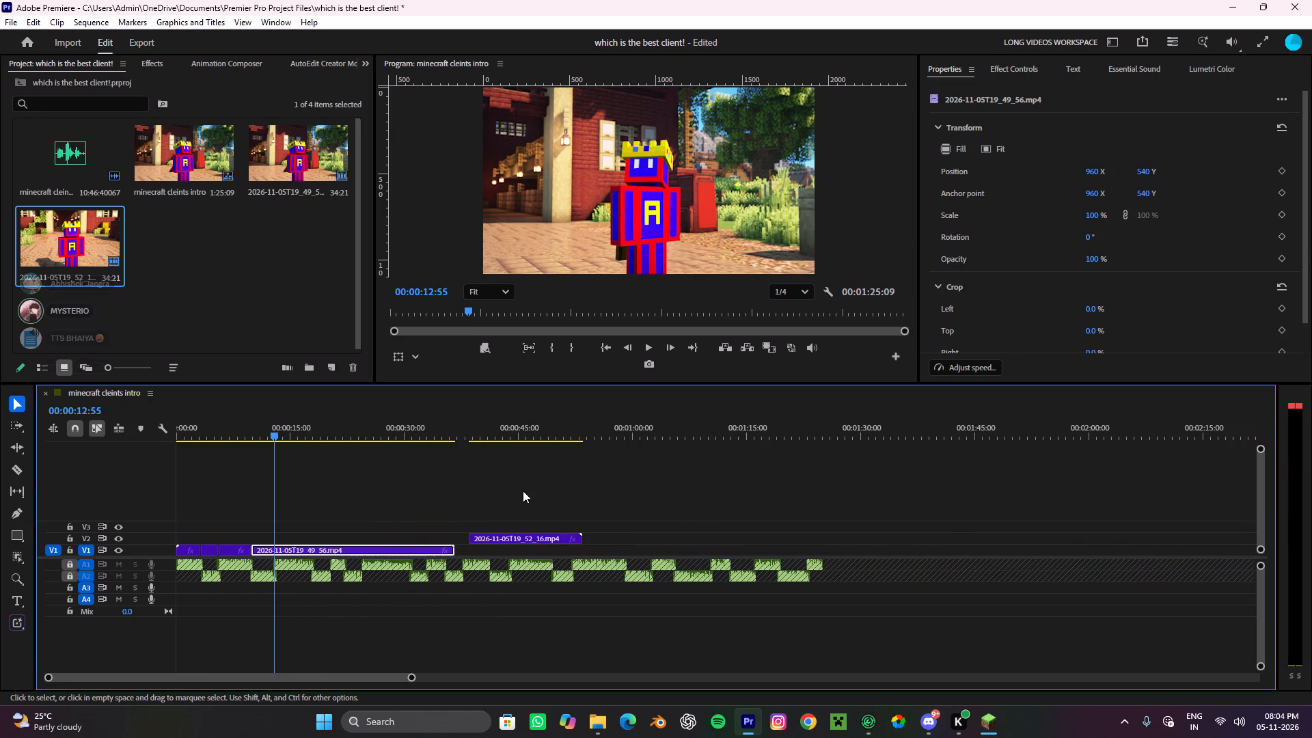
click(534, 487)
drag(531, 491, 334, 564)
drag(338, 549, 444, 538)
click(478, 480)
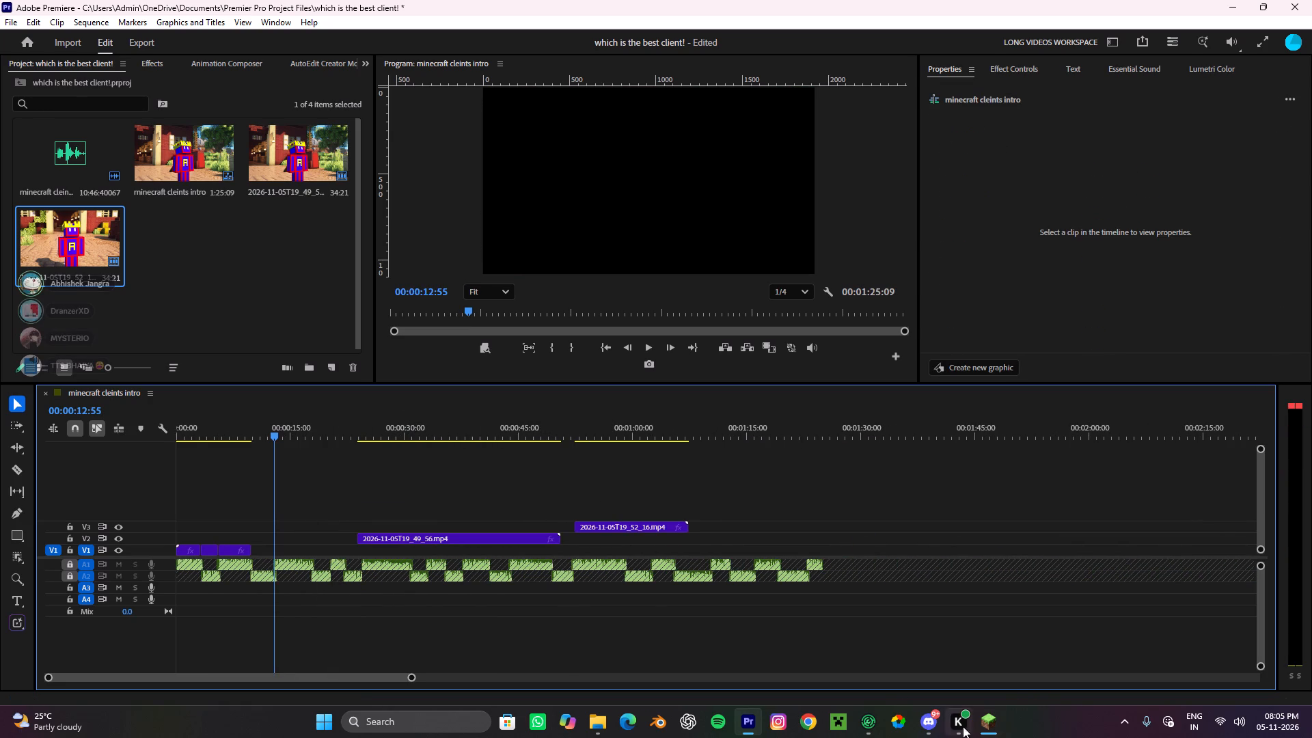
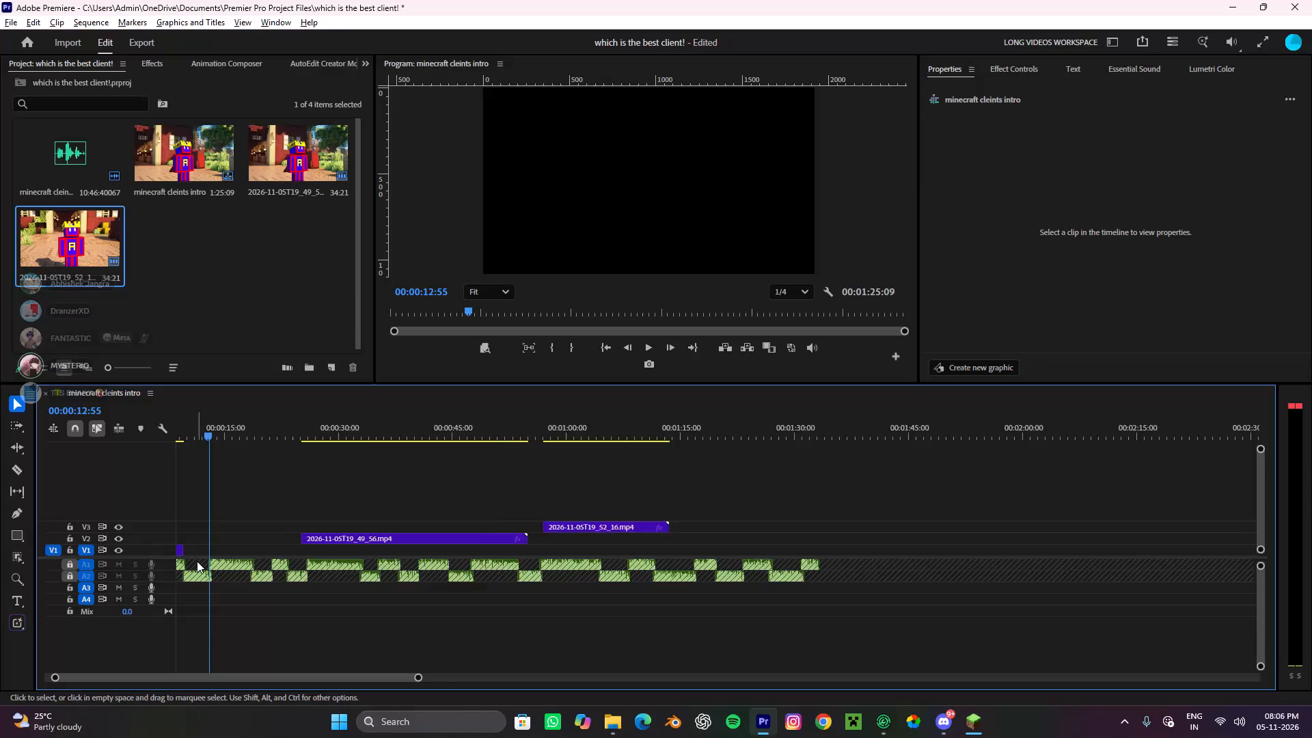
Play the sequence from its beginning to about 2.6 seconds to review the opening barn shot against the voice-over.
scroll(197, 561, up, 19)
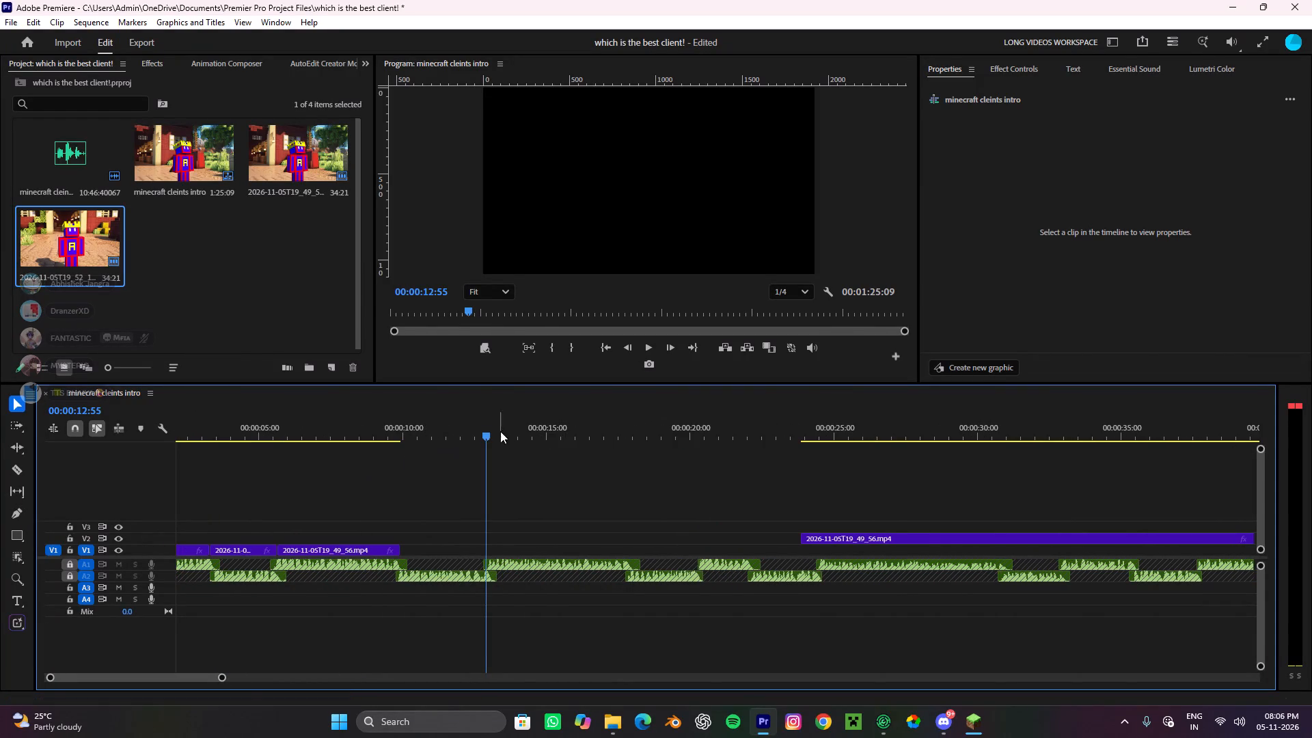
drag(495, 428, 0, 439)
click(460, 514)
key(space)
alt+scroll(516, 500, down, 3)
key(space)
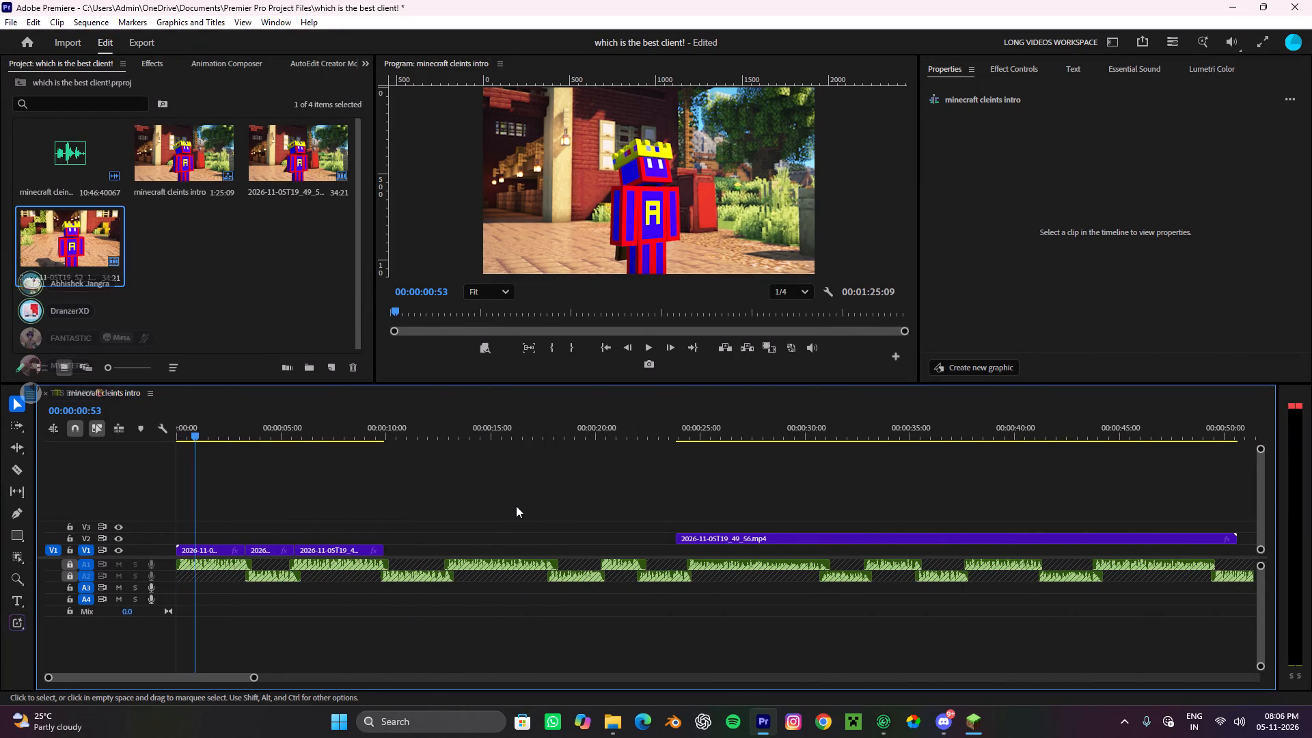
key(space)
click(515, 505)
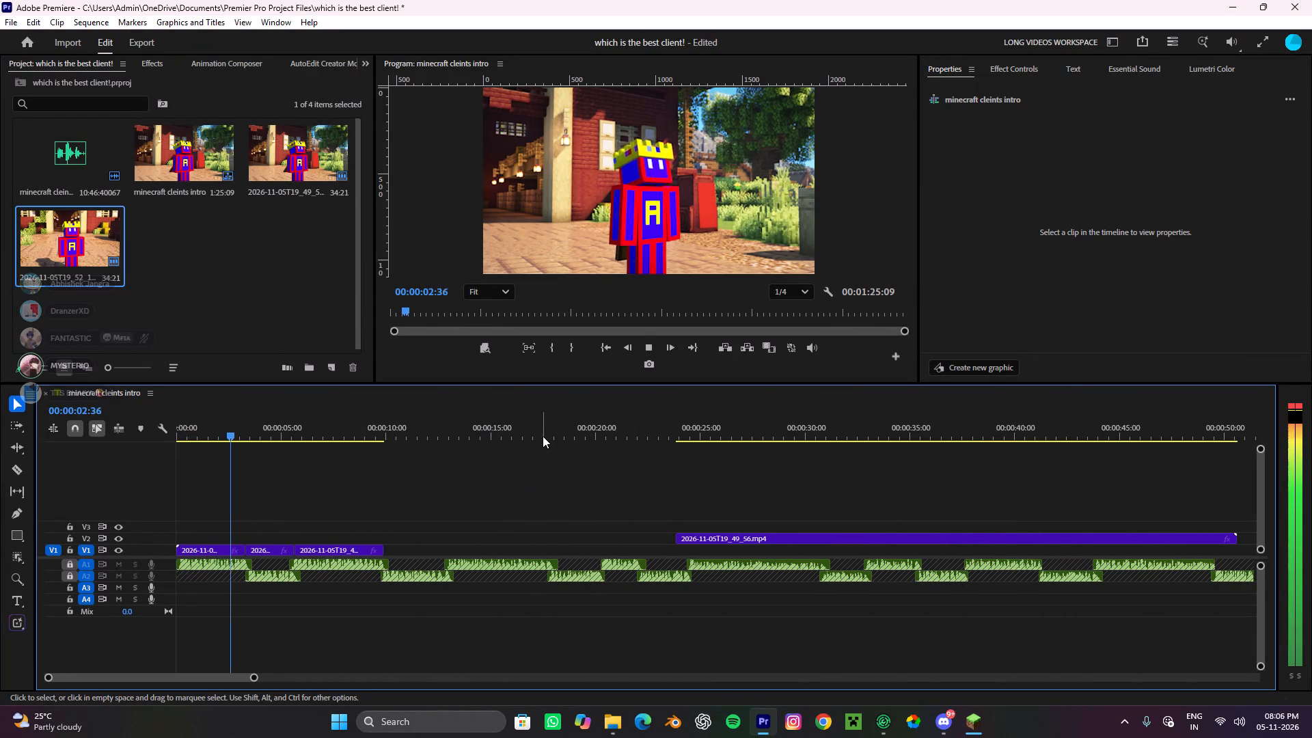
key(space)
Switch to Chrome, search Google for yt and open the YouTube Studio channel dashboard from the results.
click(816, 728)
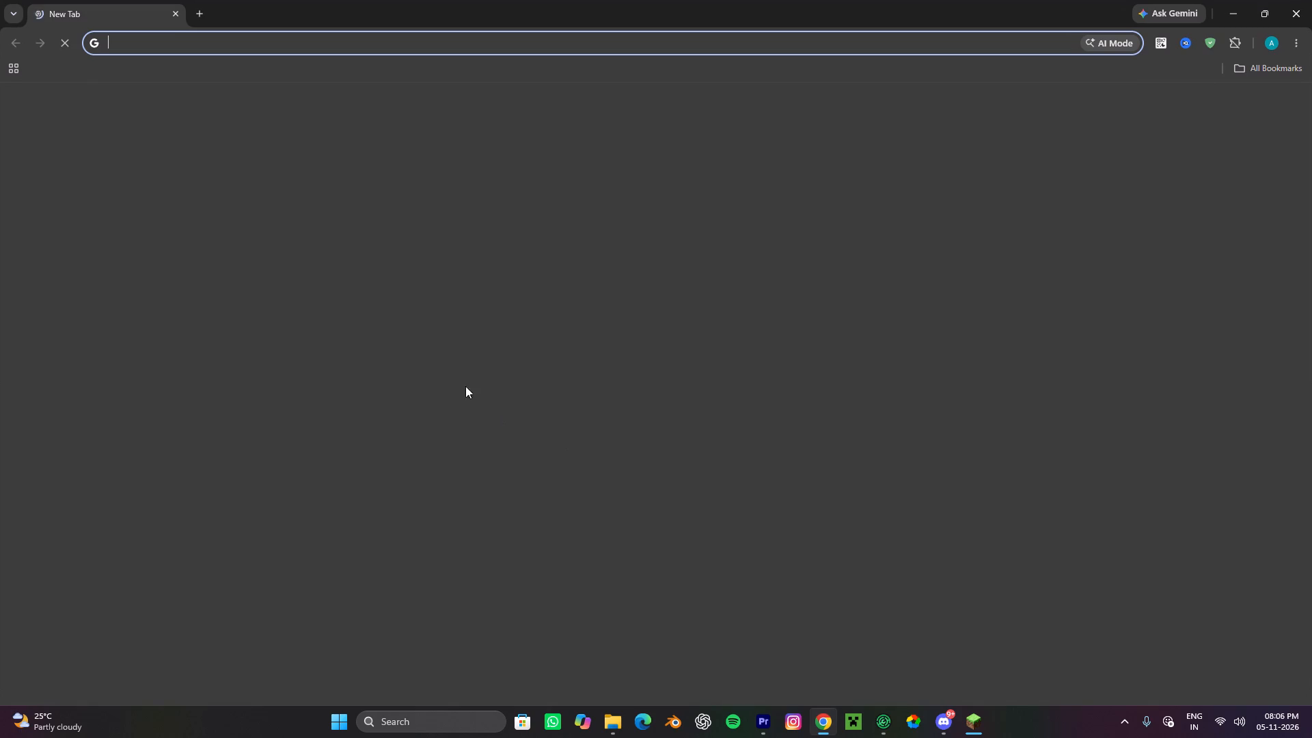
click(498, 288)
click(466, 310)
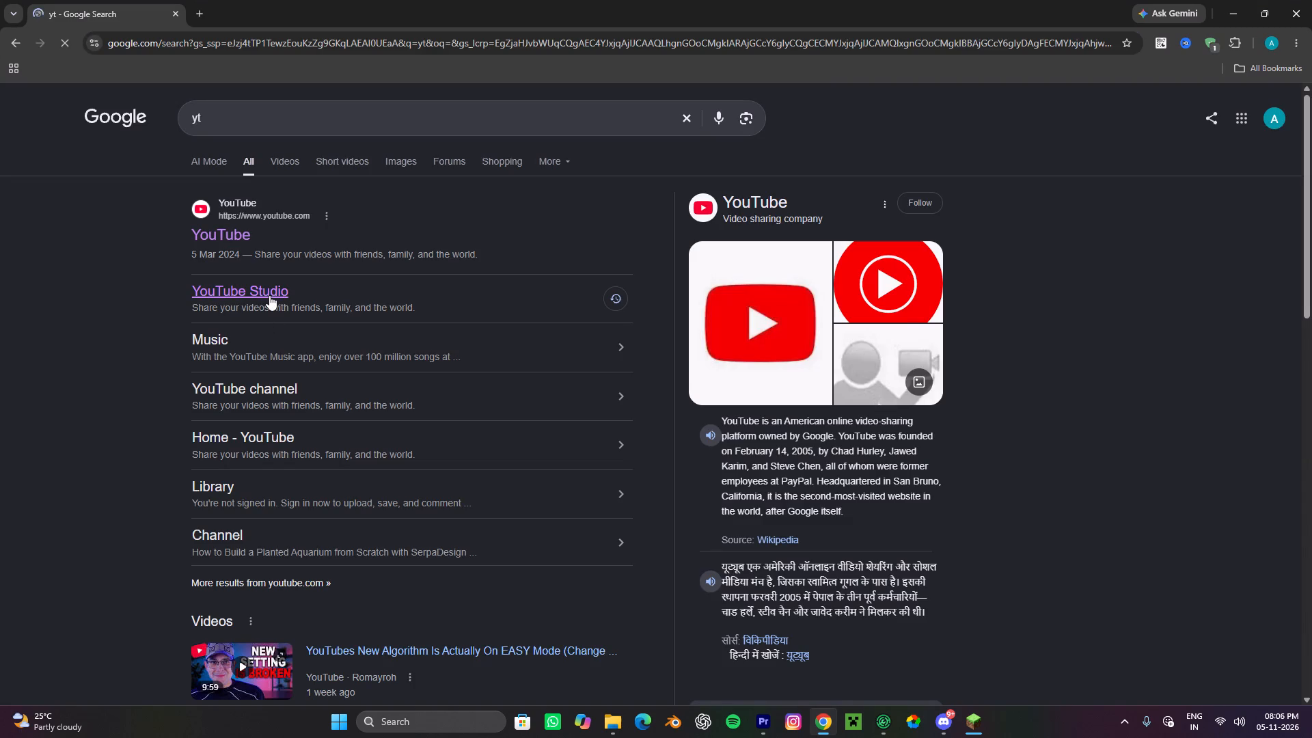
click(269, 295)
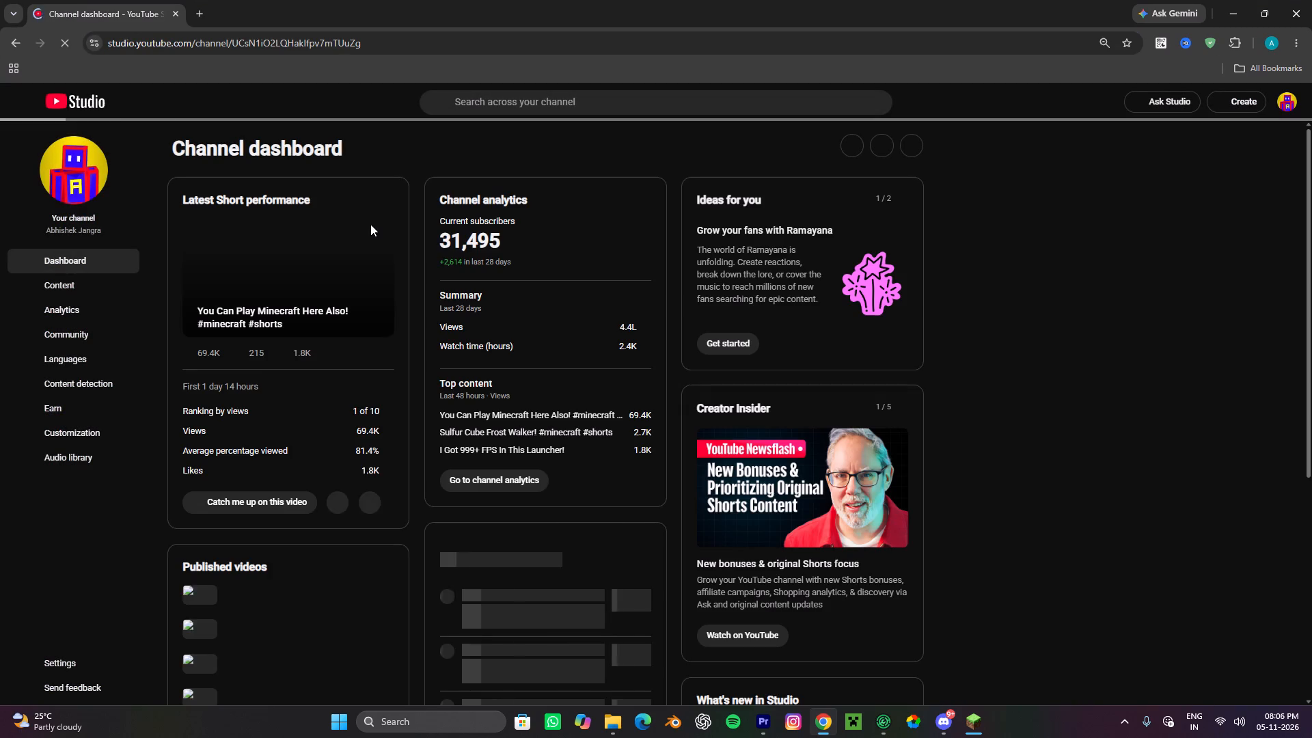
Examine the video analytics of the published video "I Got 999+ FPS In This Launcher!" and return to the channel dashboard.
scroll(369, 510, down, 2)
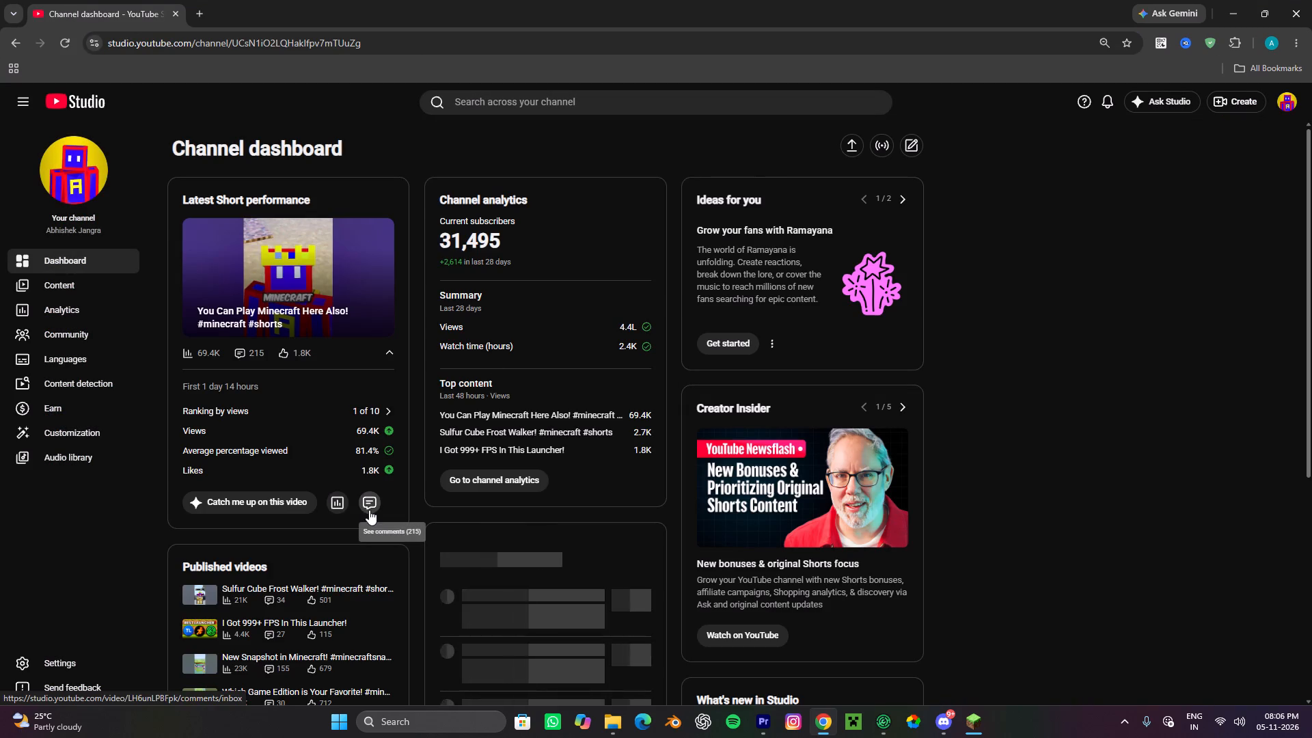
scroll(369, 510, down, 1)
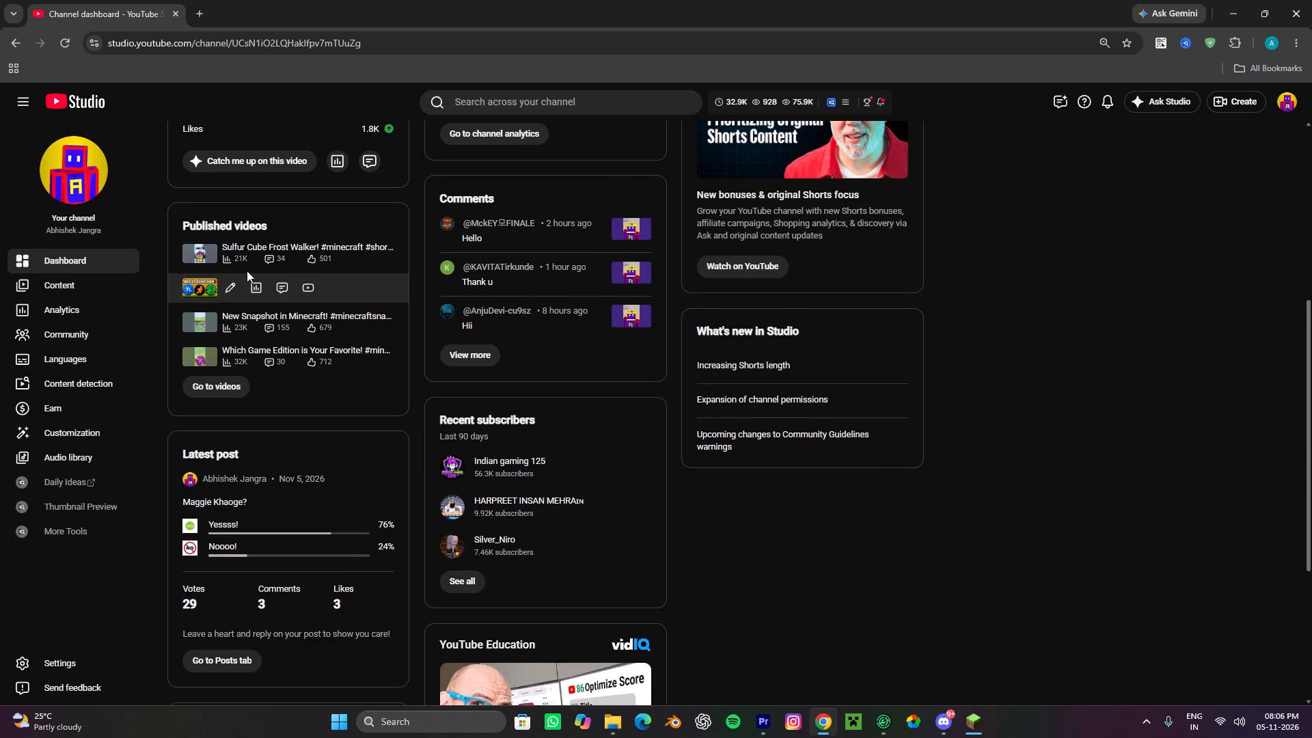
click(253, 293)
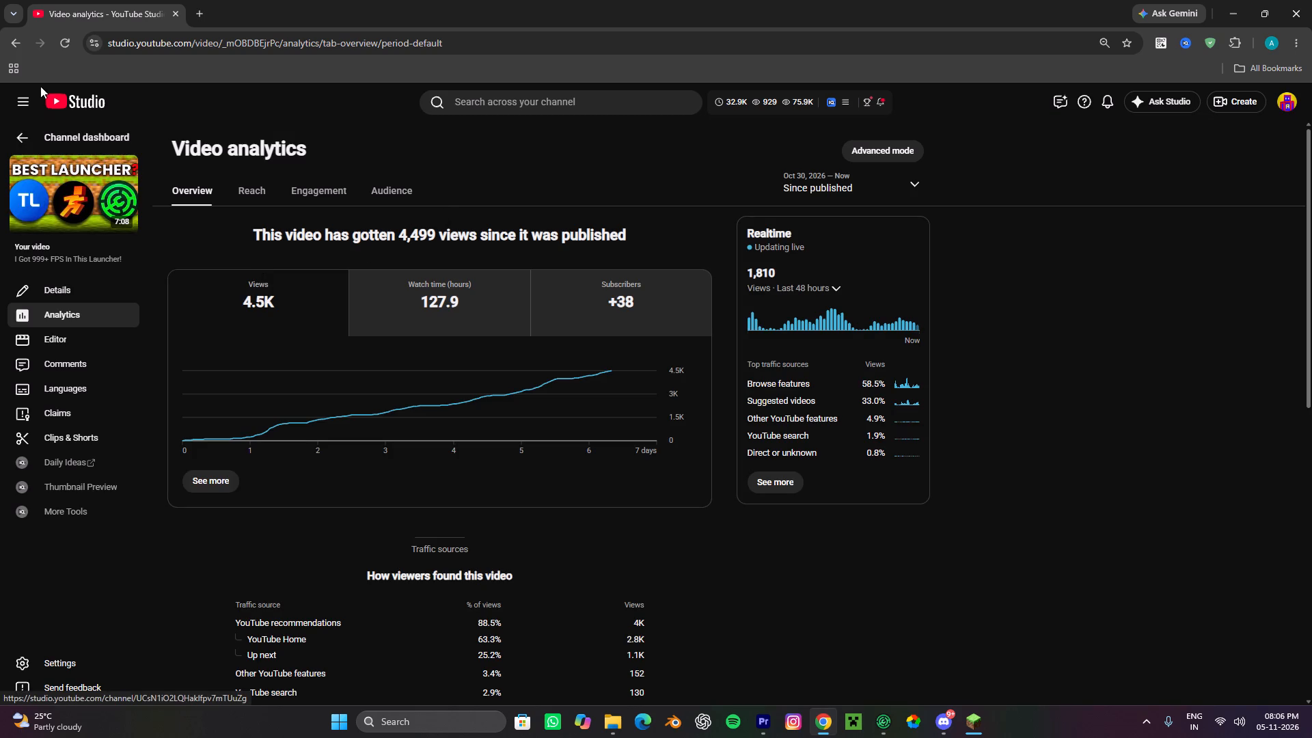
click(5, 38)
Open the channel's Posts page from the dashboard's latest post card and close the YouTube Studio tab.
scroll(368, 461, down, 7)
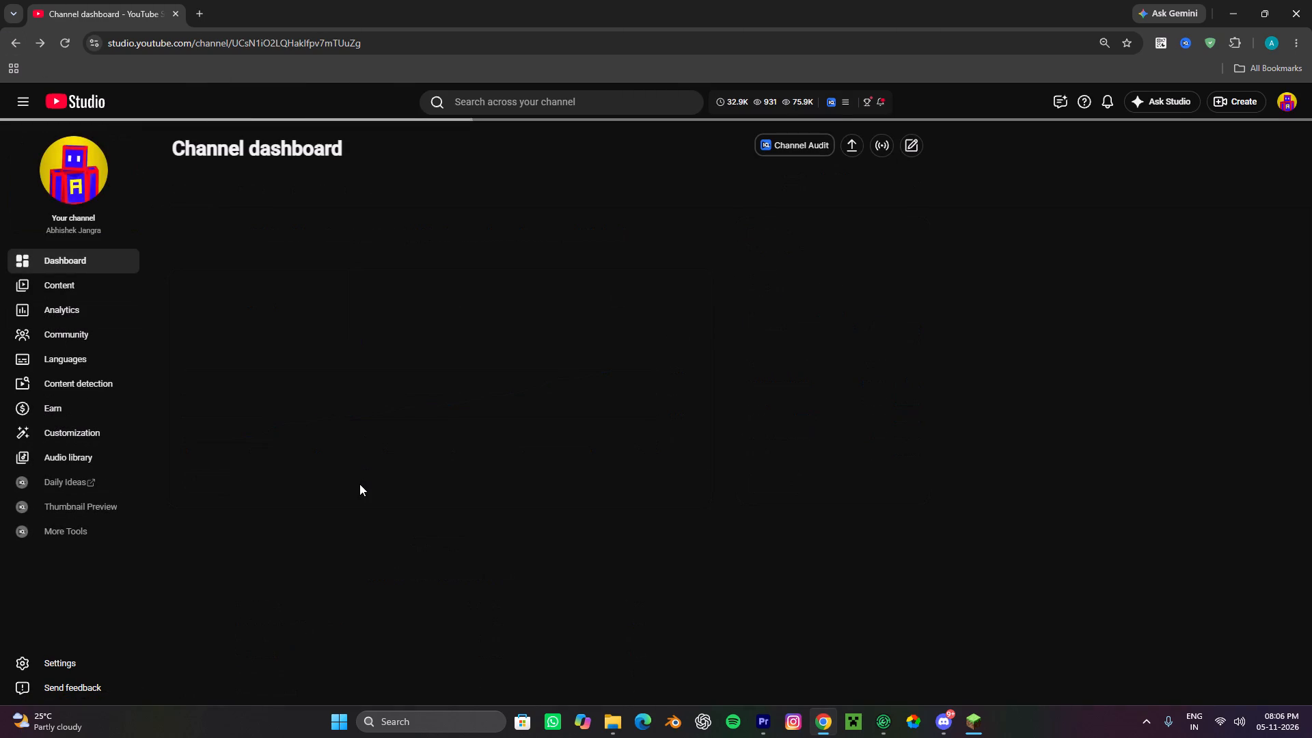
scroll(359, 483, down, 19)
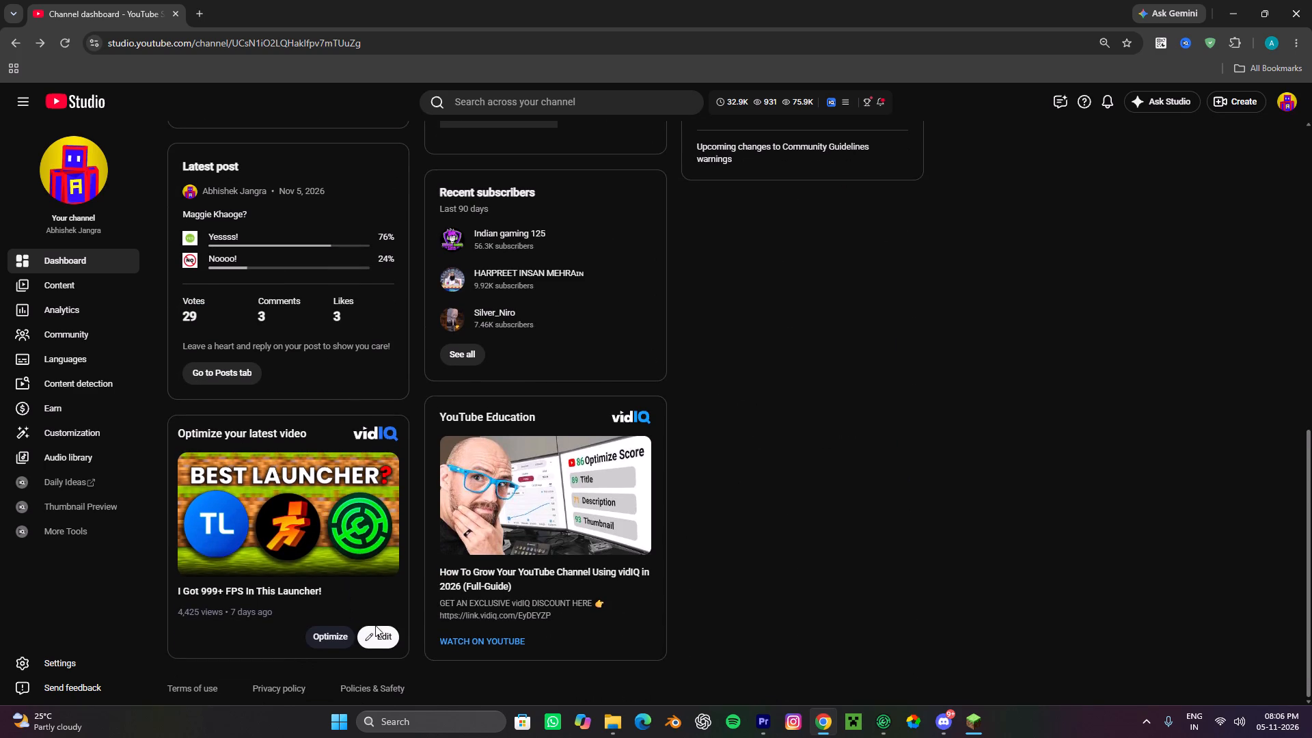
scroll(277, 402, up, 1)
click(210, 491)
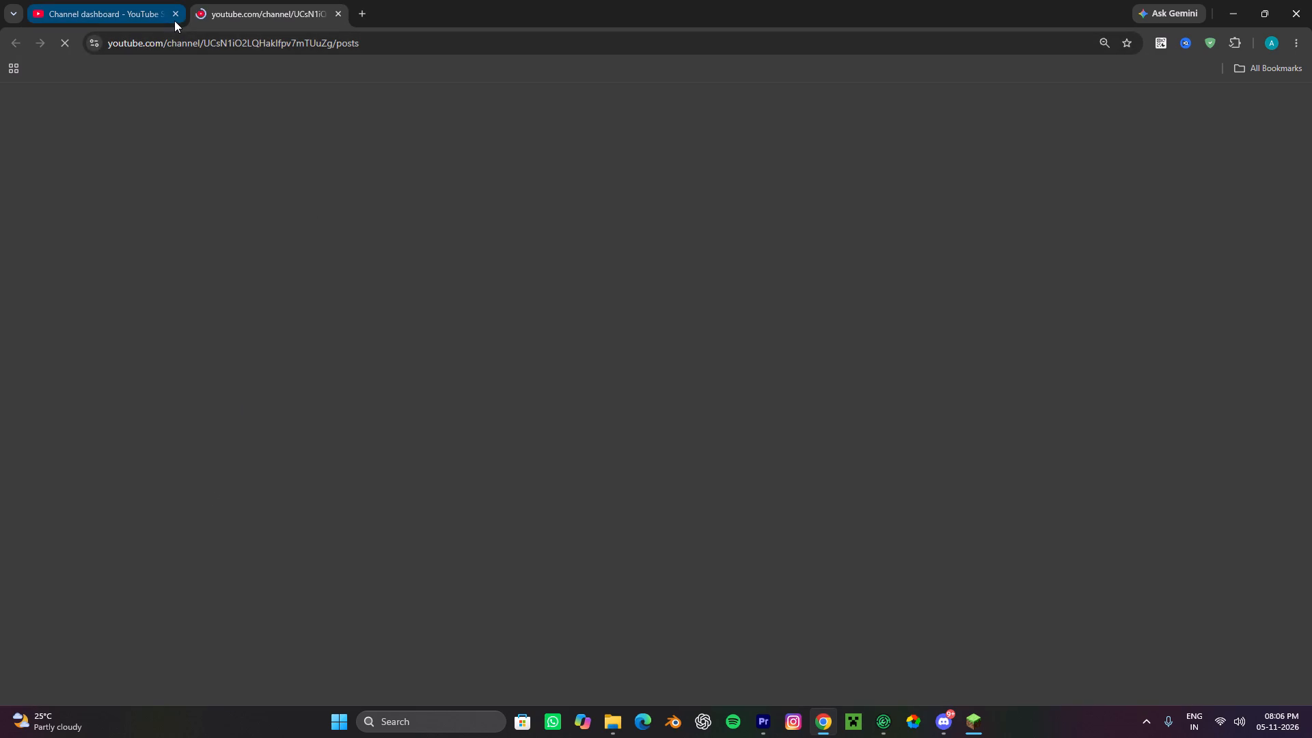
click(176, 11)
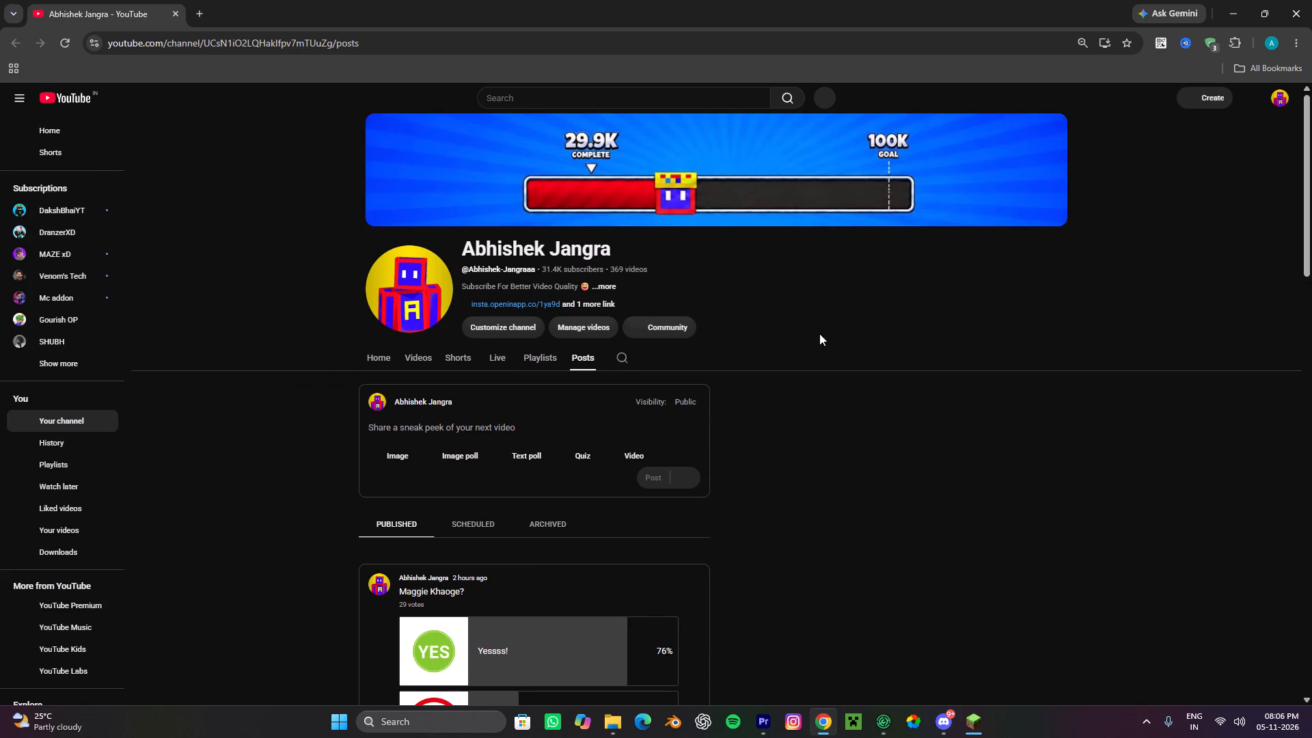
scroll(601, 393, down, 3)
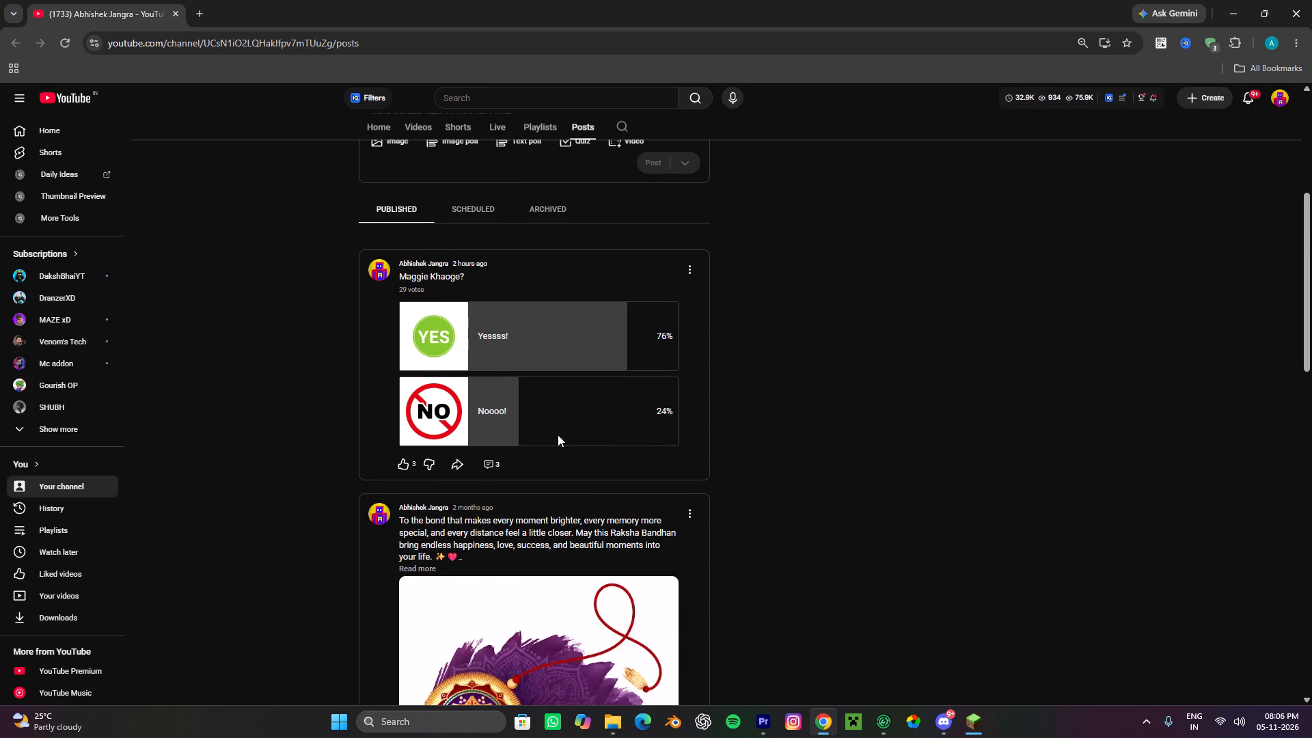
click(487, 469)
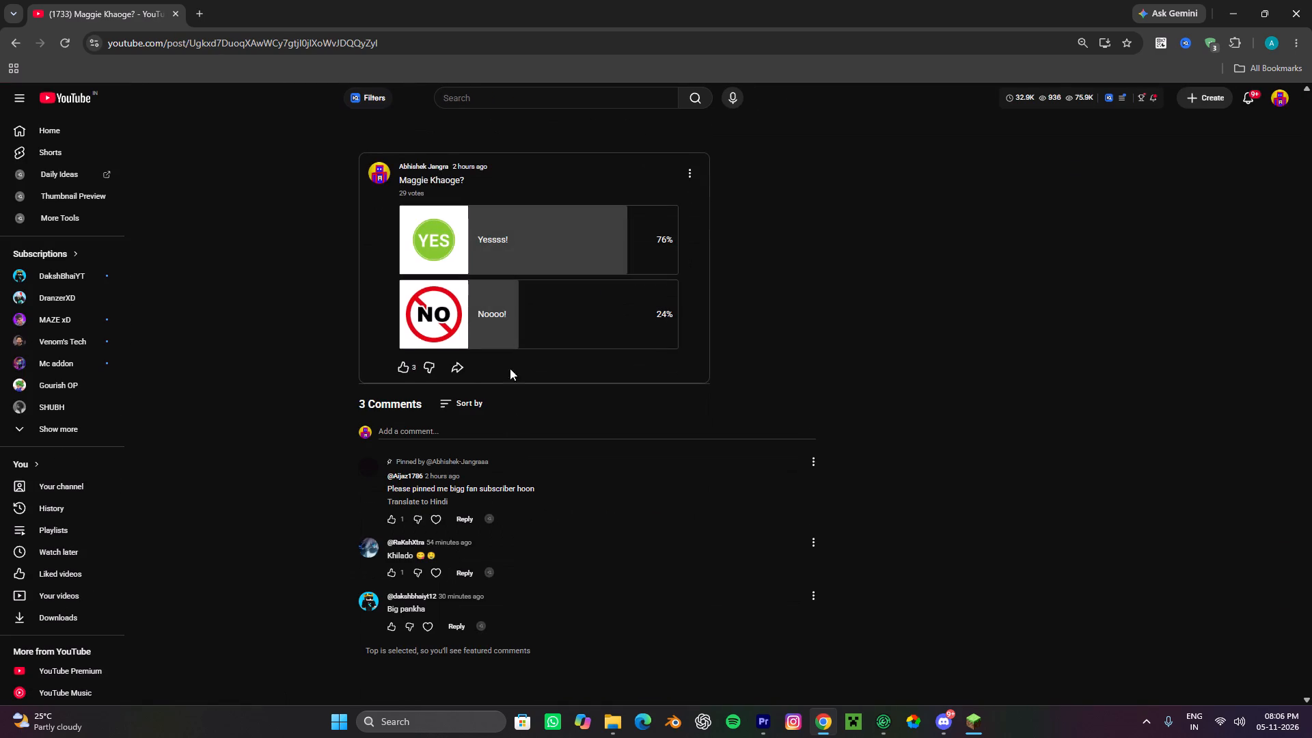
click(560, 556)
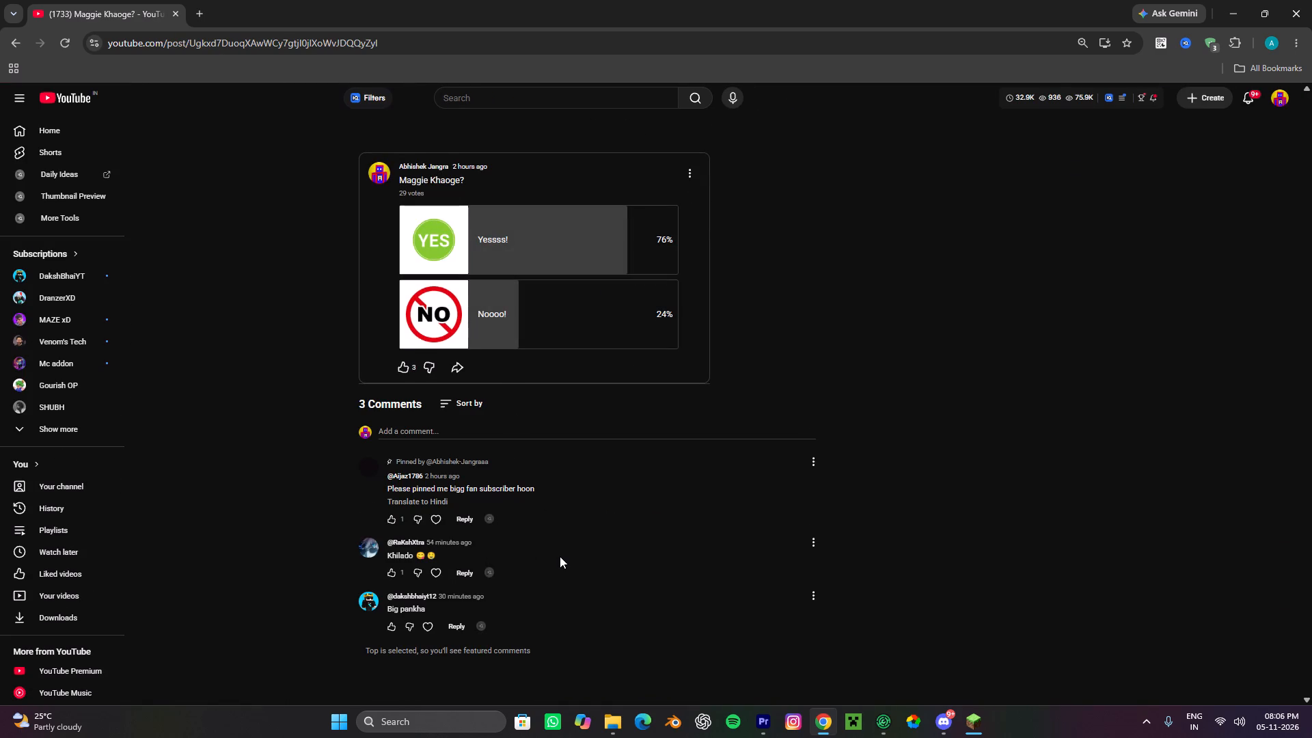
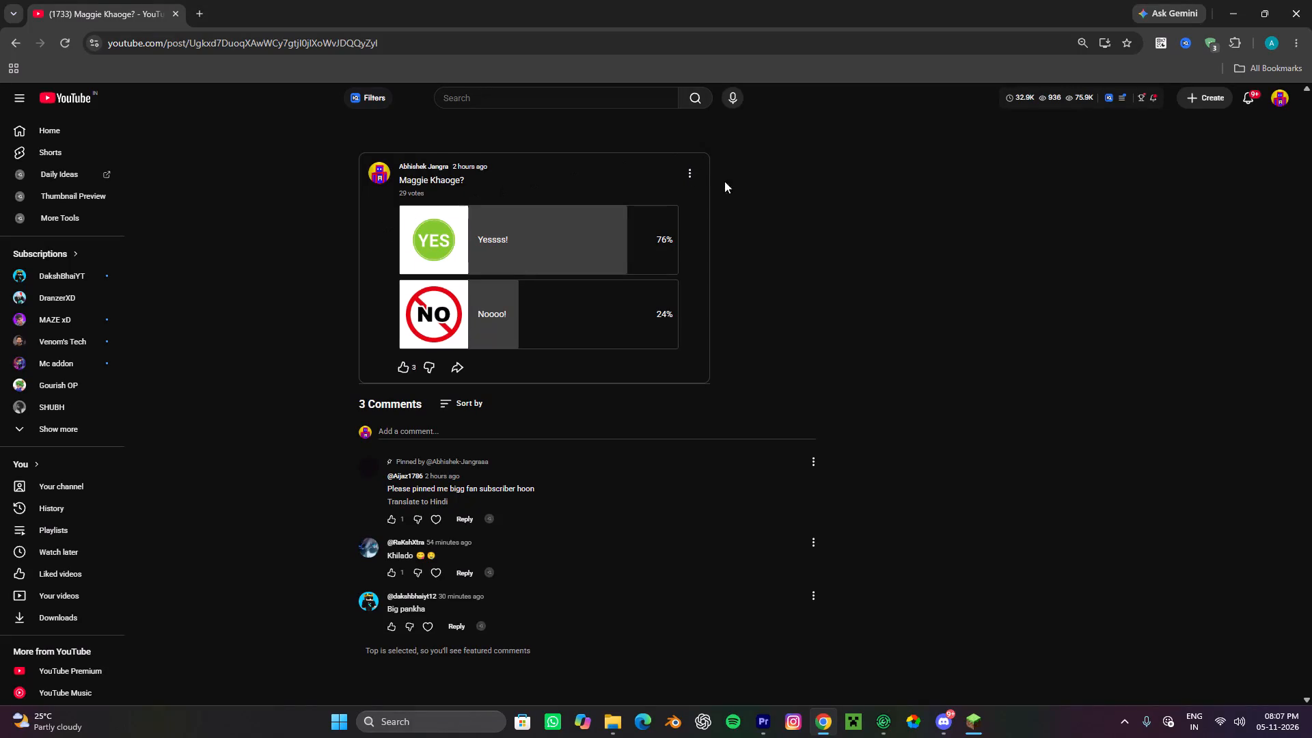
Close the Chrome window and return to the Premiere project.
click(1311, 0)
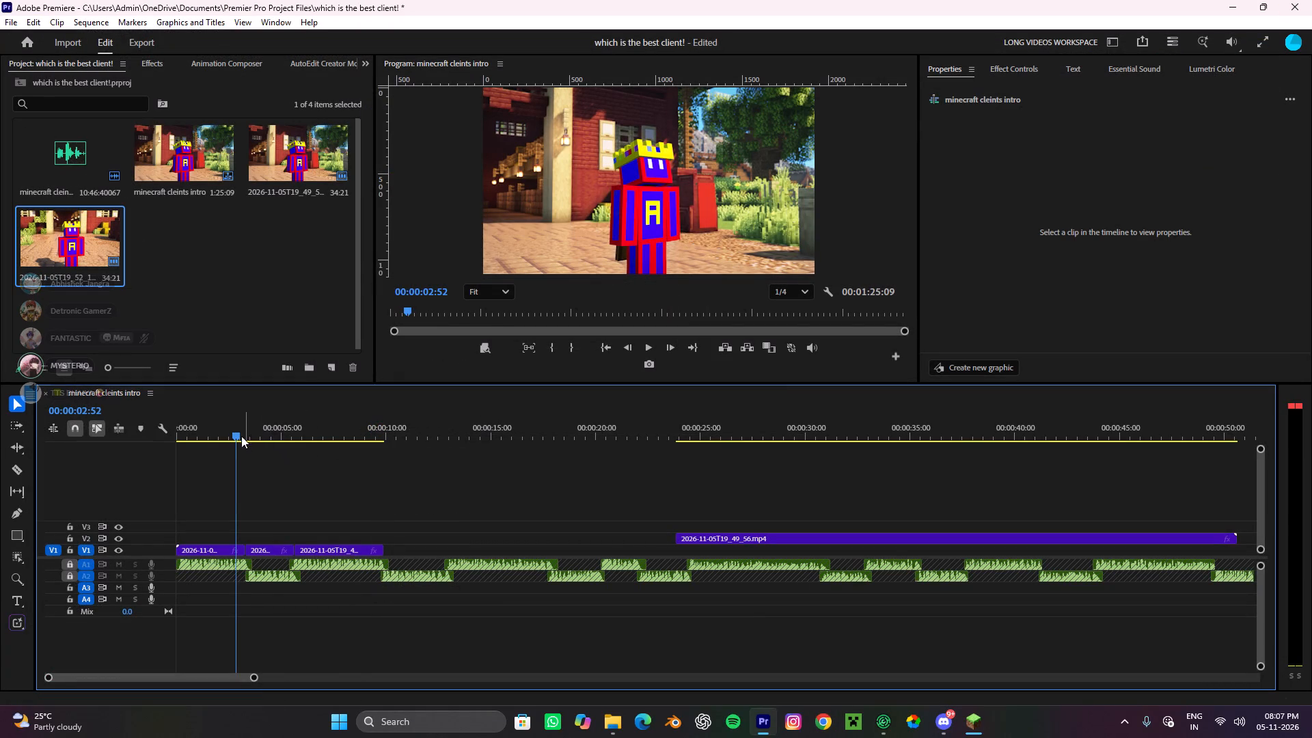
Play back the opening V1 clips of the intro sequence from the start and check the shots against the voice-over.
drag(228, 434, 0, 496)
key(space)
scroll(482, 504, down, 3)
alt+scroll(307, 560, up, 3)
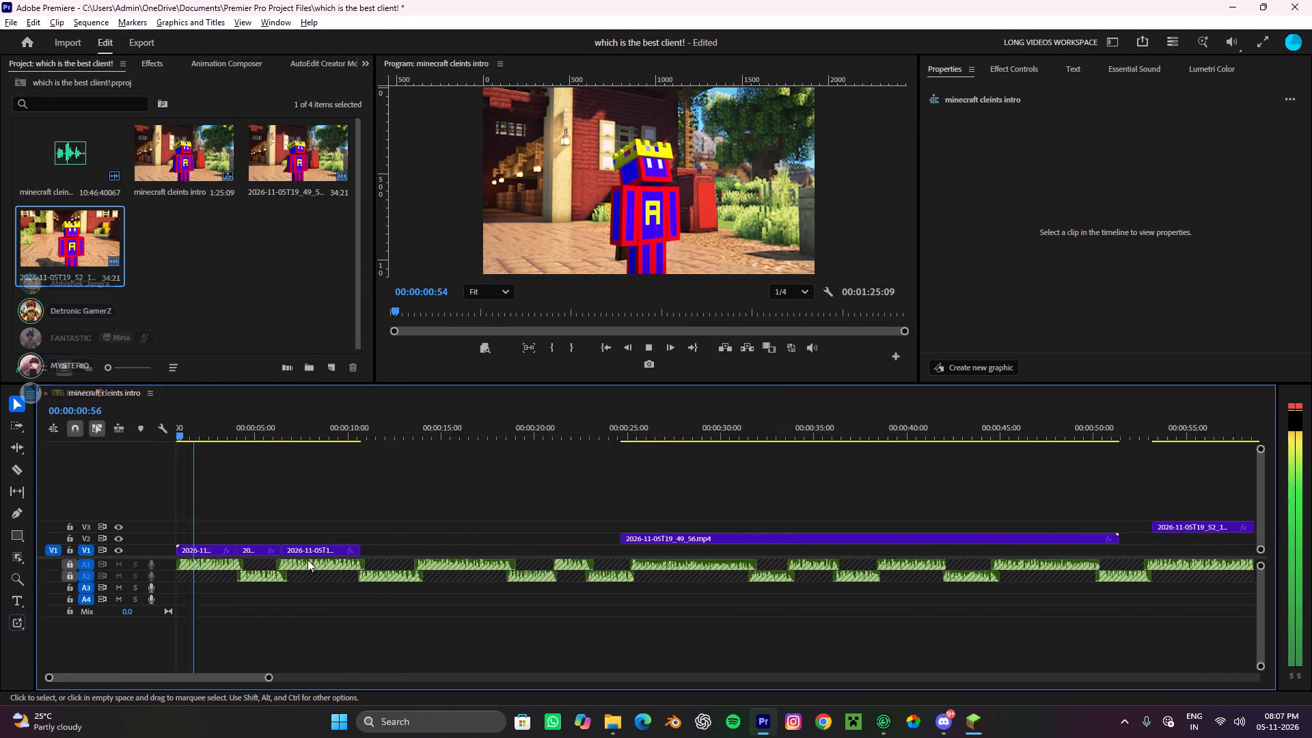
alt+scroll(307, 560, up, 5)
key(space)
drag(466, 483, 169, 551)
click(506, 471)
drag(504, 471, 195, 547)
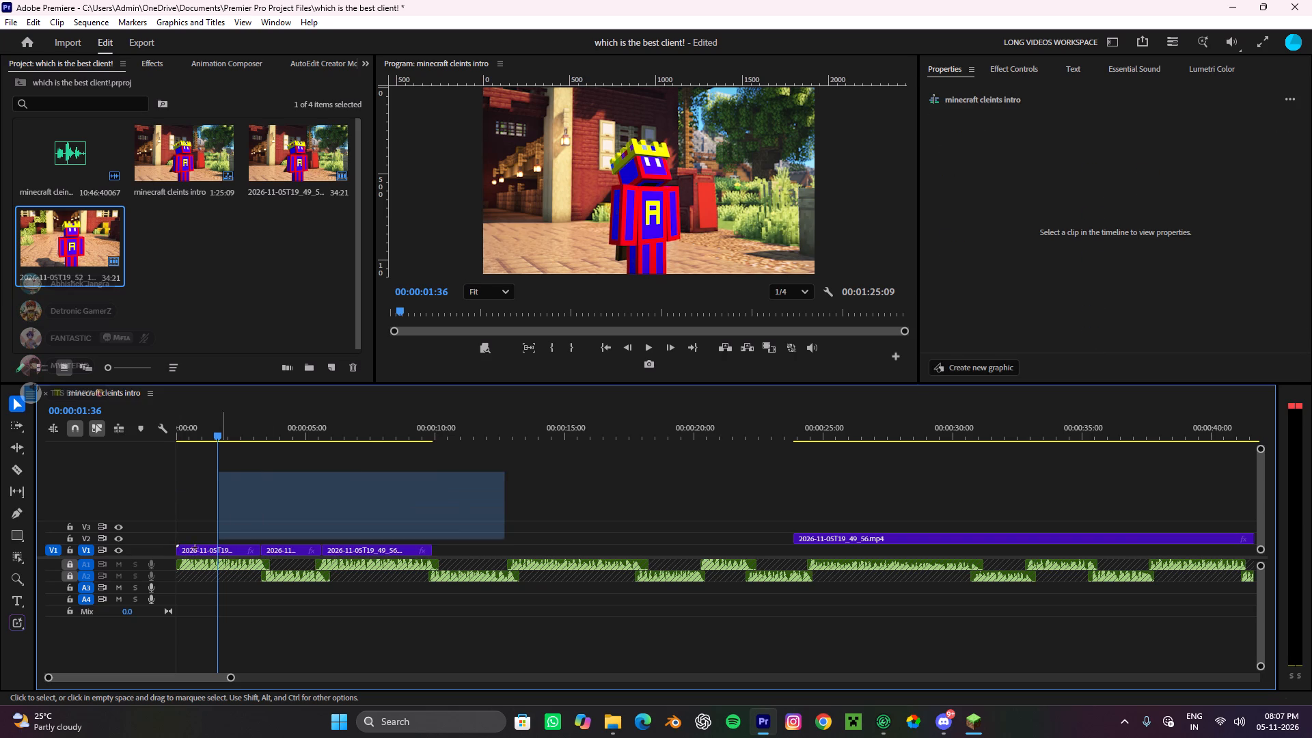
drag(195, 547, 157, 563)
drag(498, 479, 433, 623)
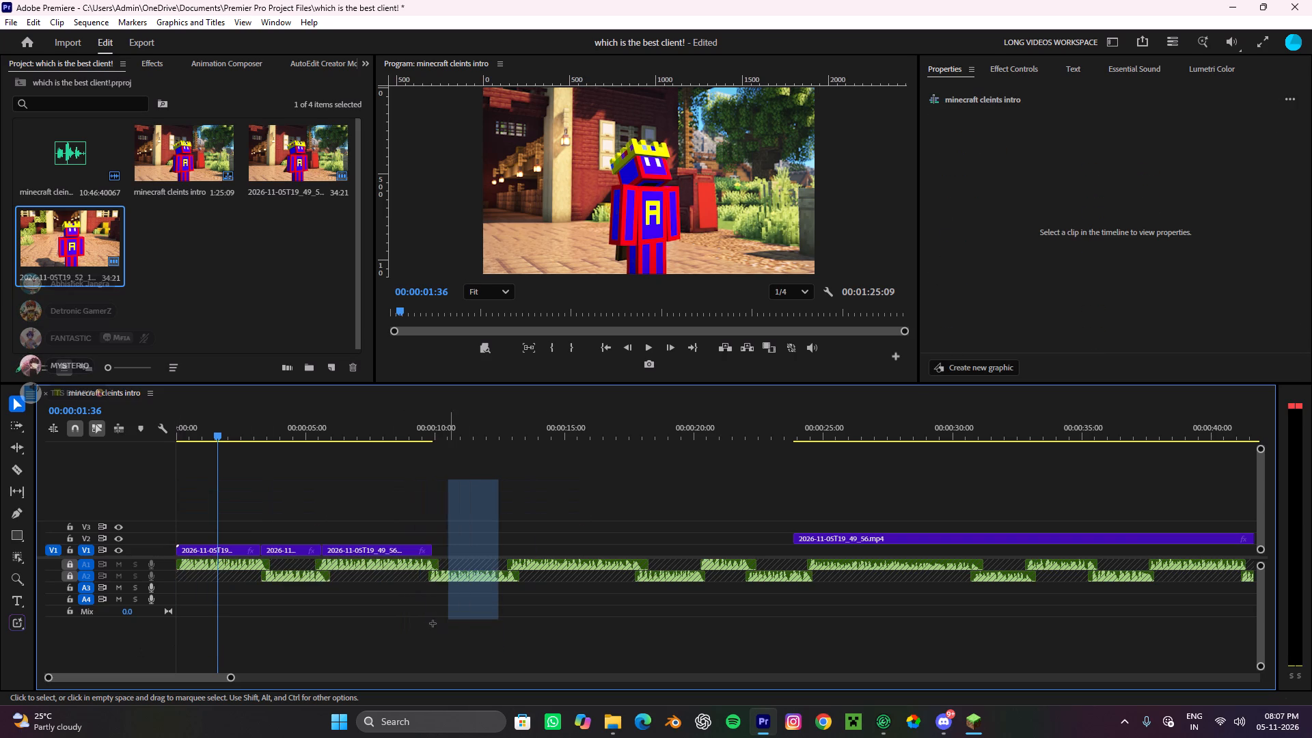
drag(433, 623, 118, 650)
click(268, 524)
key(space)
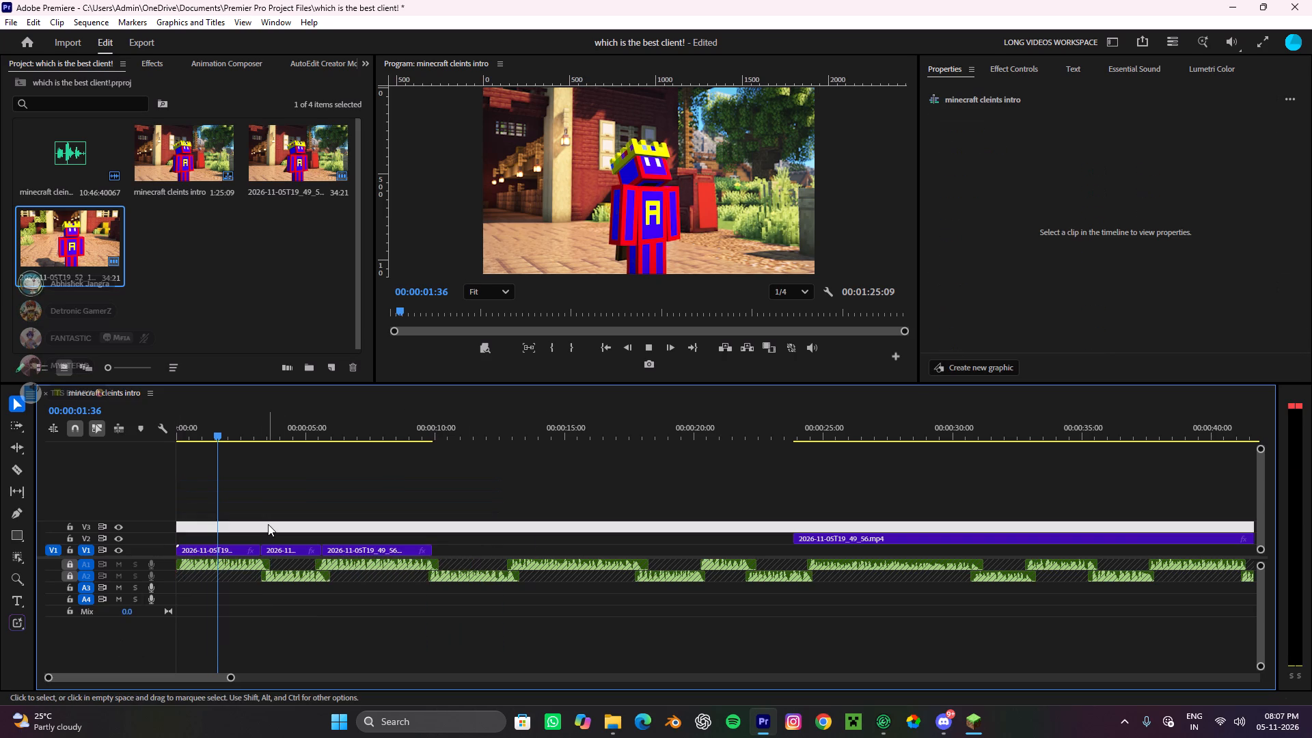
click(268, 524)
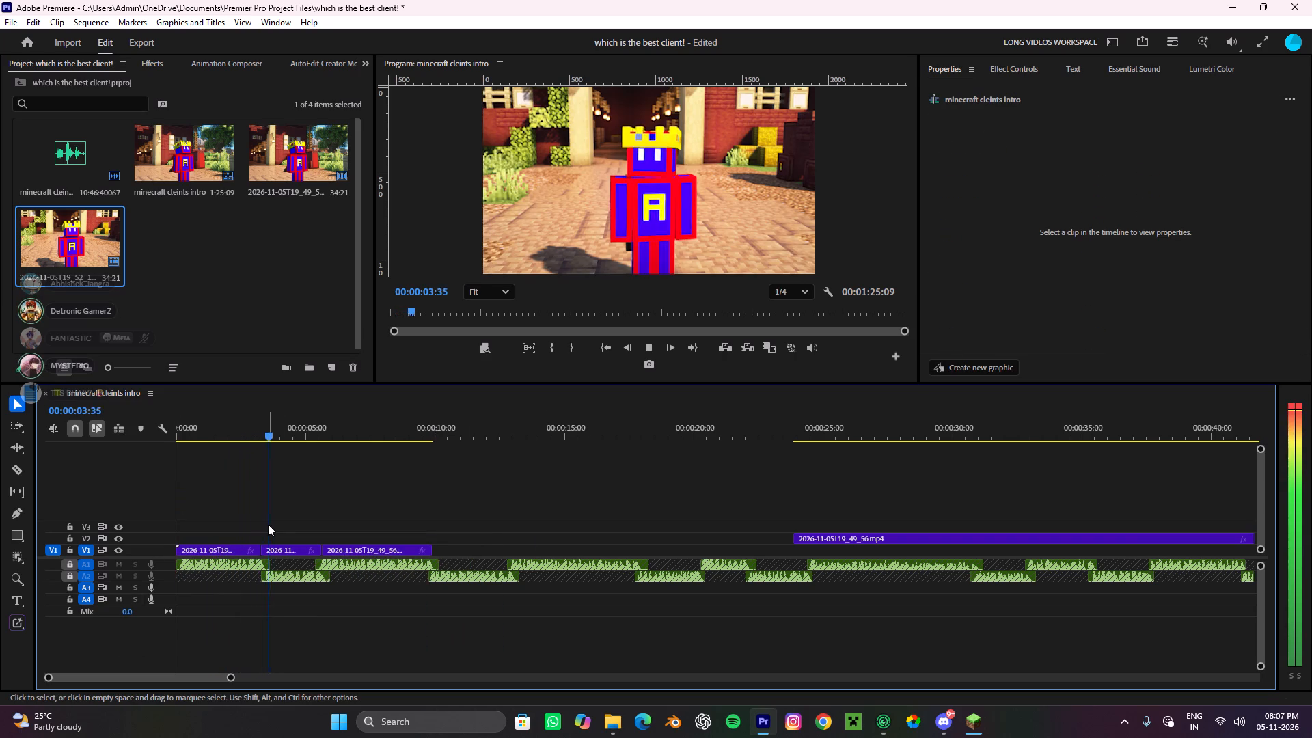
key(space)
key(space)
alt+scroll(360, 594, down, 4)
alt+scroll(356, 592, up, 4)
scroll(351, 581, up, 5)
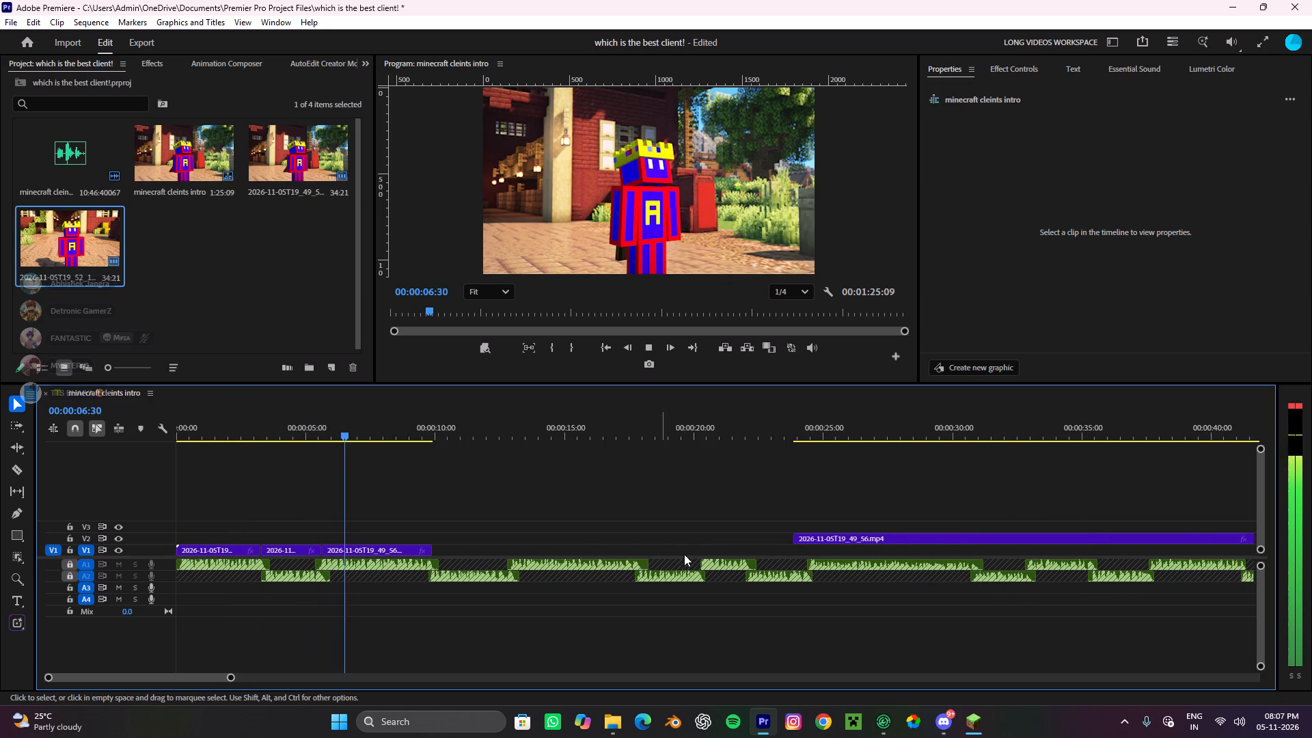
alt+scroll(601, 569, down, 7)
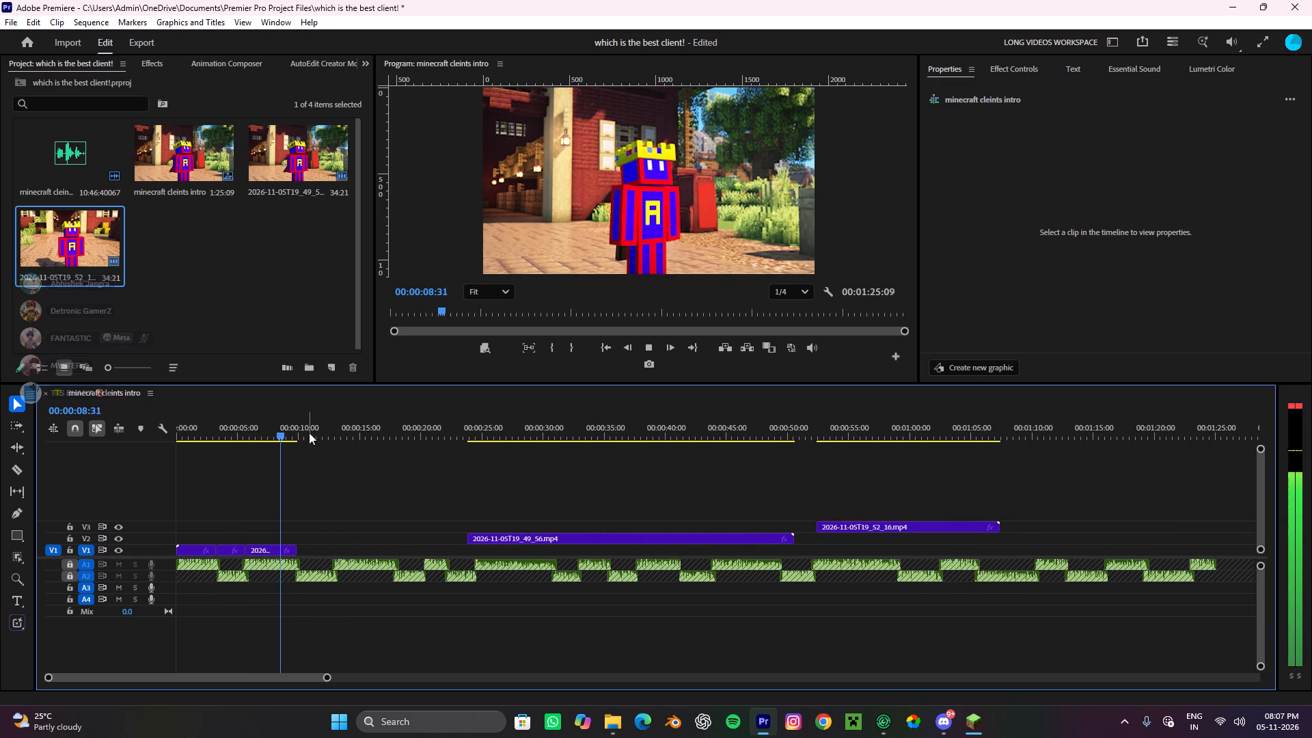
Split the V3 clip at 00:00:58:25 and about 00:01:02, and delete the pieces before and after that section.
drag(295, 423, 892, 536)
key(c)
click(888, 537)
click(888, 525)
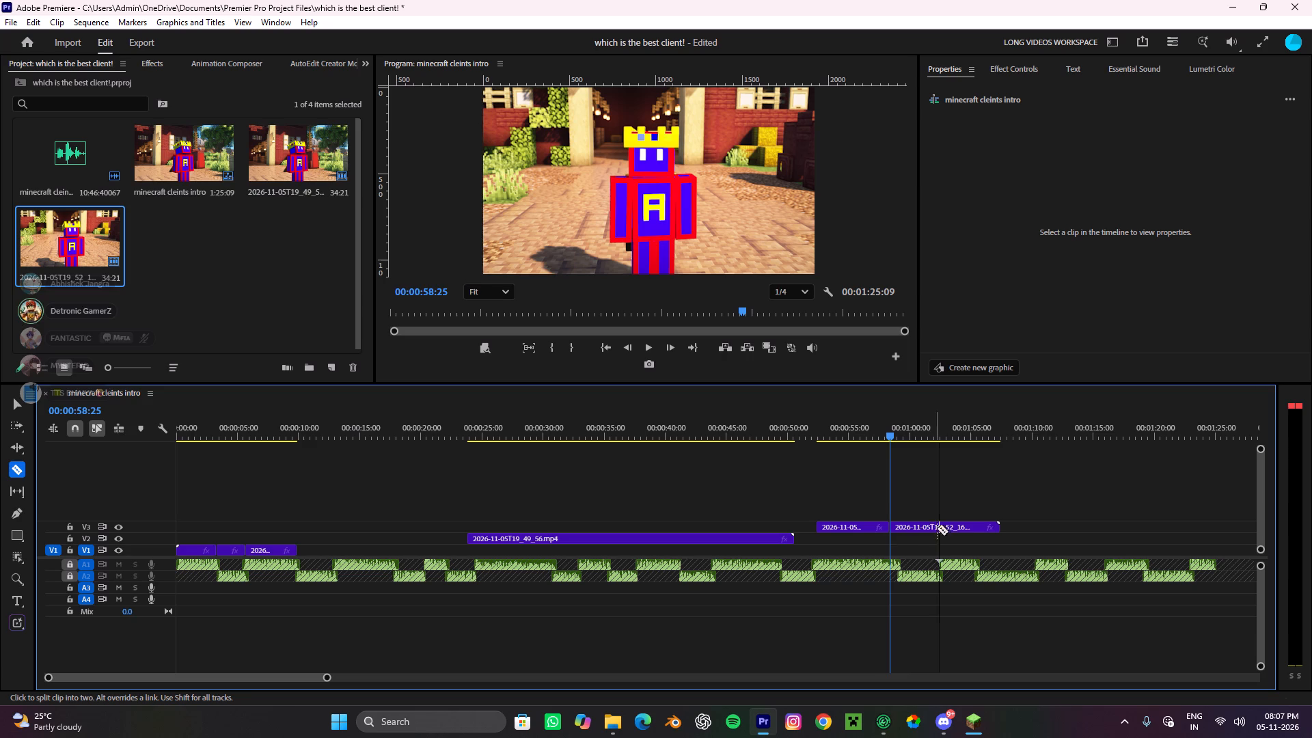
click(942, 528)
key(v)
drag(963, 536, 956, 512)
key(ctrl+x)
ctrl+drag(851, 504, 847, 544)
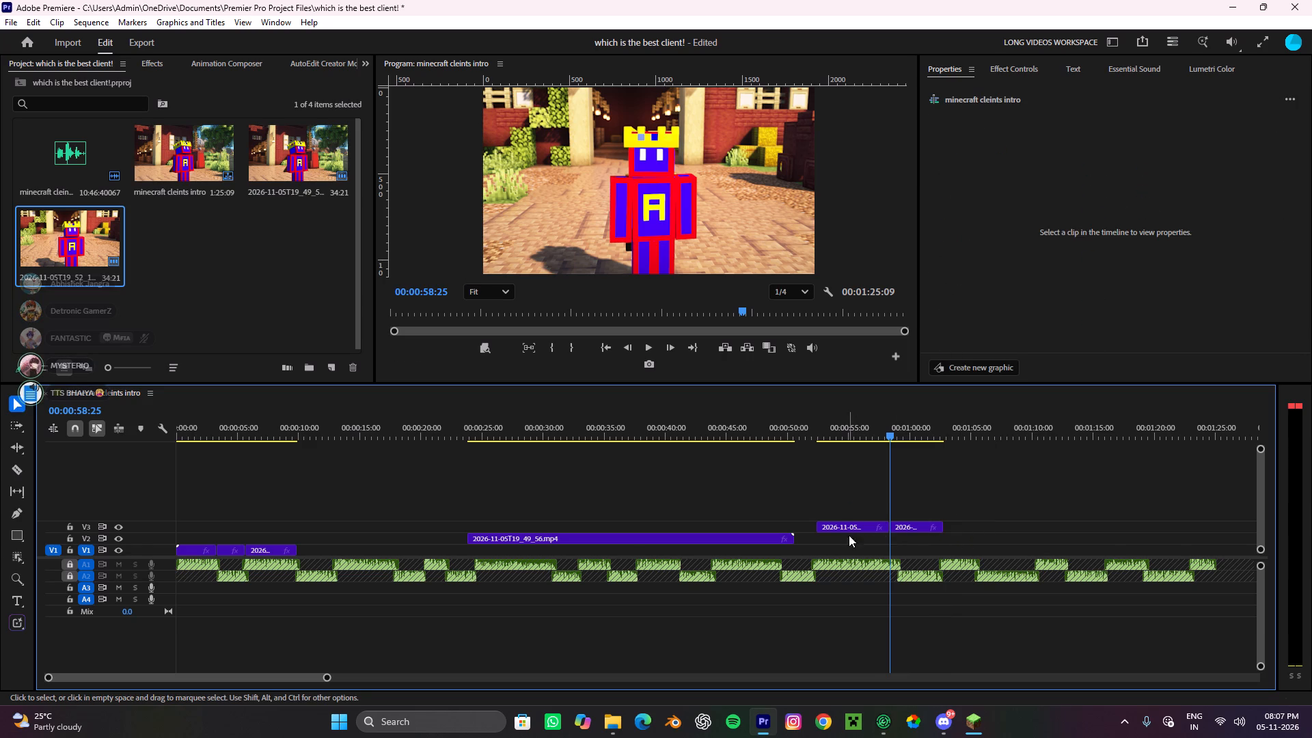
key(ctrl+x)
drag(849, 502, 847, 538)
key(ctrl+x)
Move the remaining V3 piece to V2, aligned with the start of the second V1 clip, and preview it there.
drag(917, 528, 277, 534)
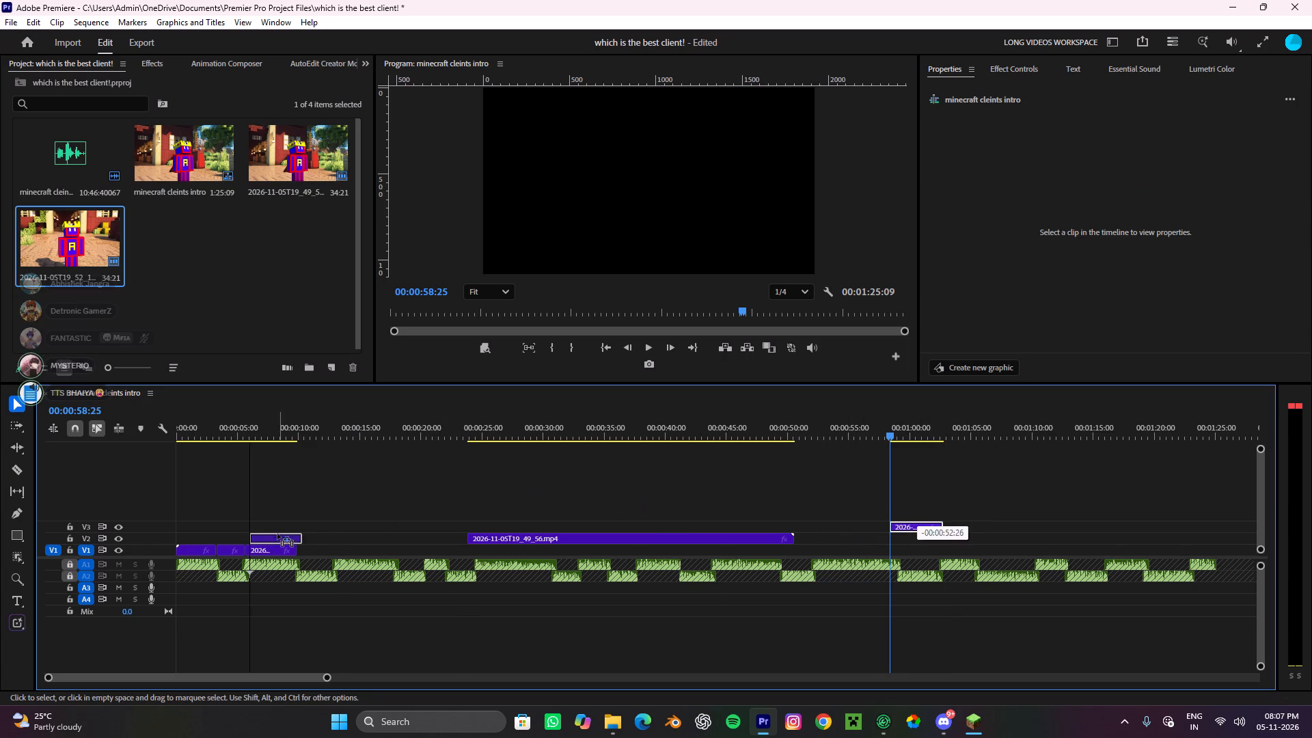
drag(277, 534, 237, 541)
click(217, 420)
key(space)
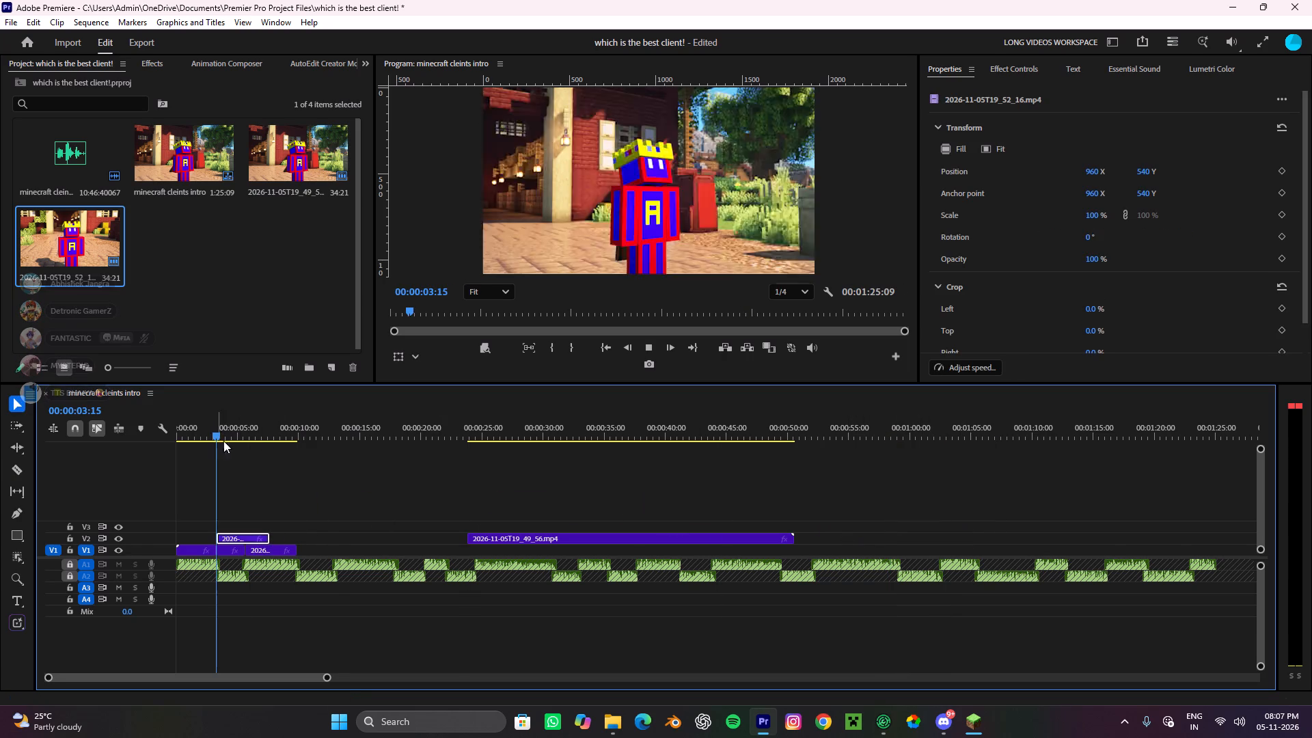
alt+scroll(284, 508, up, 9)
key(space)
Cut the V2 piece at the second V1 clip's end, delete the excess and overwrite that V1 clip with it.
text(c)
click(291, 541)
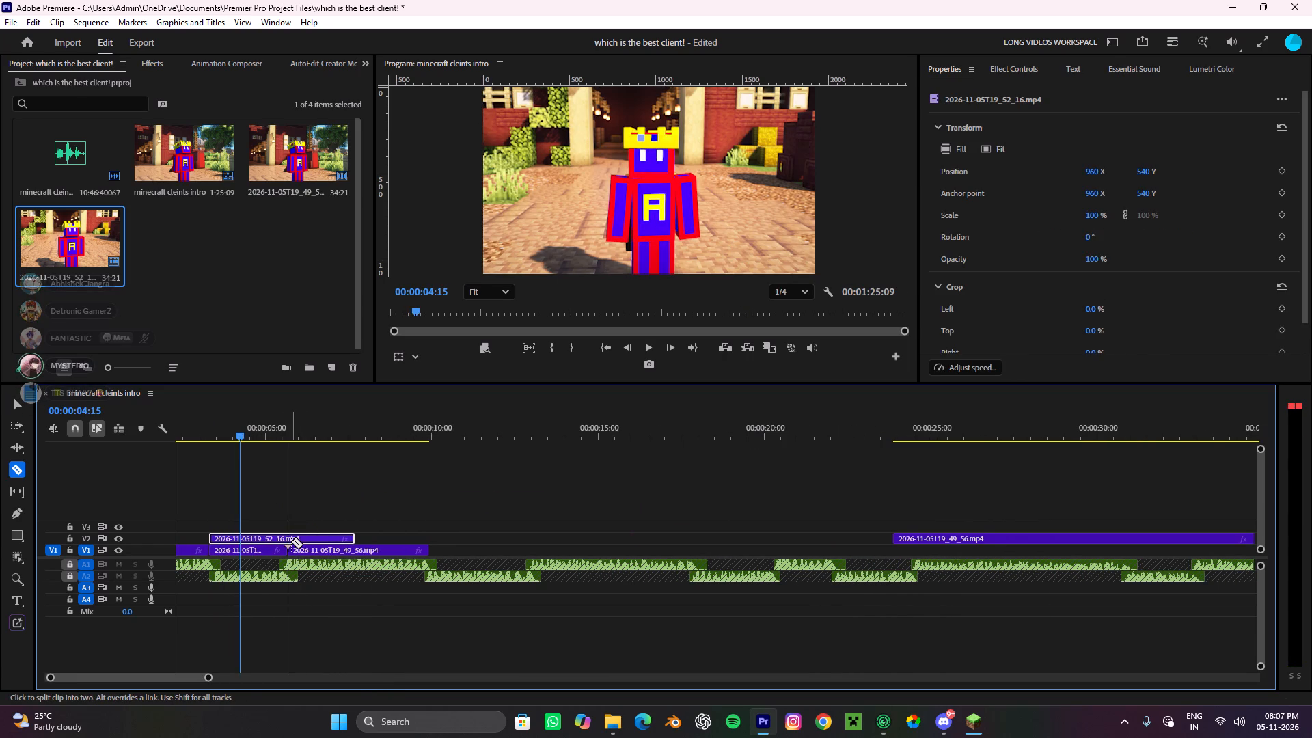
key(v)
click(307, 538)
key(ctrl+x)
click(238, 537)
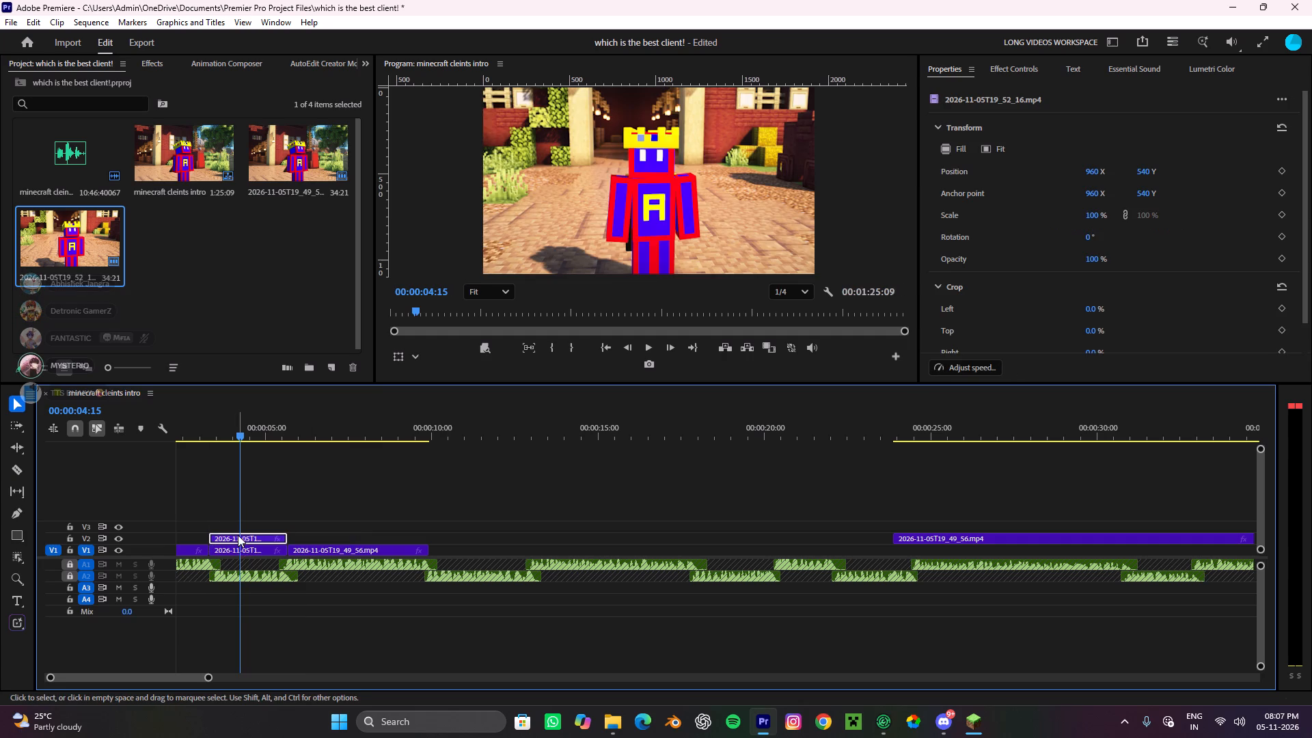
drag(238, 535, 237, 552)
Play the sequence from the start to check the replaced second shot against the voice-over.
click(283, 493)
drag(260, 416, 0, 446)
key(space)
alt+scroll(441, 513, down, 4)
click(500, 515)
drag(500, 515, 55, 577)
click(409, 476)
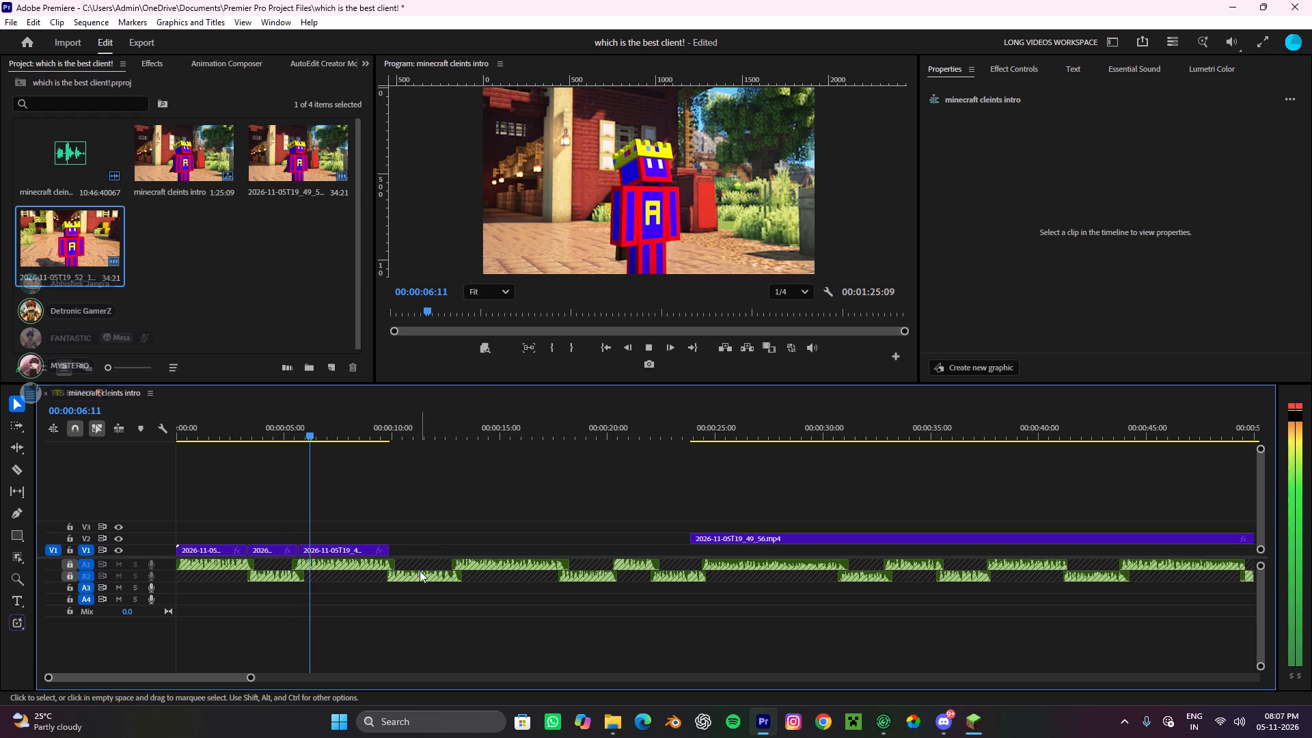
key(space)
Move the second V1 clip up to V2 and extend its end to about 00:00:12.
click(279, 546)
drag(279, 546, 279, 537)
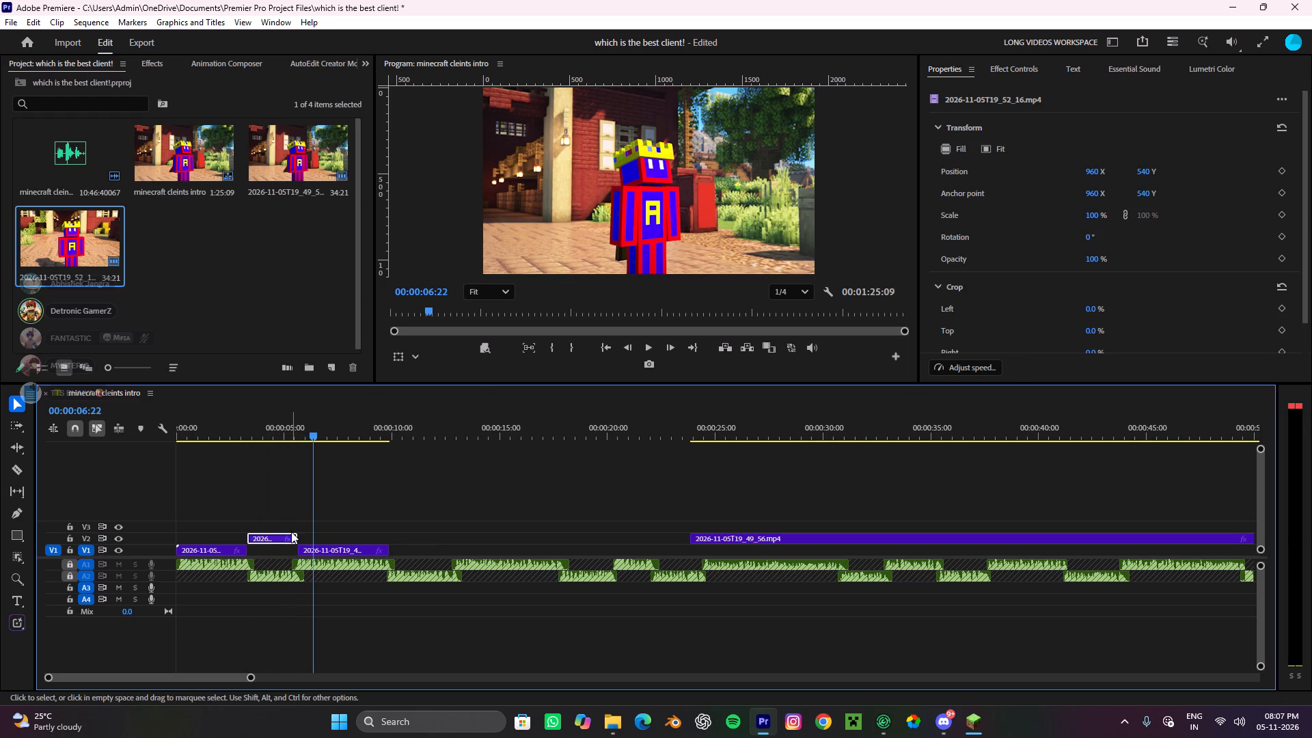
drag(301, 538, 700, 536)
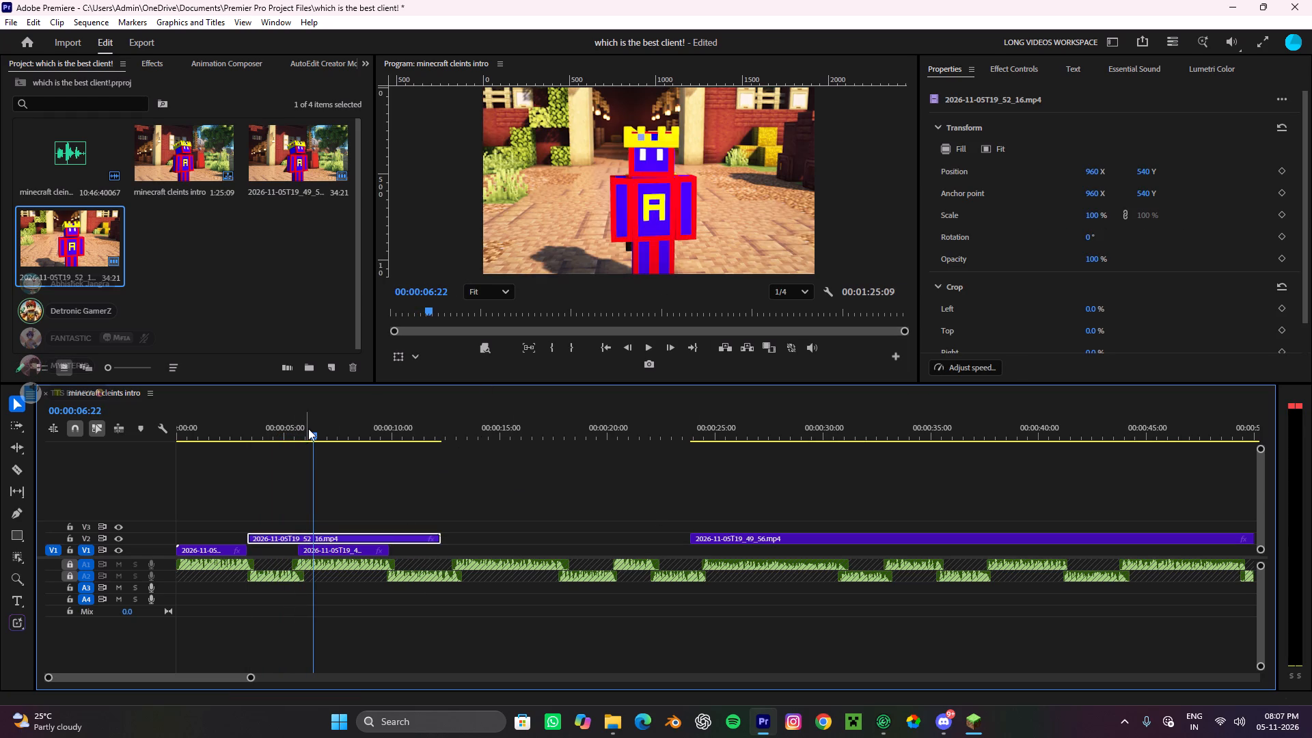
Split the extended V2 clip at 00:00:09:48, delete its first part and move the rest above the V1 gap.
drag(309, 428, 364, 428)
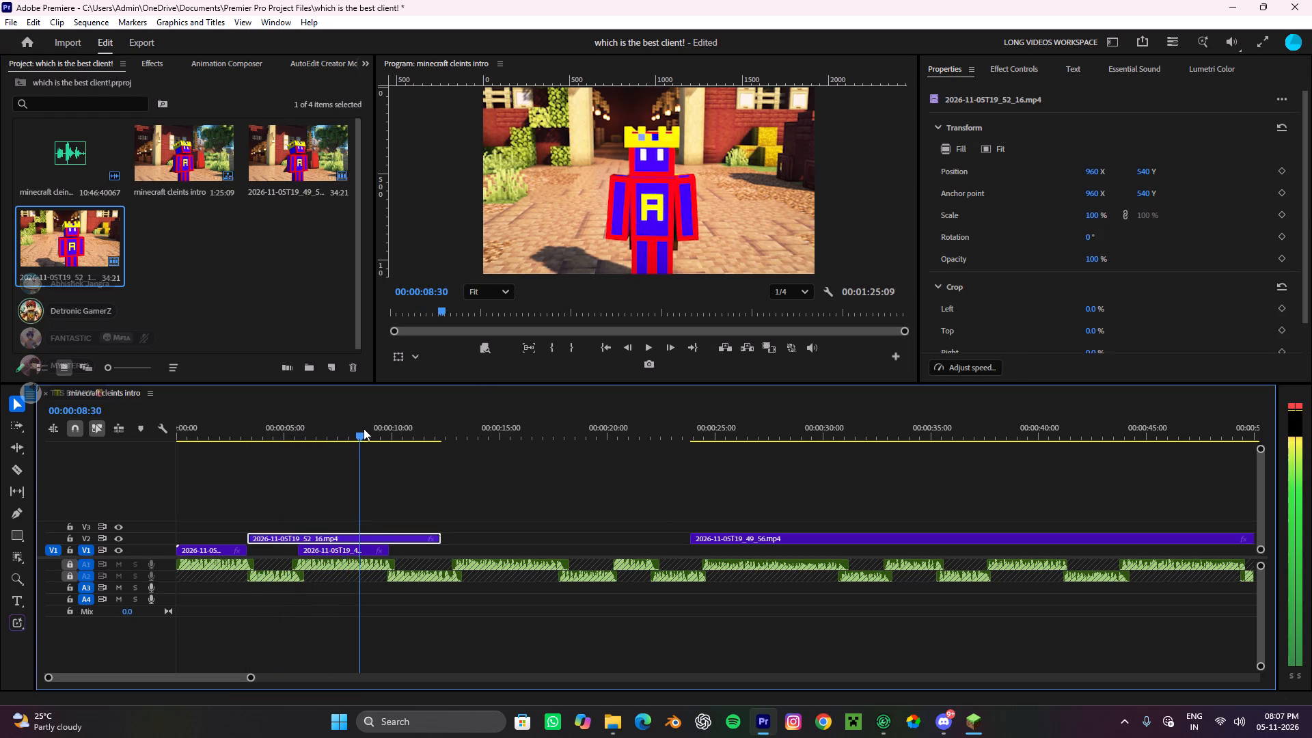
drag(364, 428, 389, 428)
key(c)
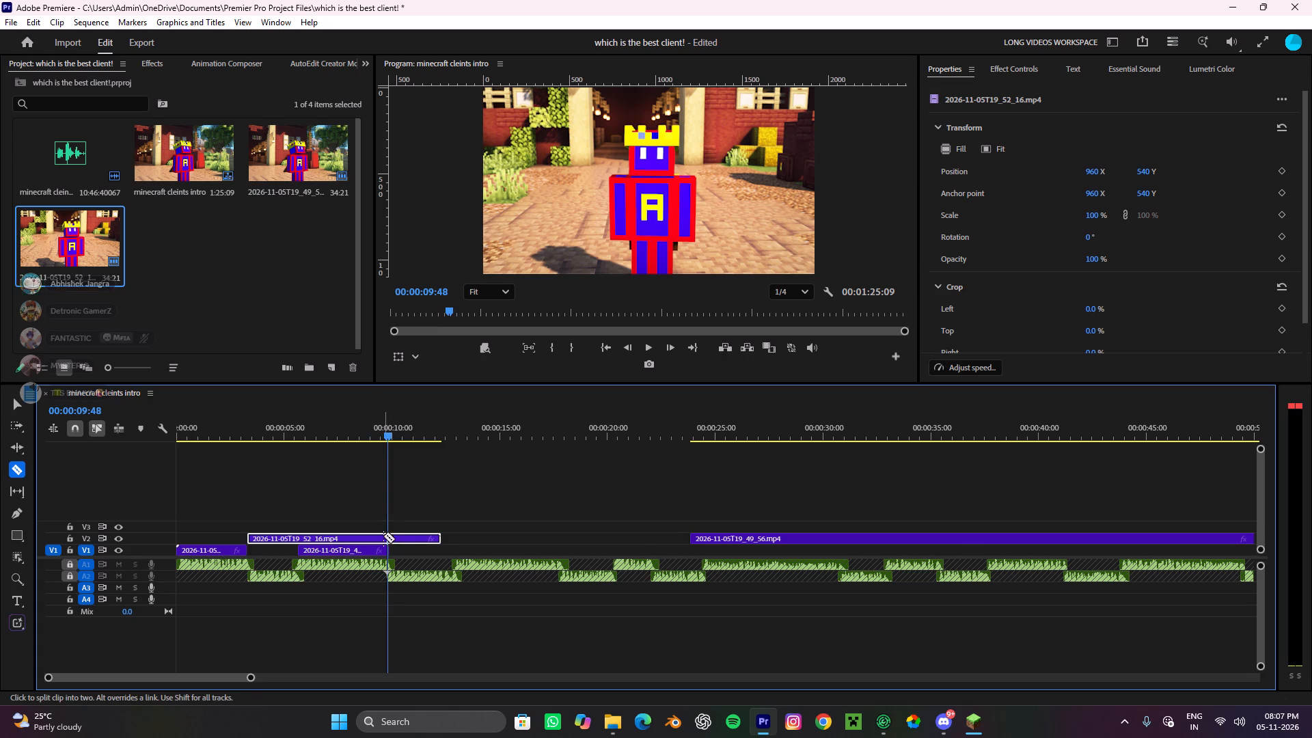
click(383, 536)
key(v)
click(357, 546)
click(358, 543)
key(ctrl+x)
drag(412, 539, 338, 535)
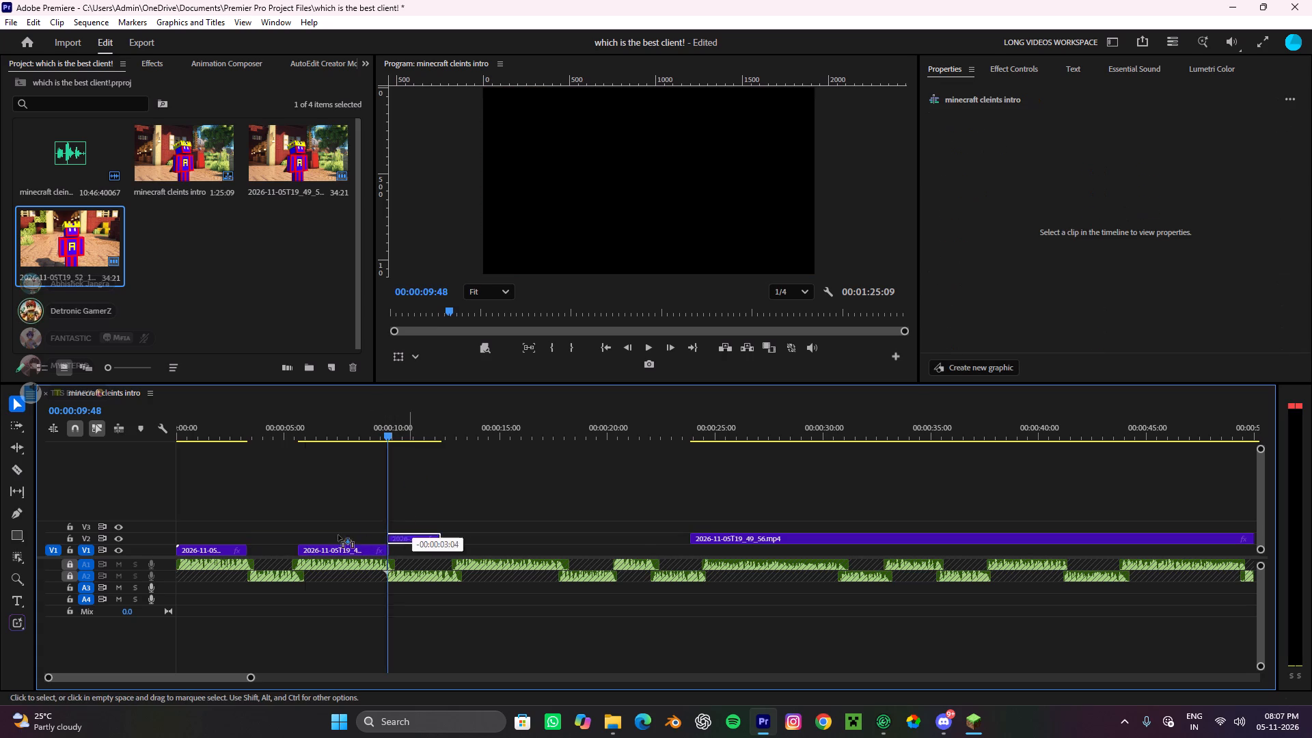
drag(338, 535, 274, 538)
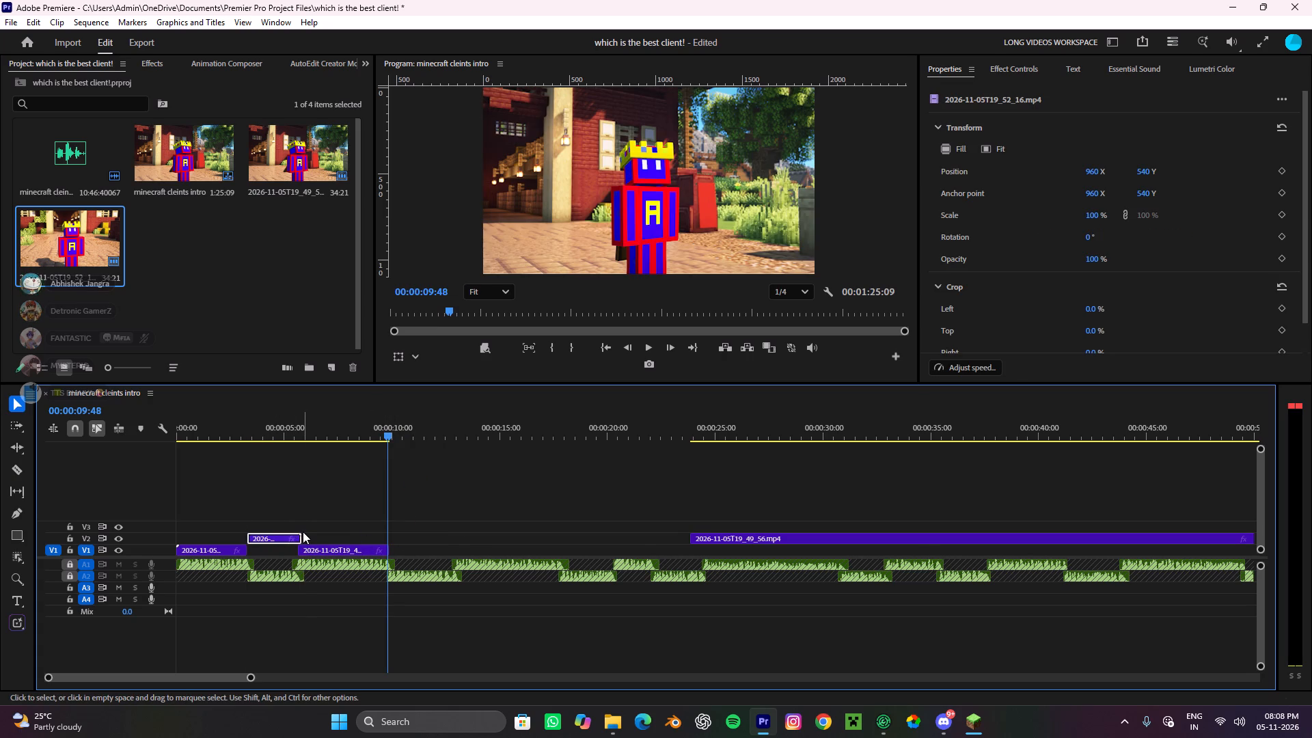
Trim the V2 piece's end to the start of the next V1 clip and place it into the V1 gap.
drag(303, 535, 301, 542)
alt+scroll(288, 558, up, 10)
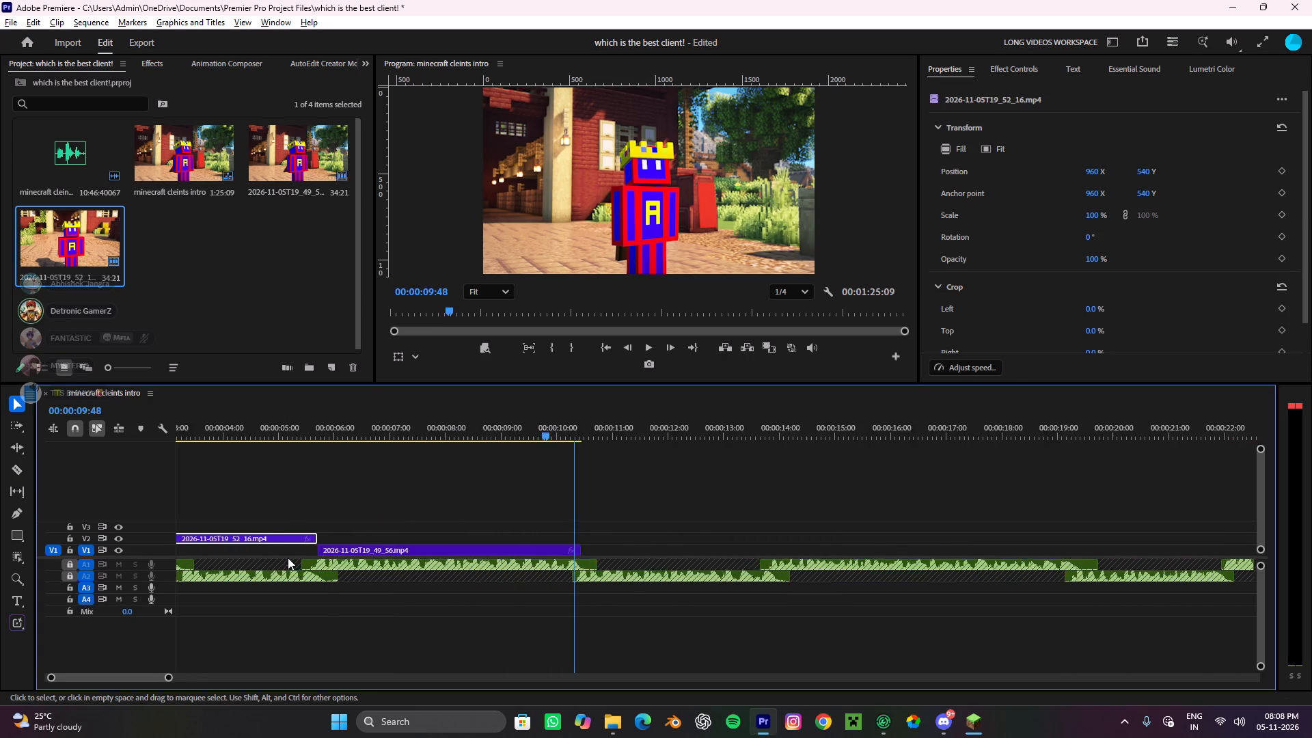
scroll(288, 558, up, 1)
scroll(288, 558, down, 1)
scroll(288, 558, up, 5)
drag(312, 535, 312, 547)
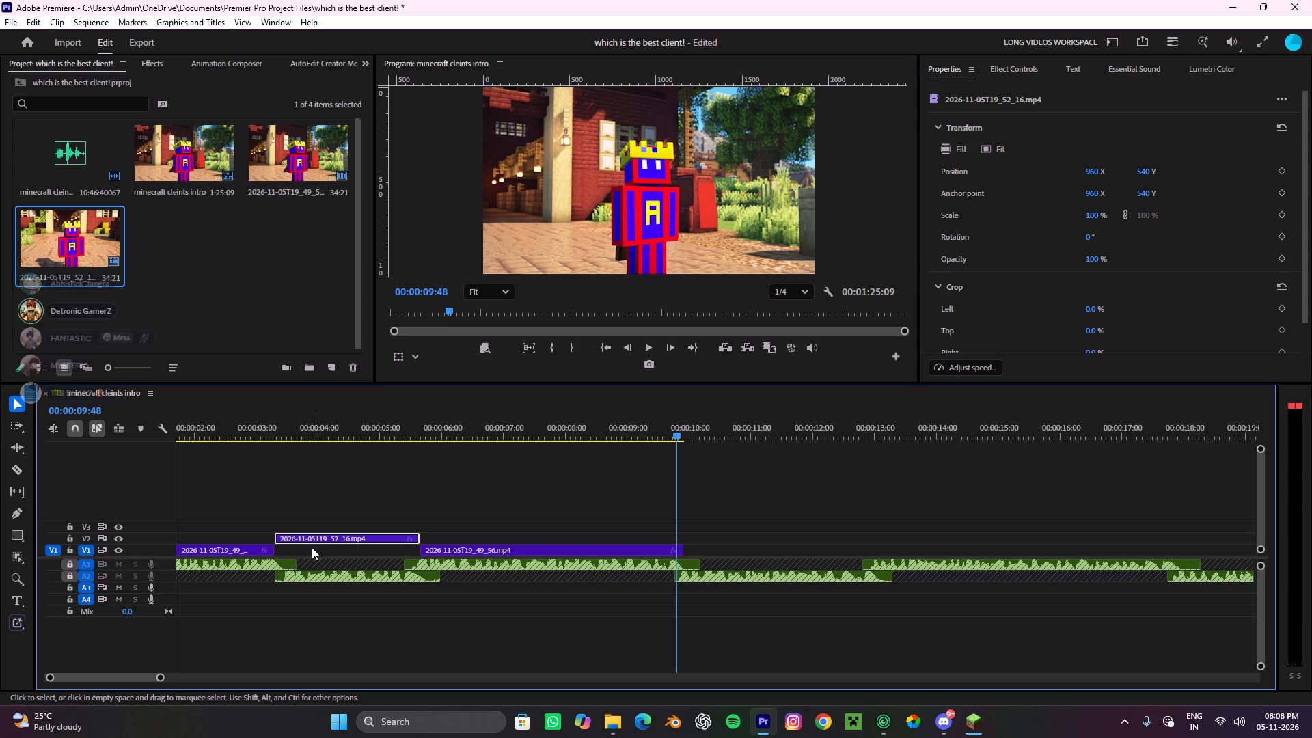
drag(312, 547, 312, 554)
drag(320, 541, 318, 556)
click(333, 521)
alt+scroll(335, 521, down, 7)
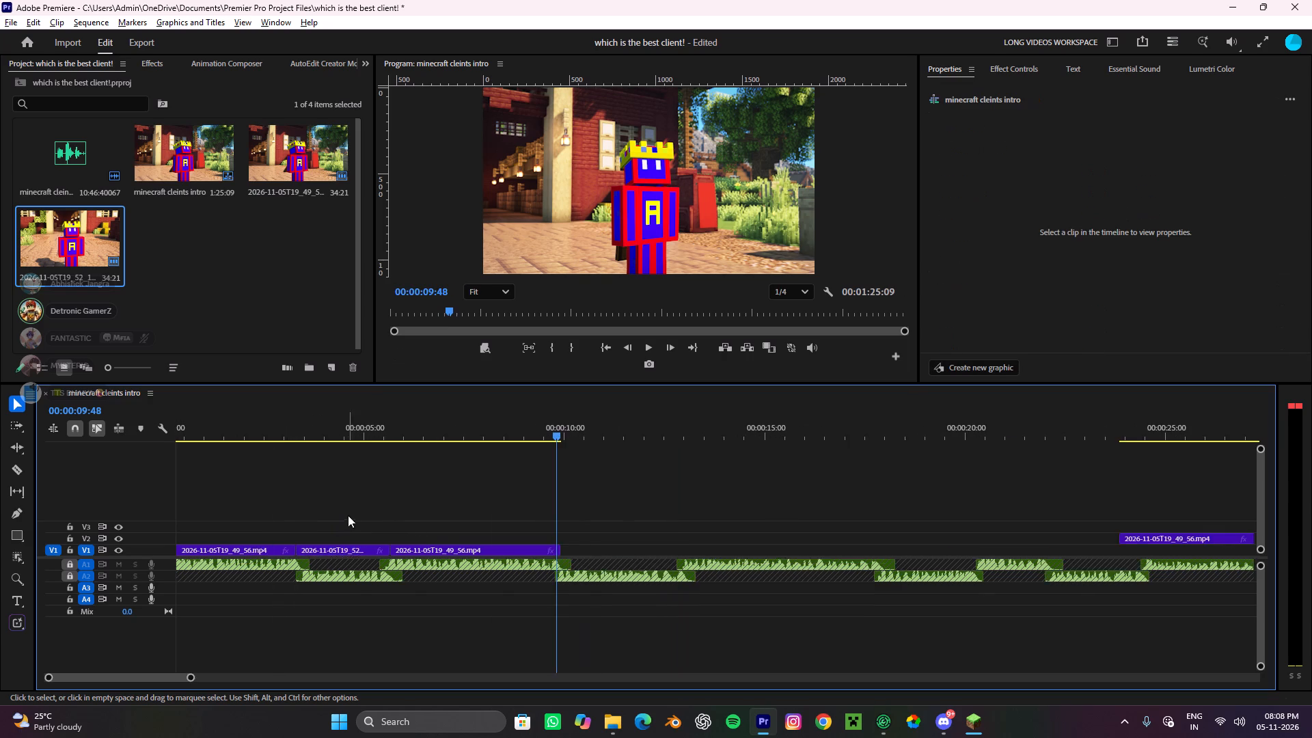
alt+scroll(348, 515, down, 2)
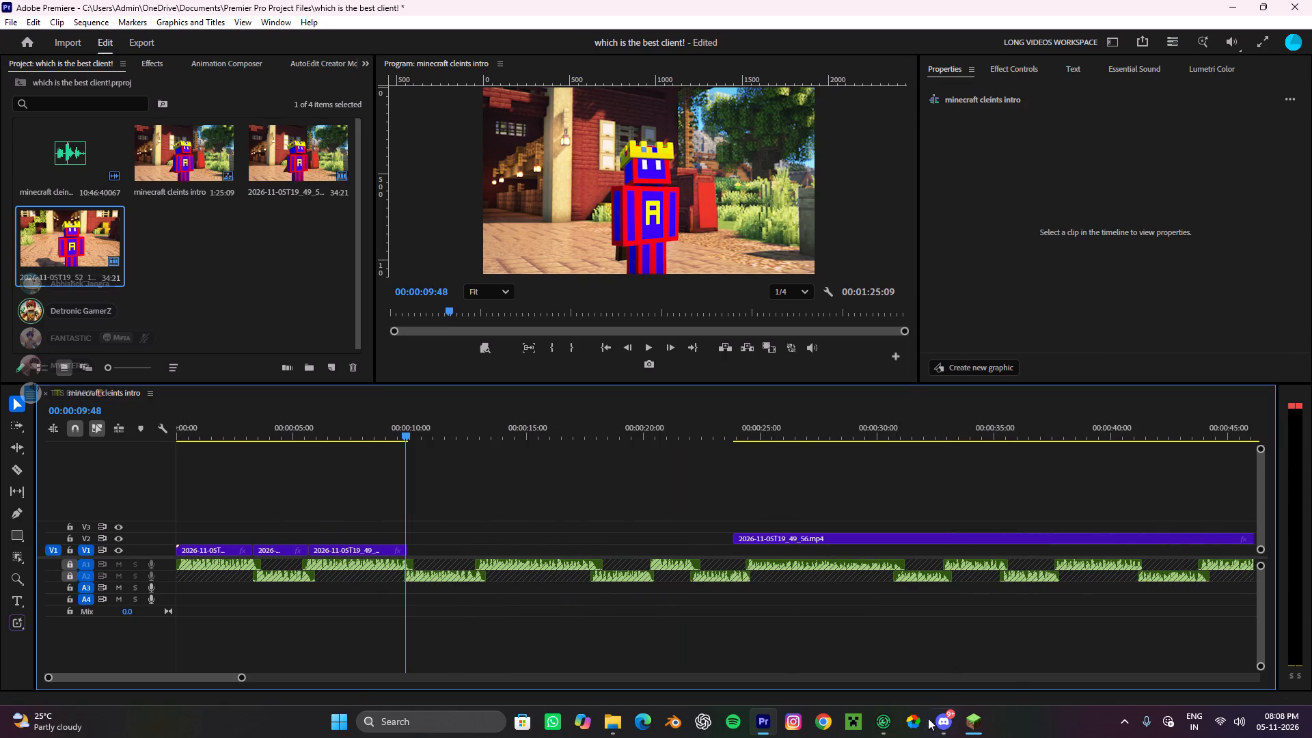
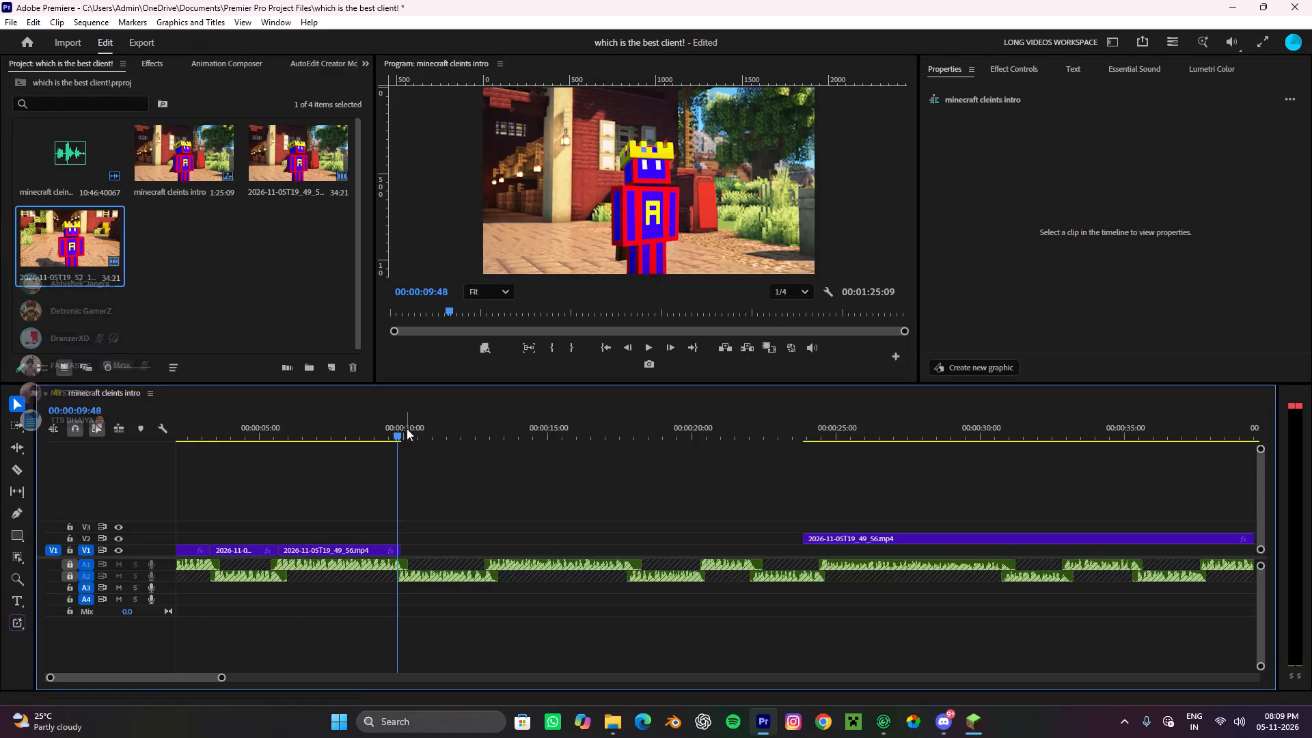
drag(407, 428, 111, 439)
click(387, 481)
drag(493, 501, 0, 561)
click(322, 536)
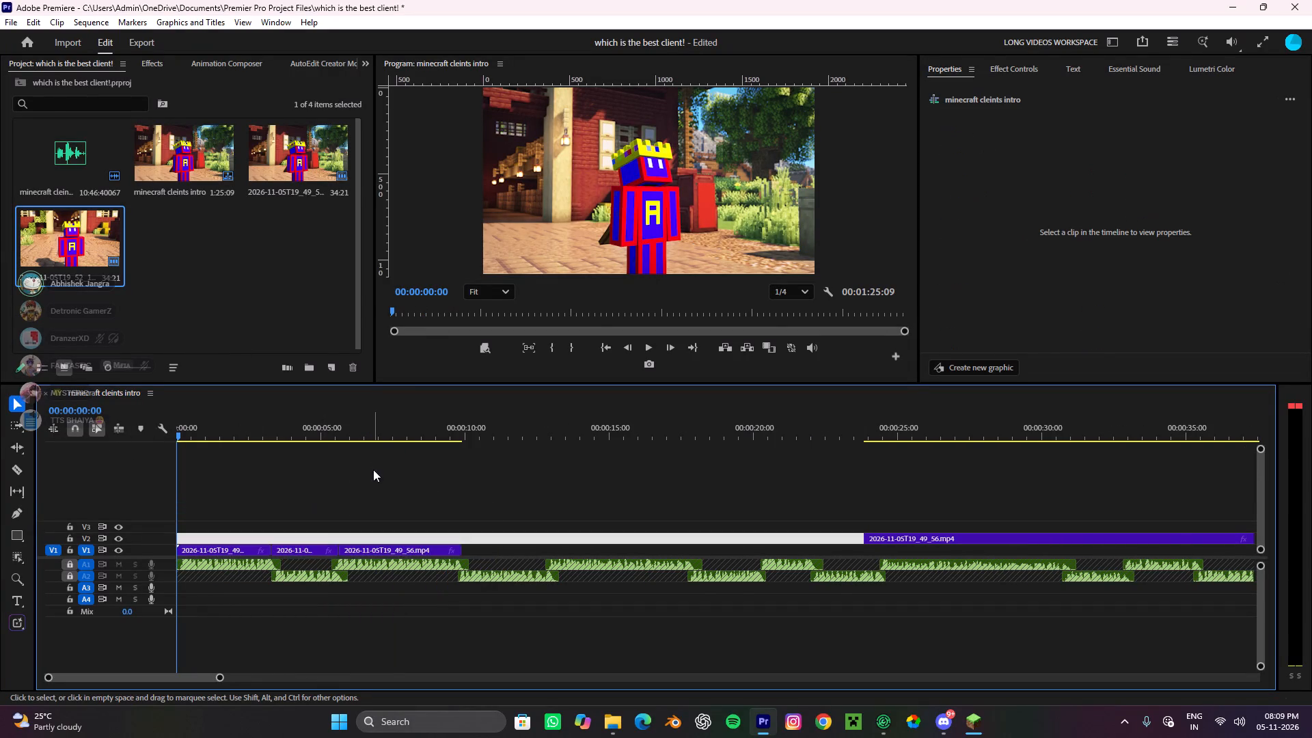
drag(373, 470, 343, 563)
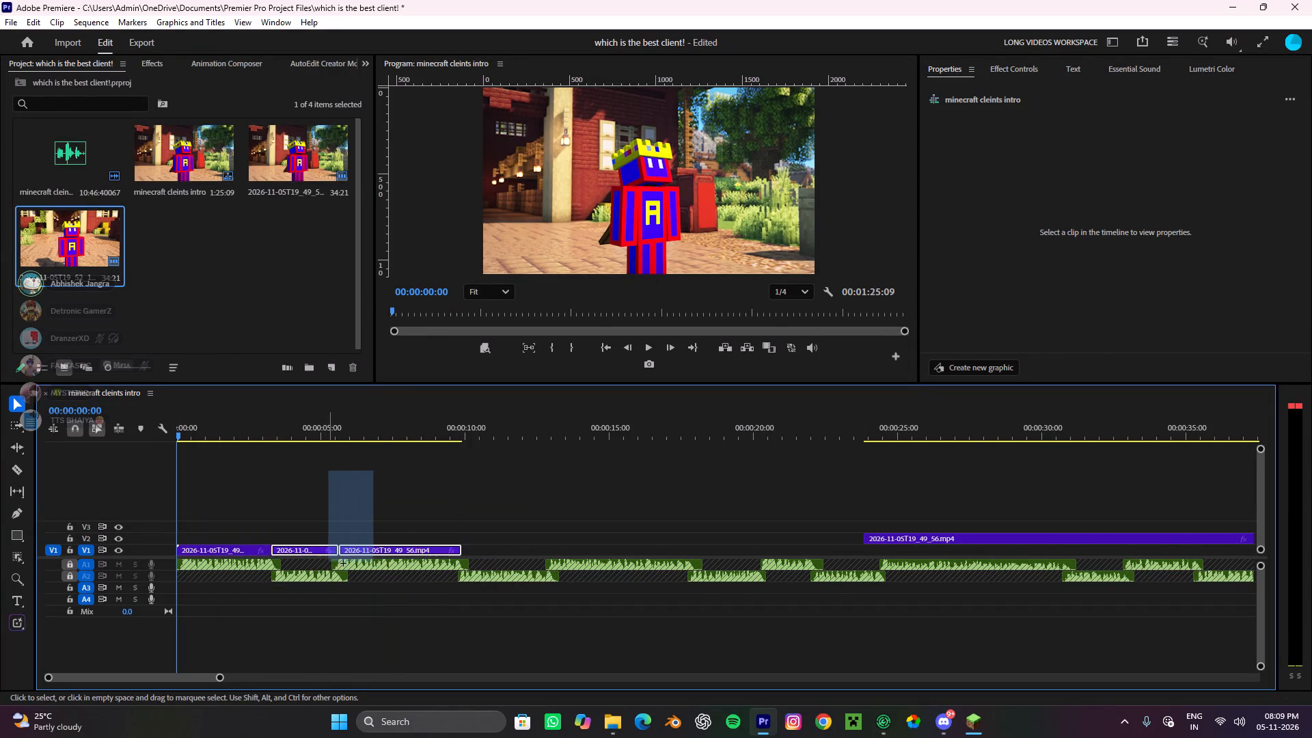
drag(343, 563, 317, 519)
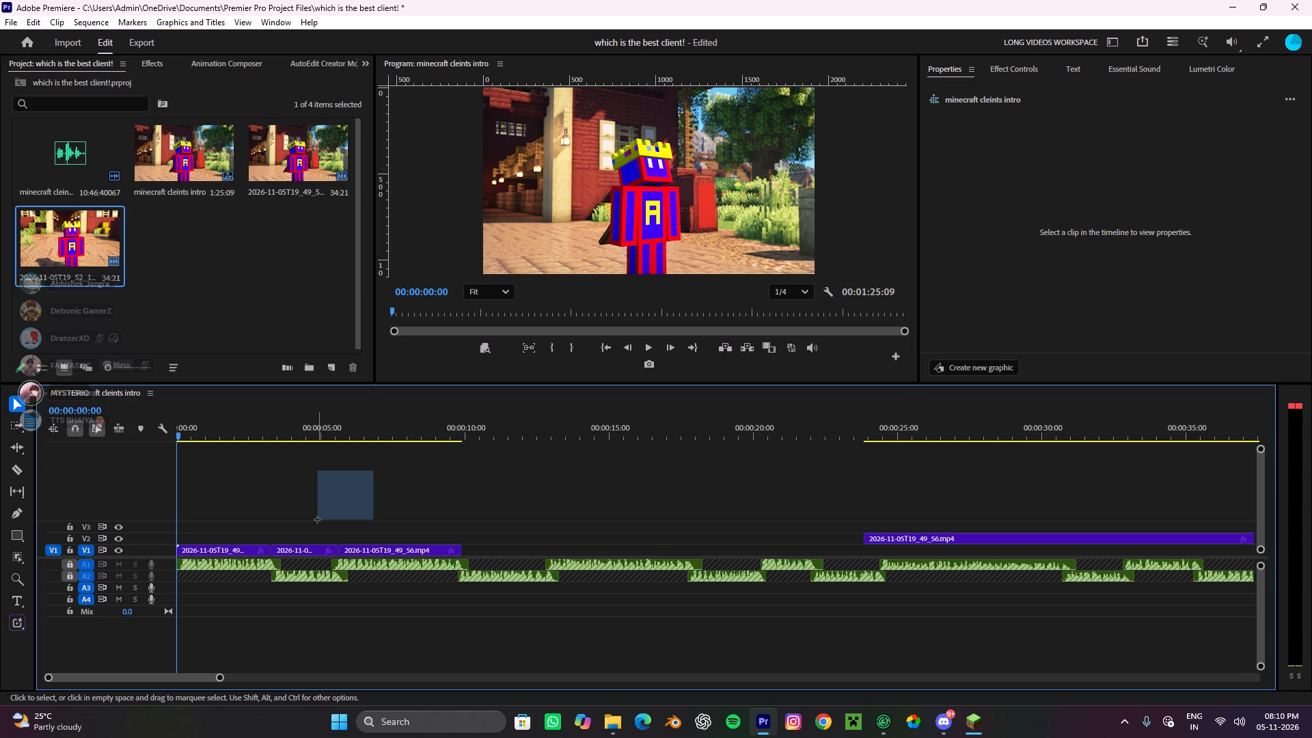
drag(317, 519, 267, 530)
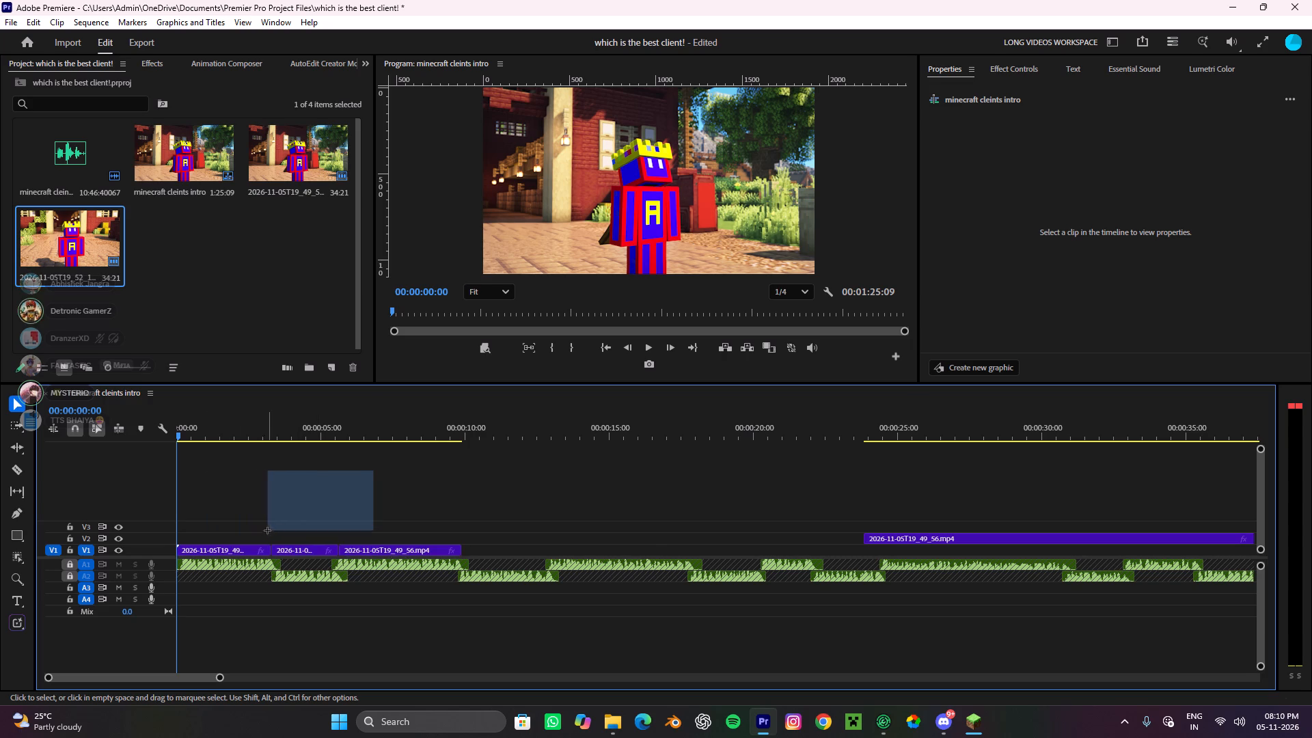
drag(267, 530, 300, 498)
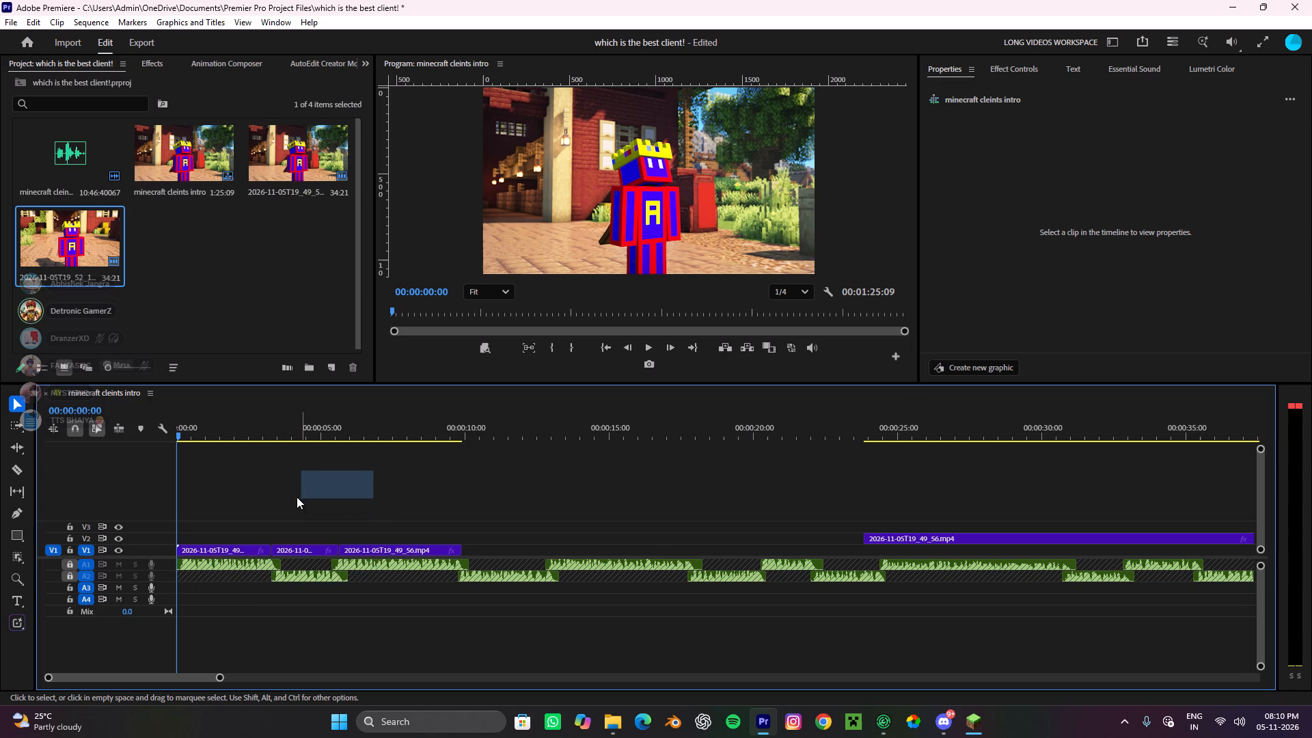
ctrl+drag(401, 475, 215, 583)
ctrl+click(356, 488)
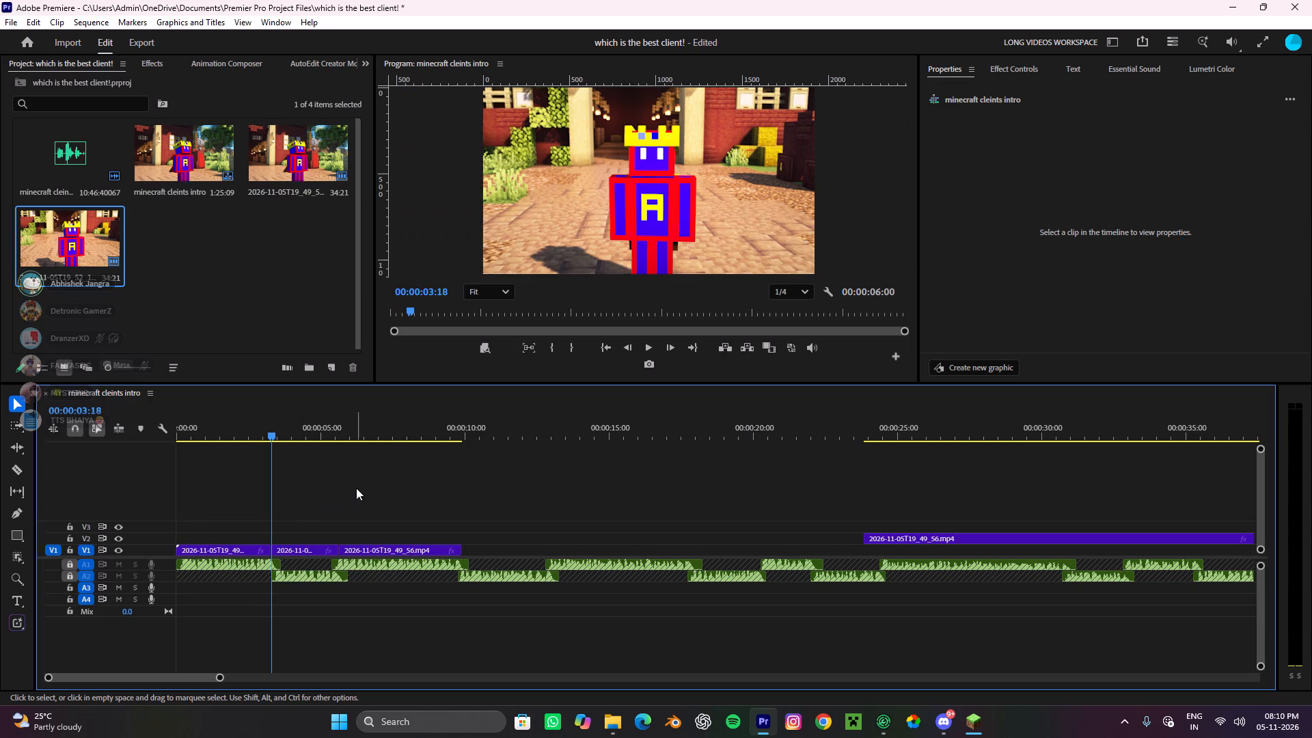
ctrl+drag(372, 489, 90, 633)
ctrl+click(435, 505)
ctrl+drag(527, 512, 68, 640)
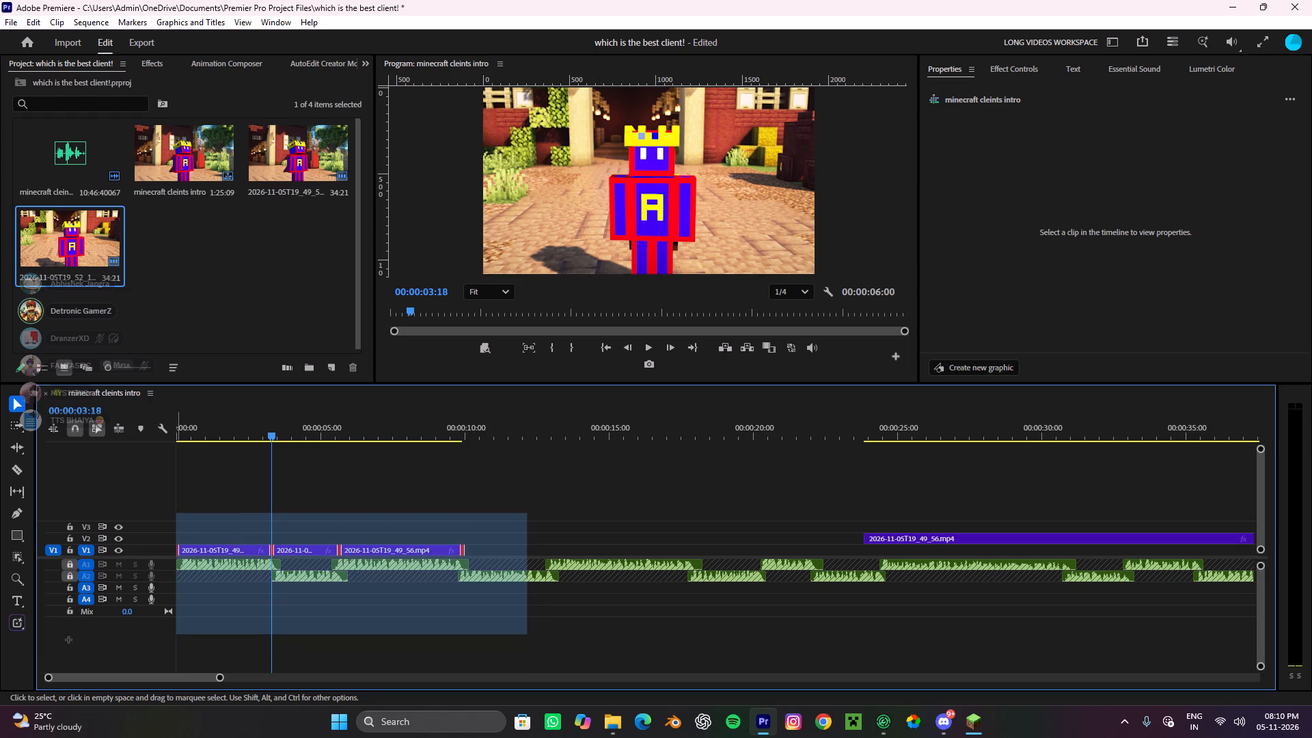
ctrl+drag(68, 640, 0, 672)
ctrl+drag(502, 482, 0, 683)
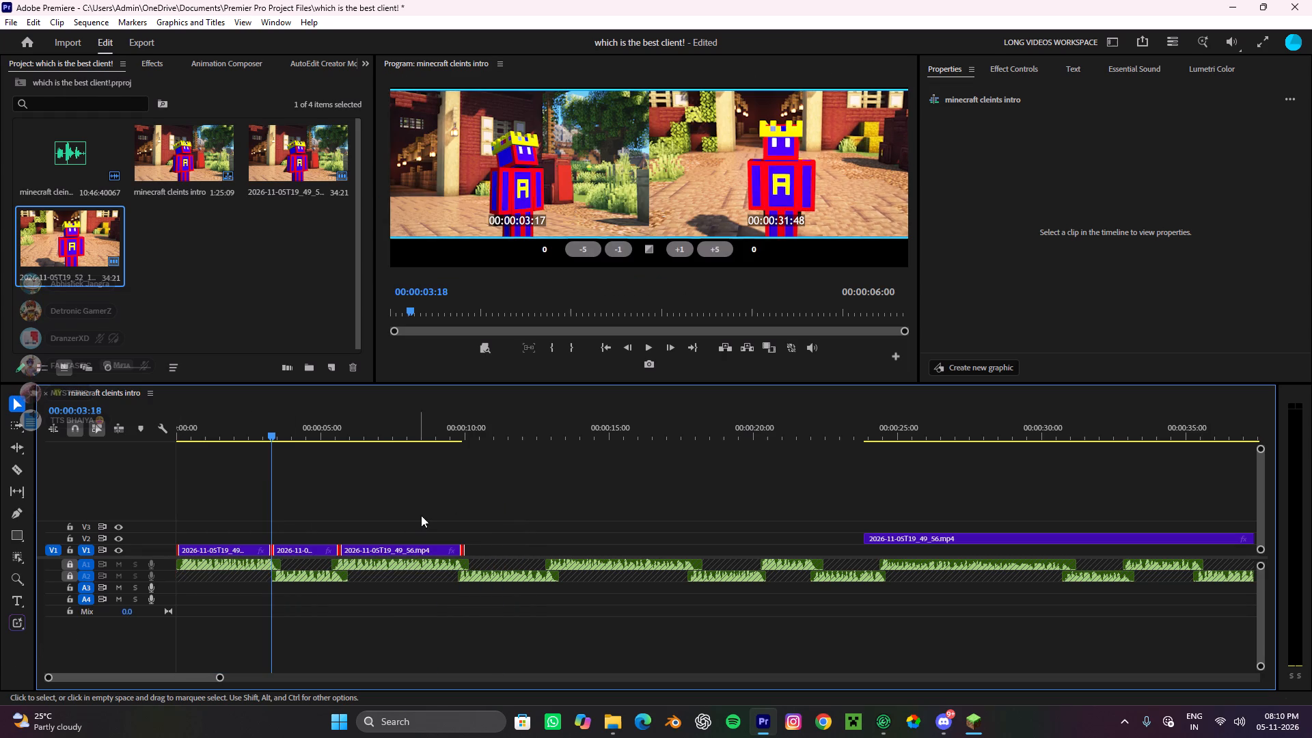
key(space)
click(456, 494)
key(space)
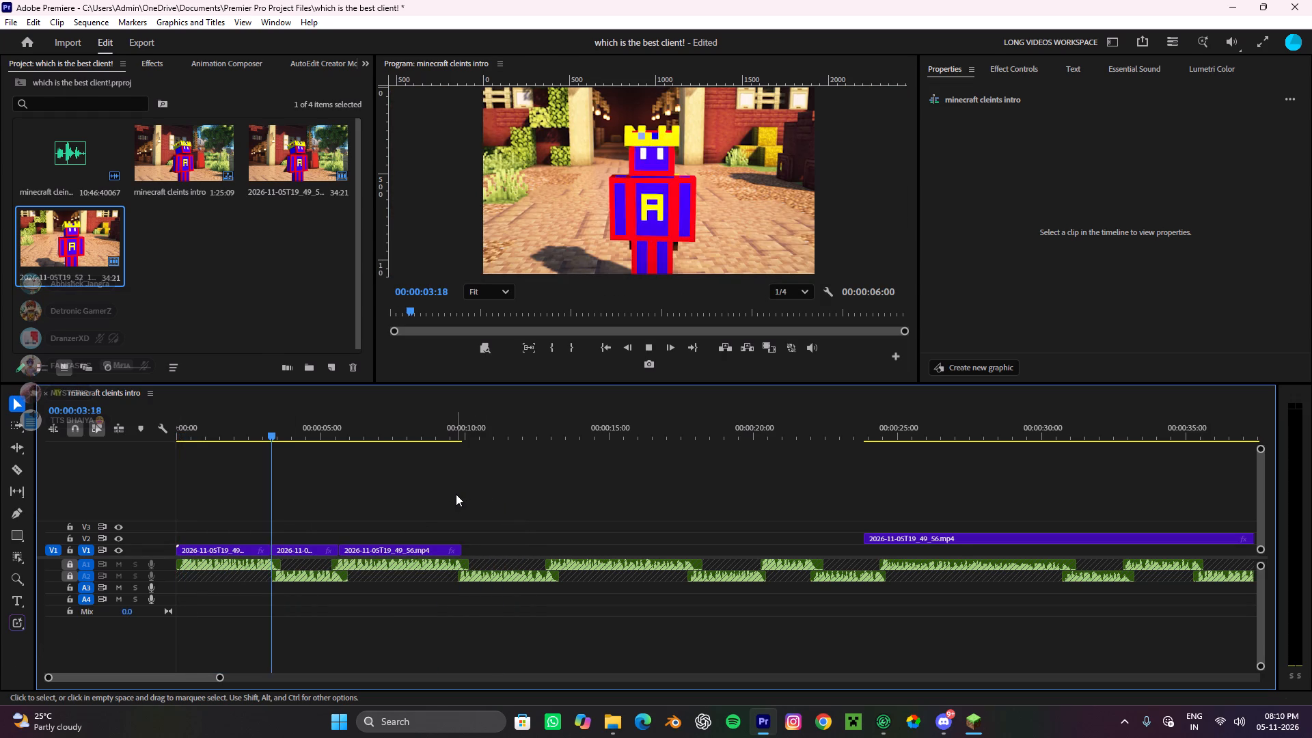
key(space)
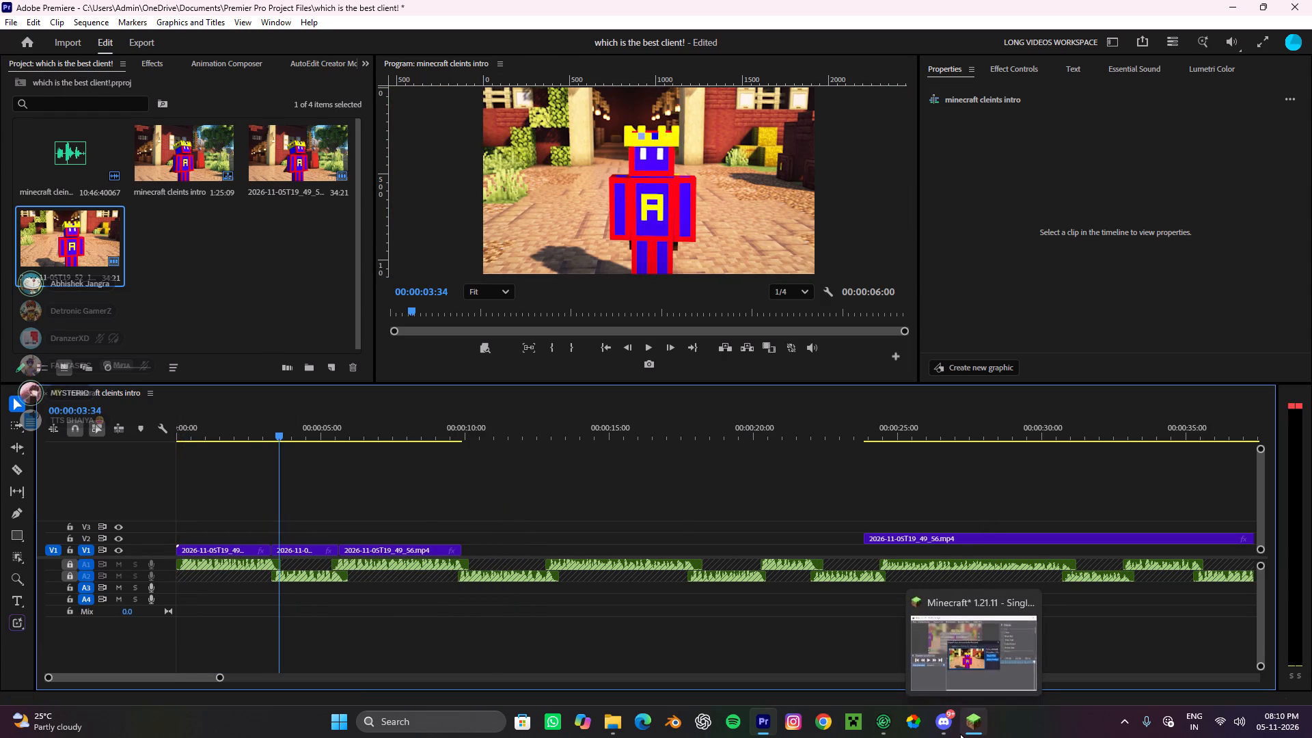
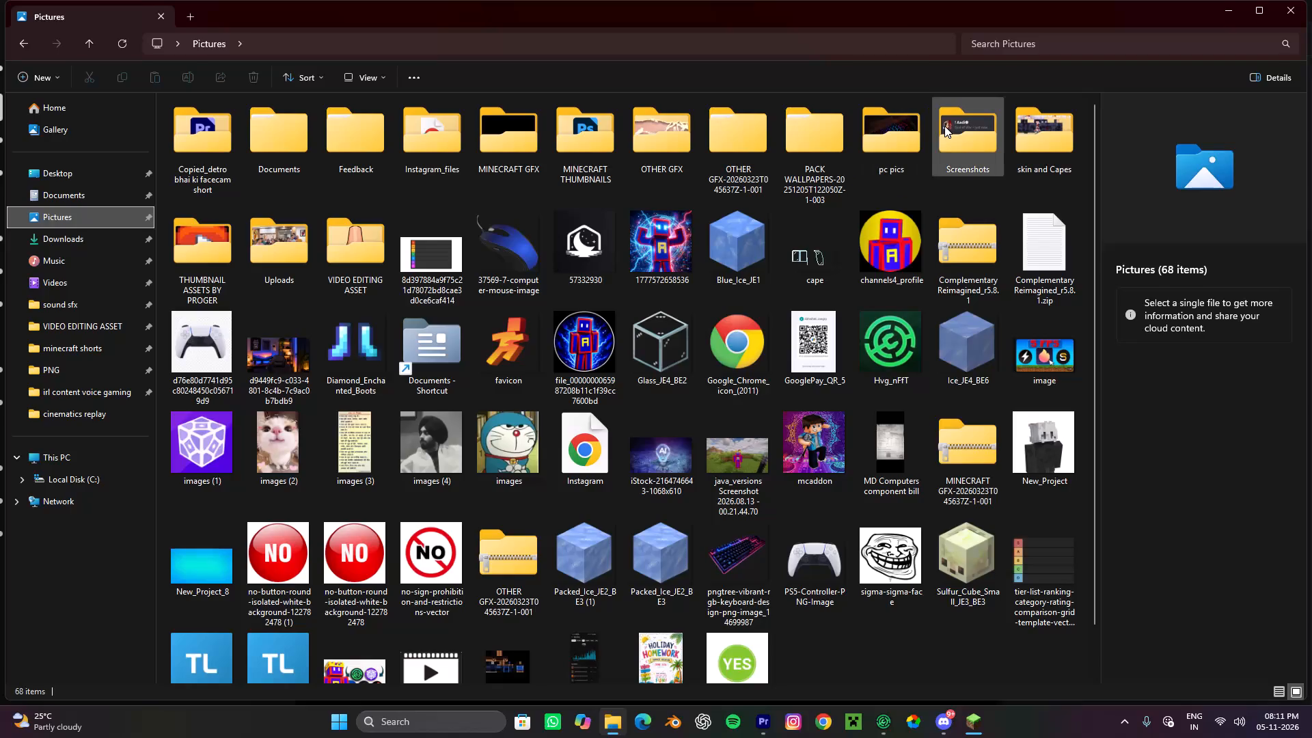
double_click(944, 126)
scroll(684, 399, down, 10)
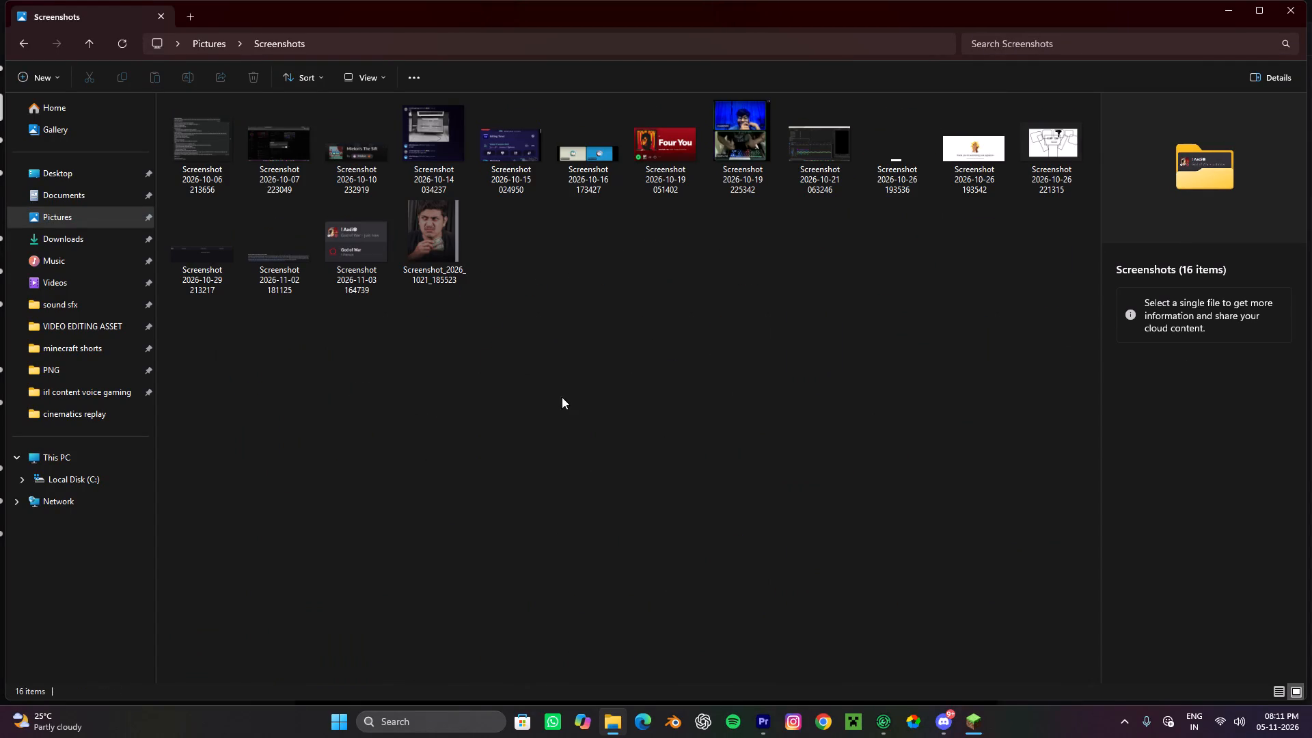
double_click(198, 150)
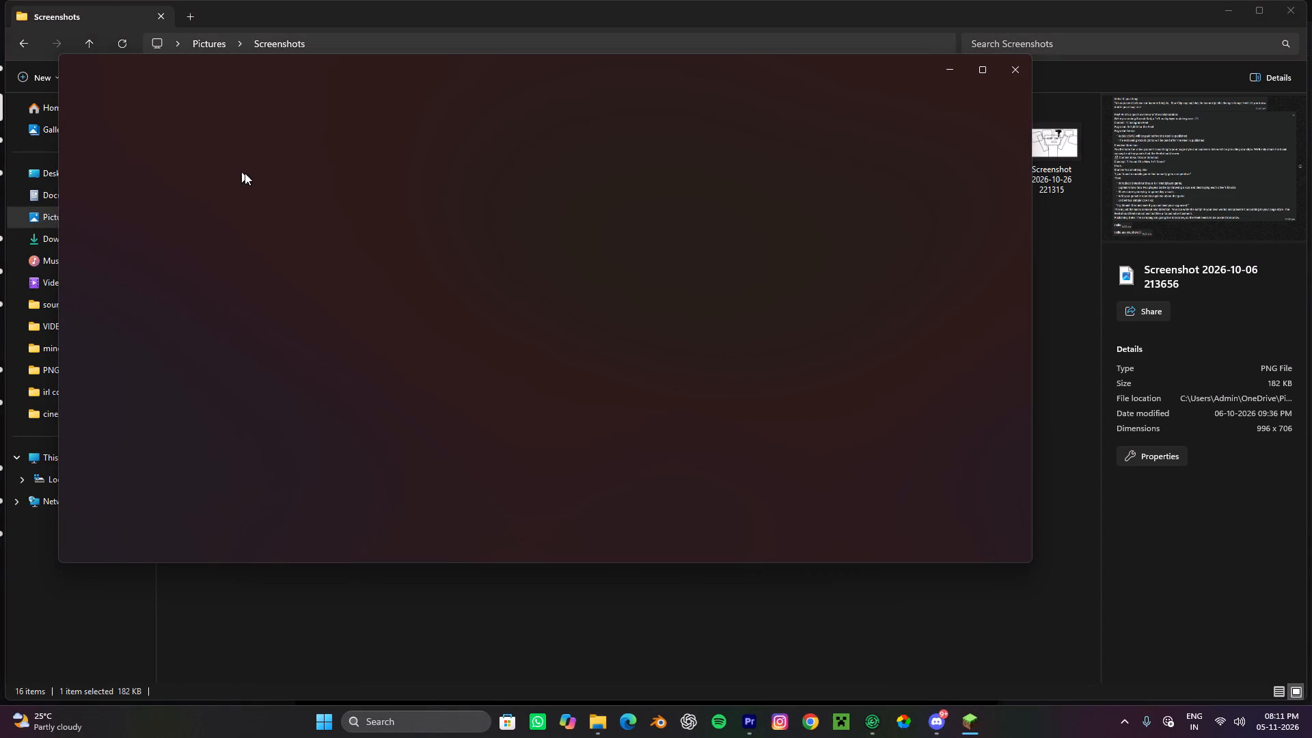
scroll(540, 381, down, 7)
scroll(540, 381, up, 4)
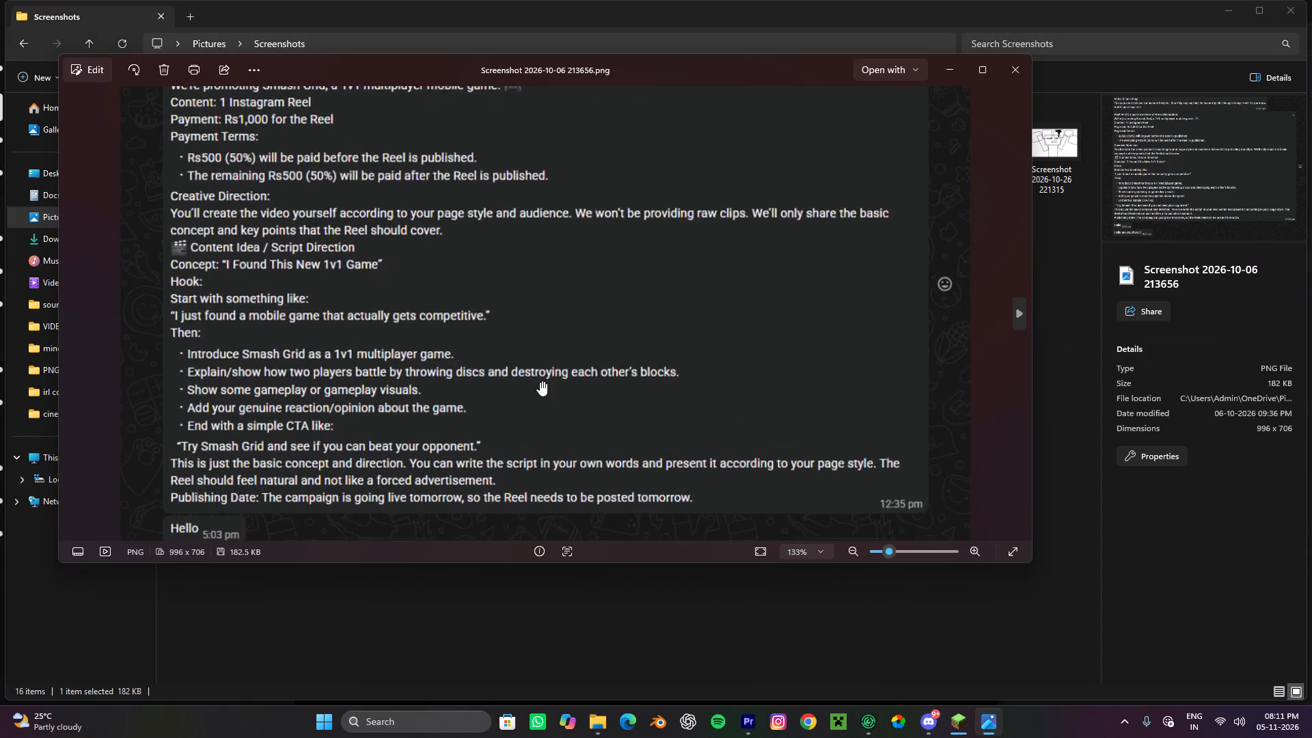
scroll(540, 381, down, 4)
click(1008, 61)
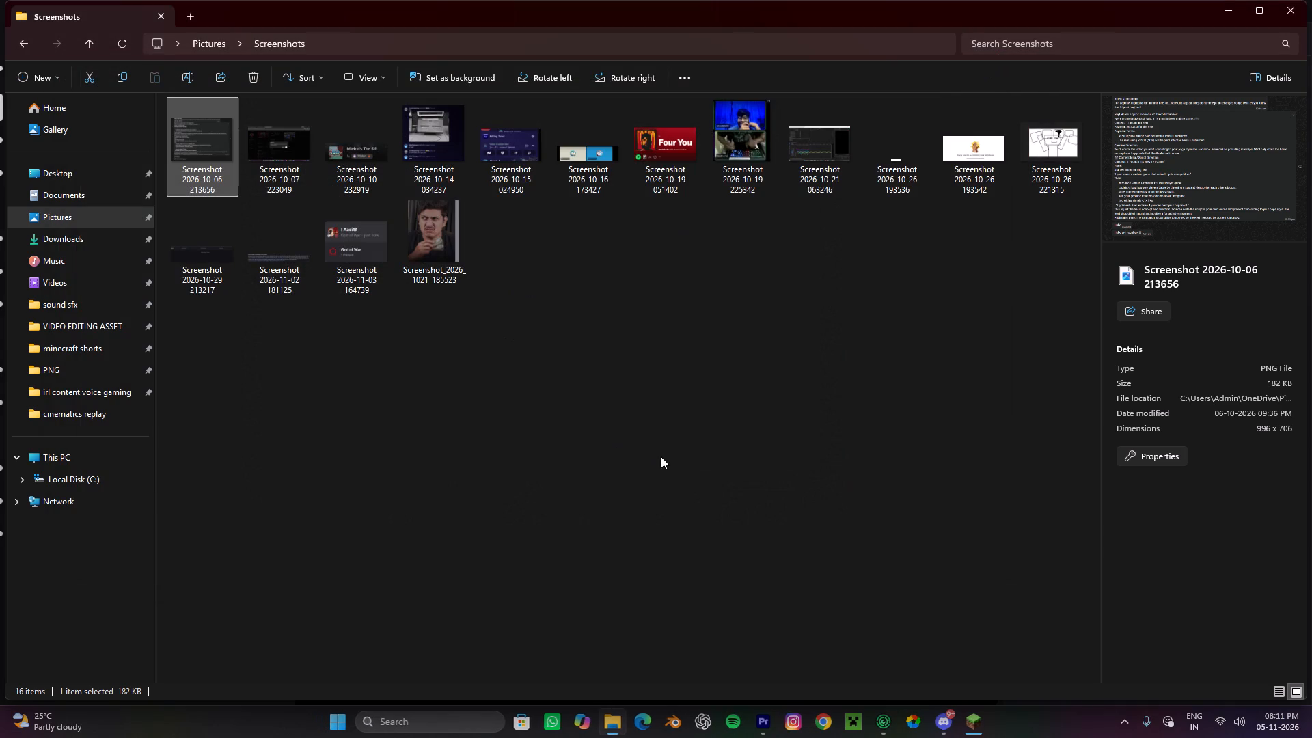
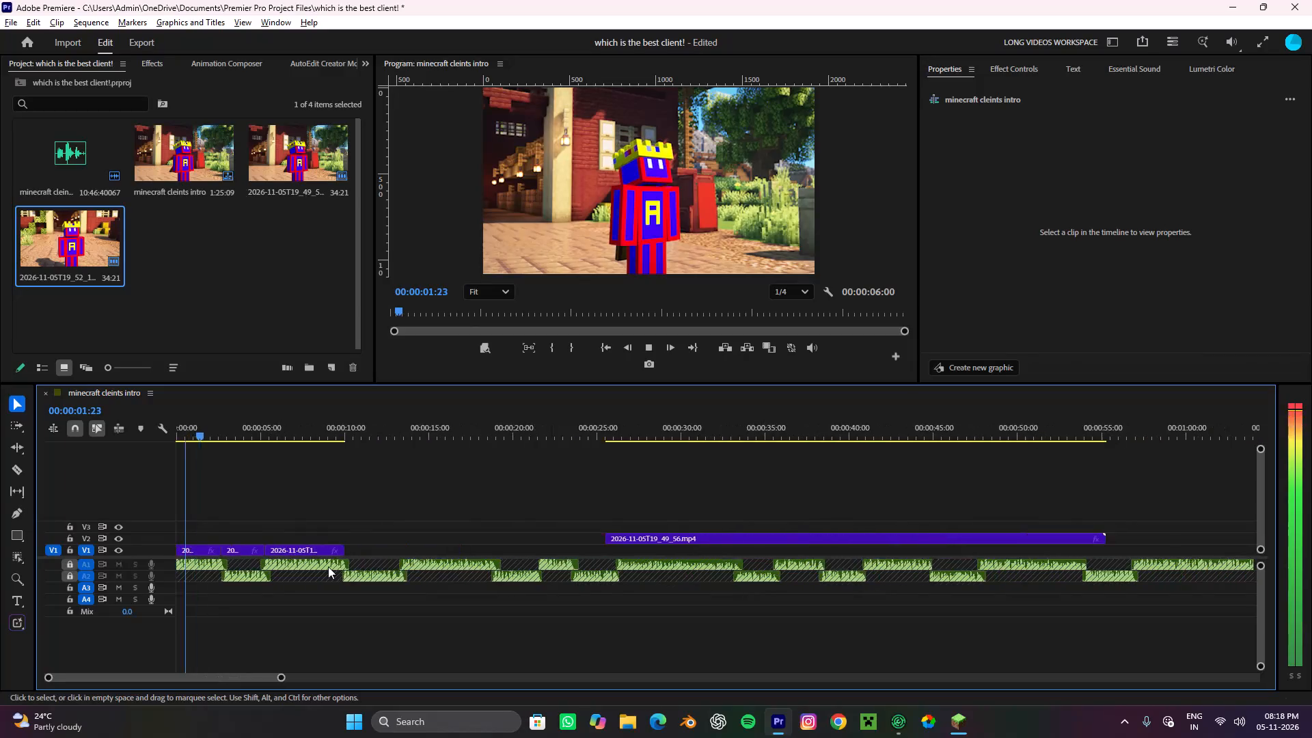
Play the edited V1 clips through to the voice-over past their end, enlarging the program preview, and stop playback.
scroll(328, 566, up, 7)
drag(448, 504, 165, 570)
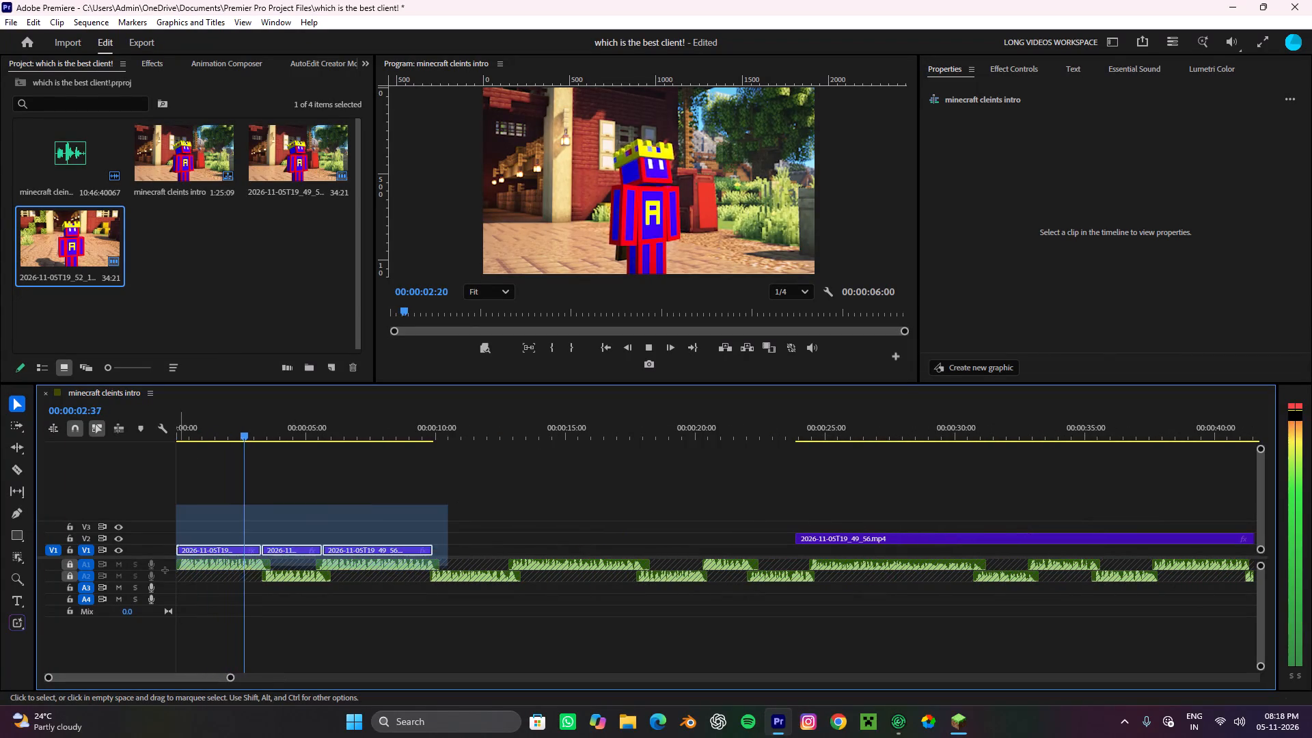
drag(165, 570, 159, 574)
click(446, 495)
click(477, 504)
alt+scroll(477, 510, down, 3)
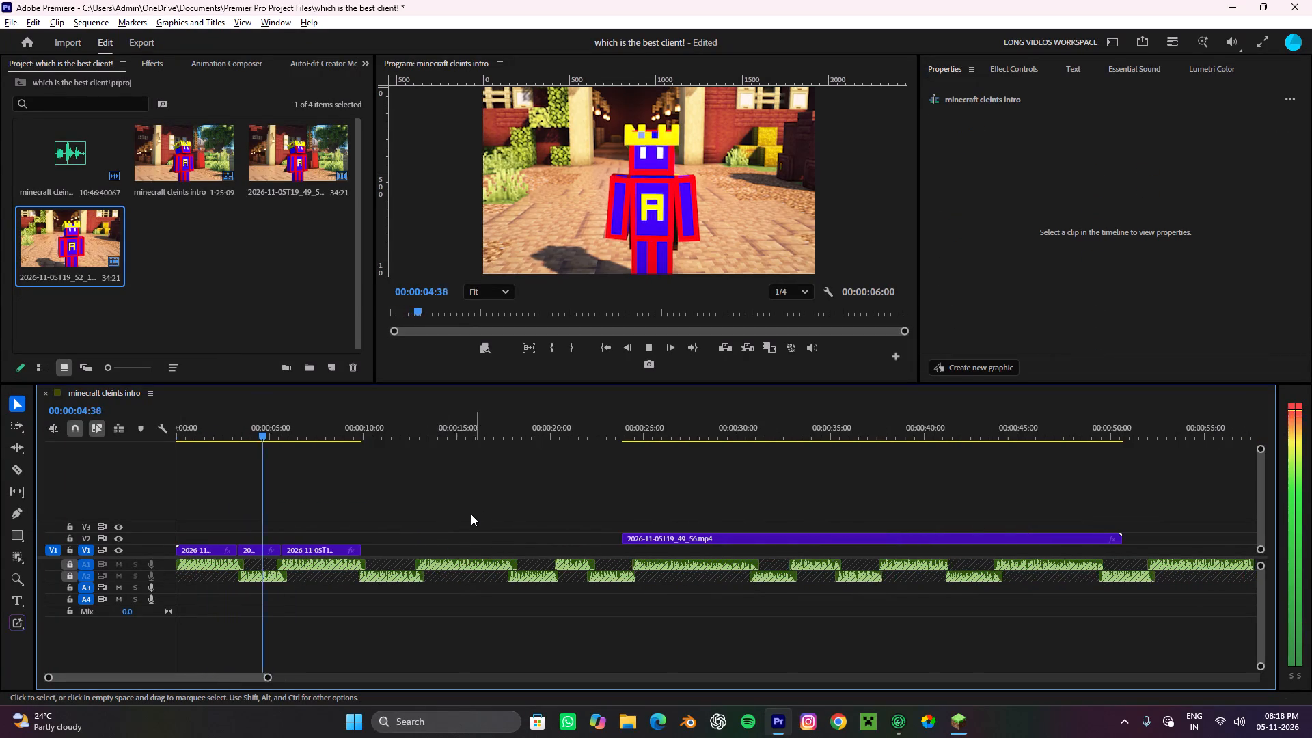
alt+scroll(470, 514, up, 4)
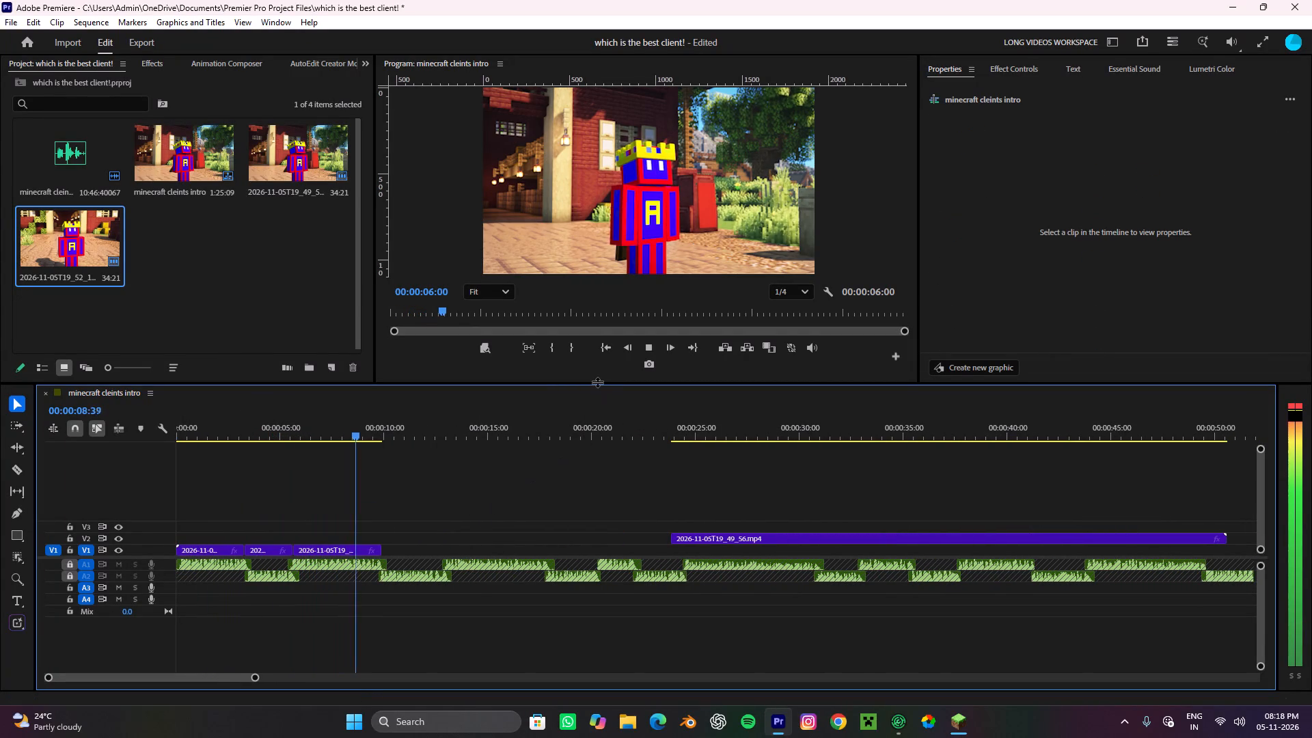
drag(597, 382, 586, 427)
click(576, 536)
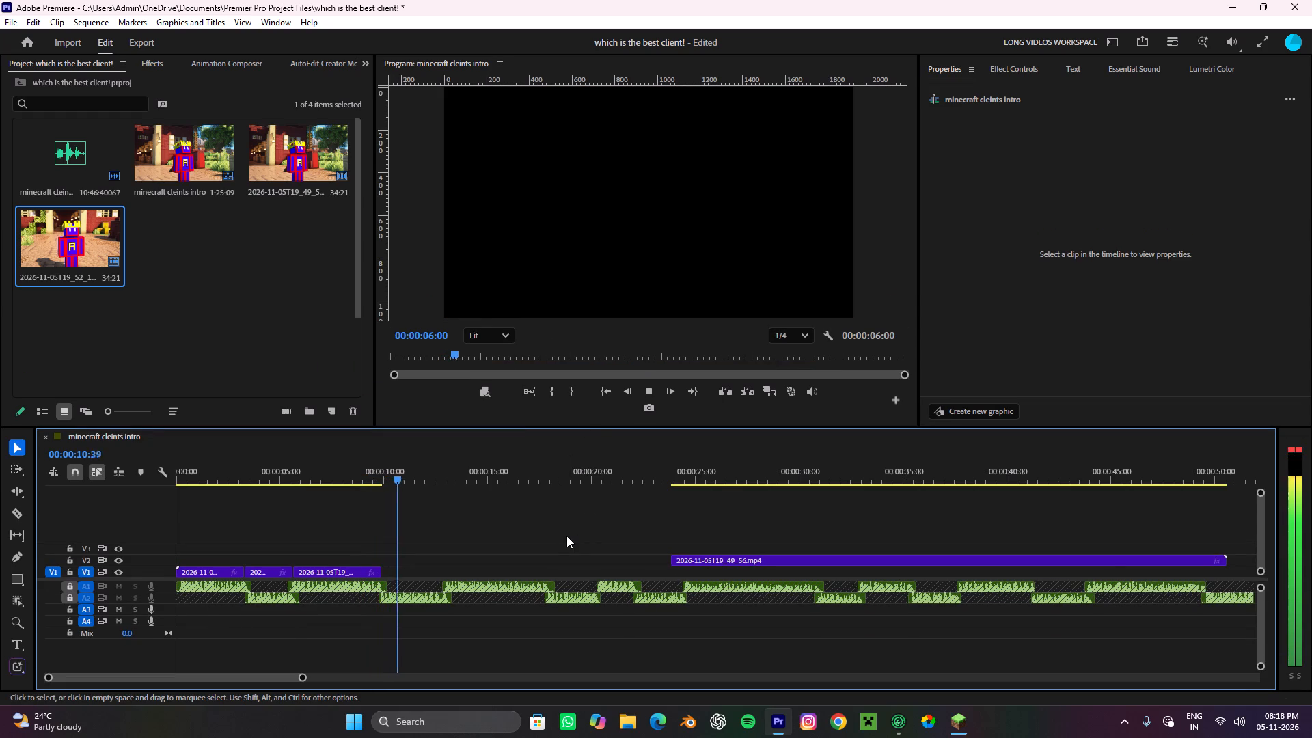
alt+scroll(588, 573, down, 4)
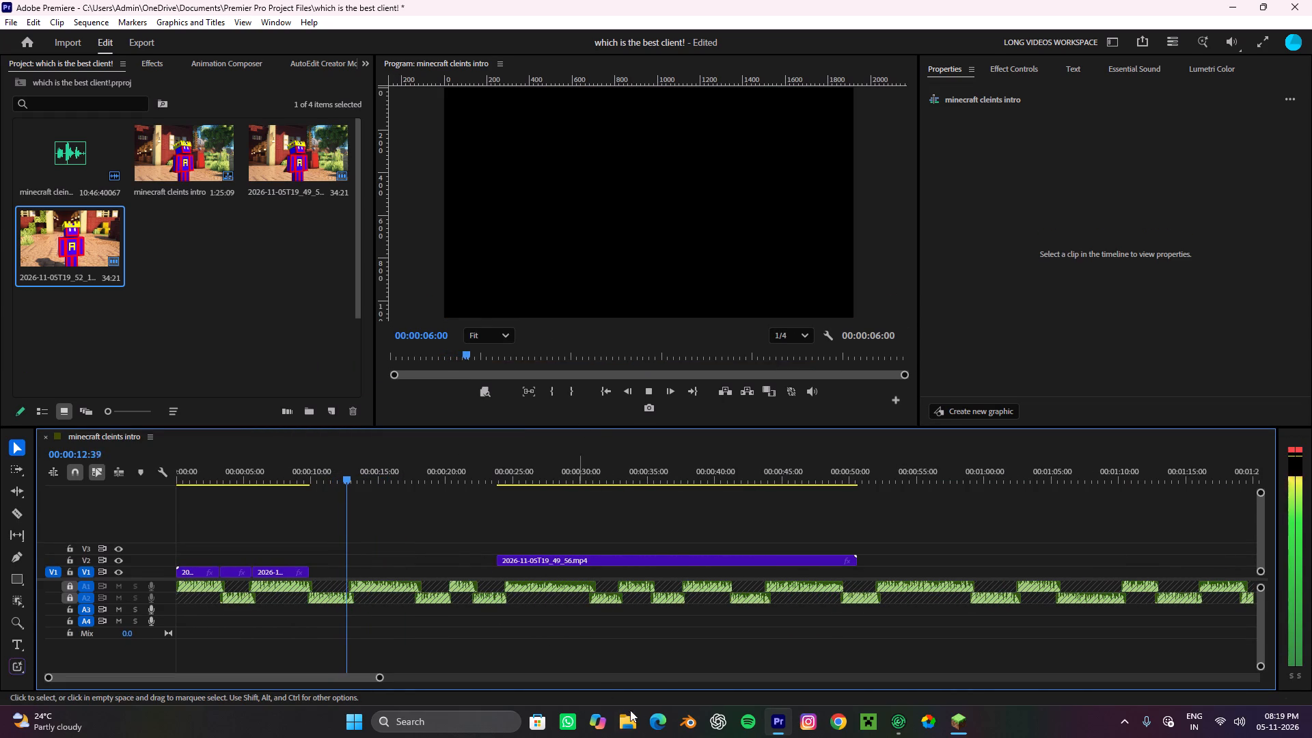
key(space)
Open File Explorer to browse the saved media files.
click(638, 717)
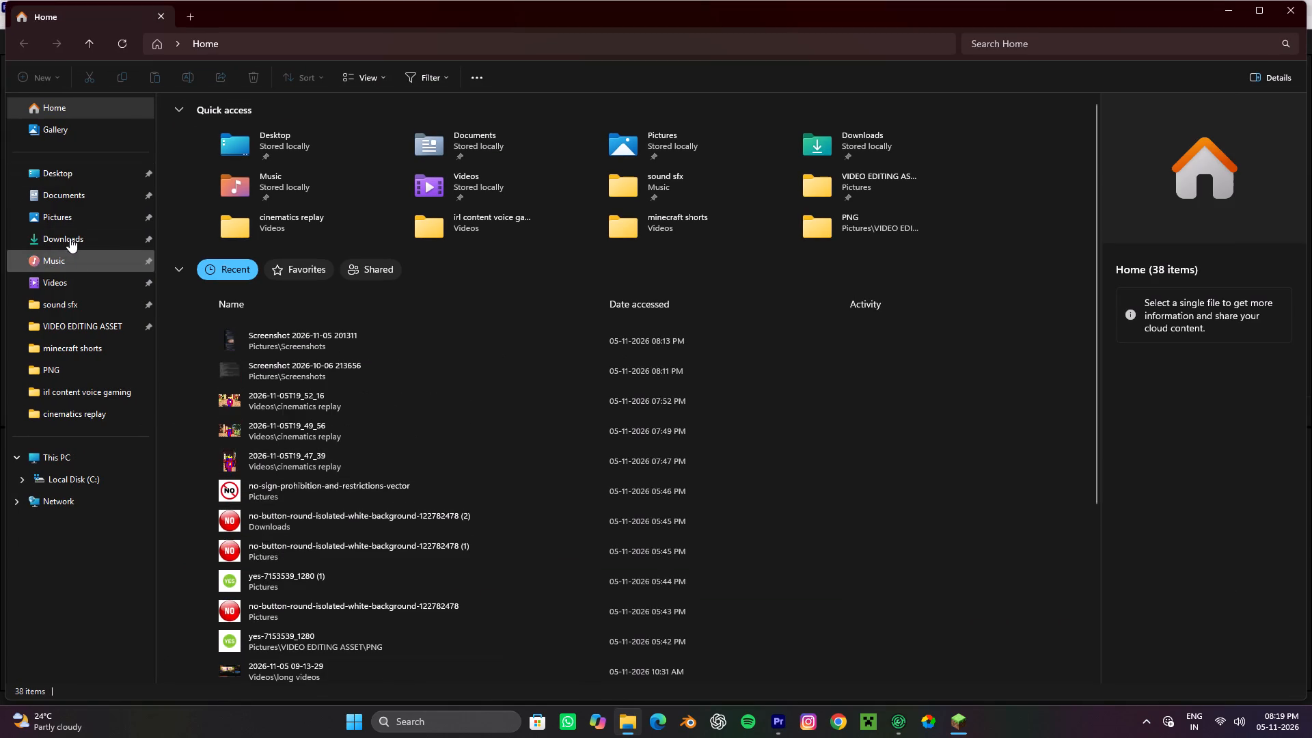
Browse to the Minecraft recordings folder inside Videos > NVIDIA.
click(74, 212)
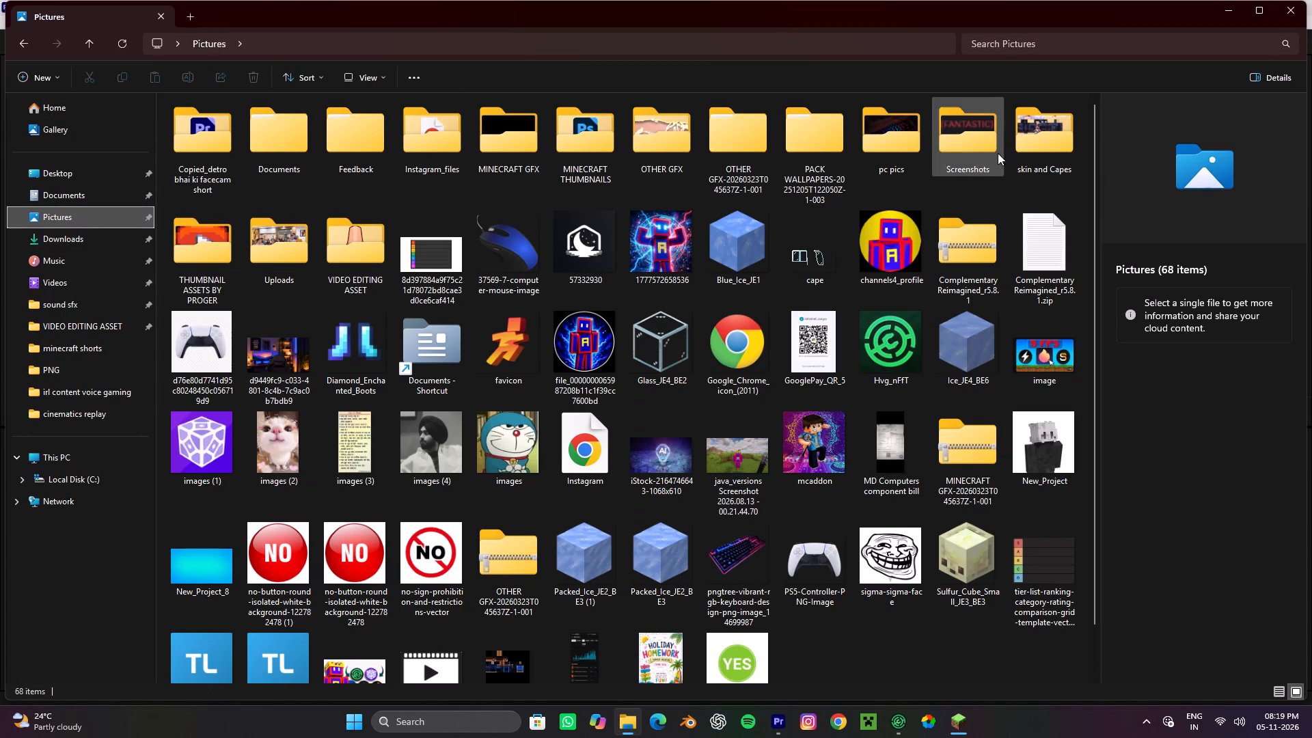
double_click(1043, 151)
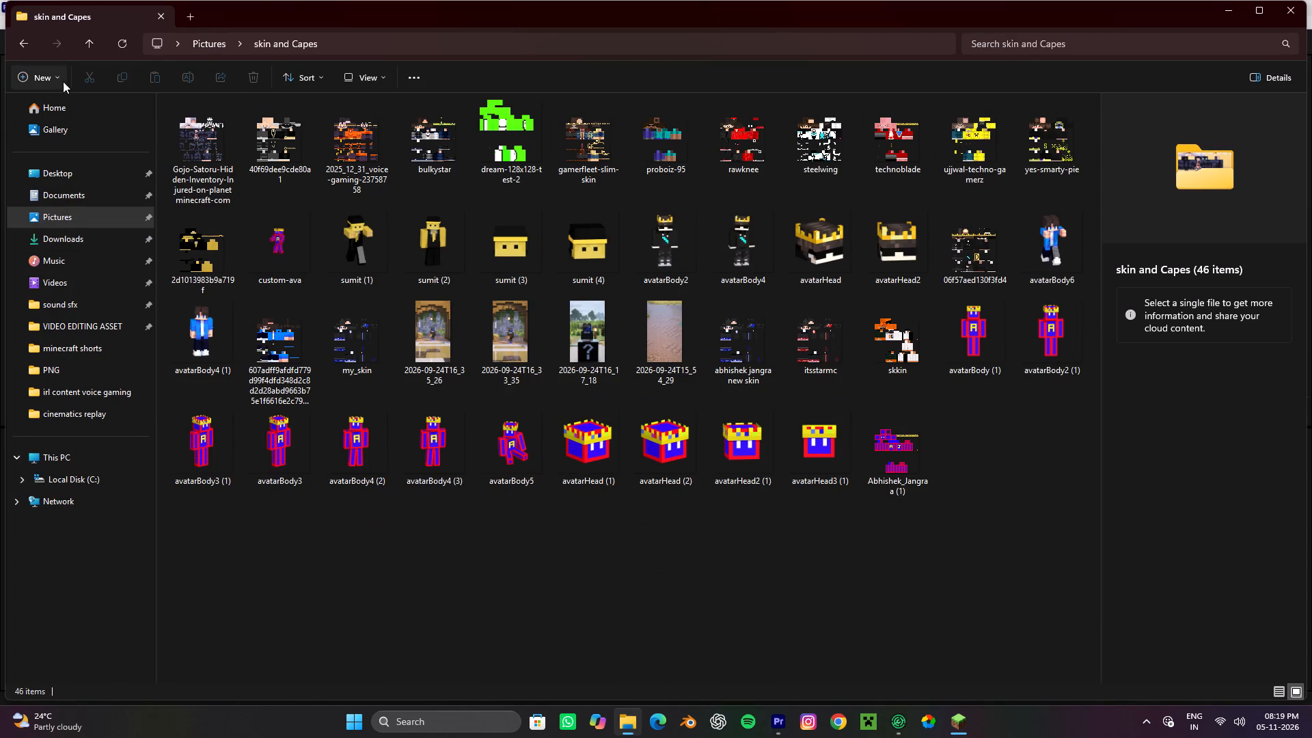
click(30, 46)
click(68, 282)
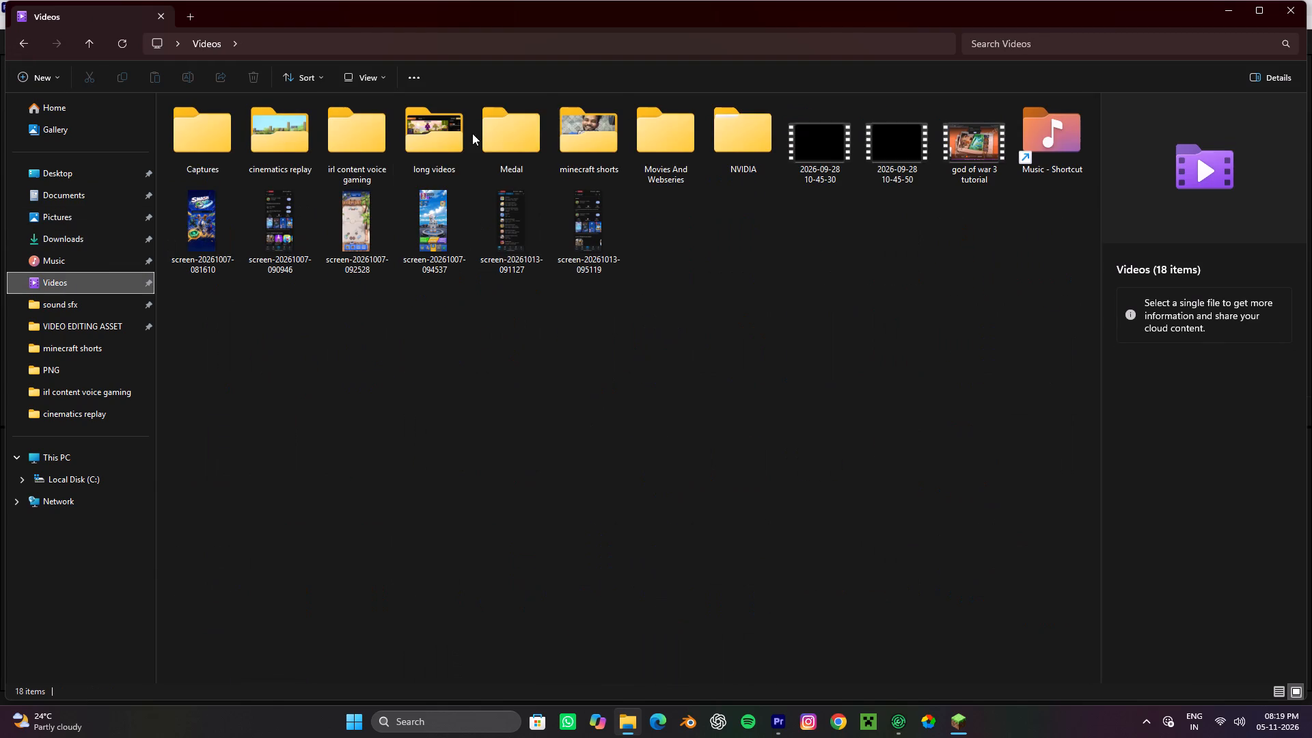
double_click(728, 143)
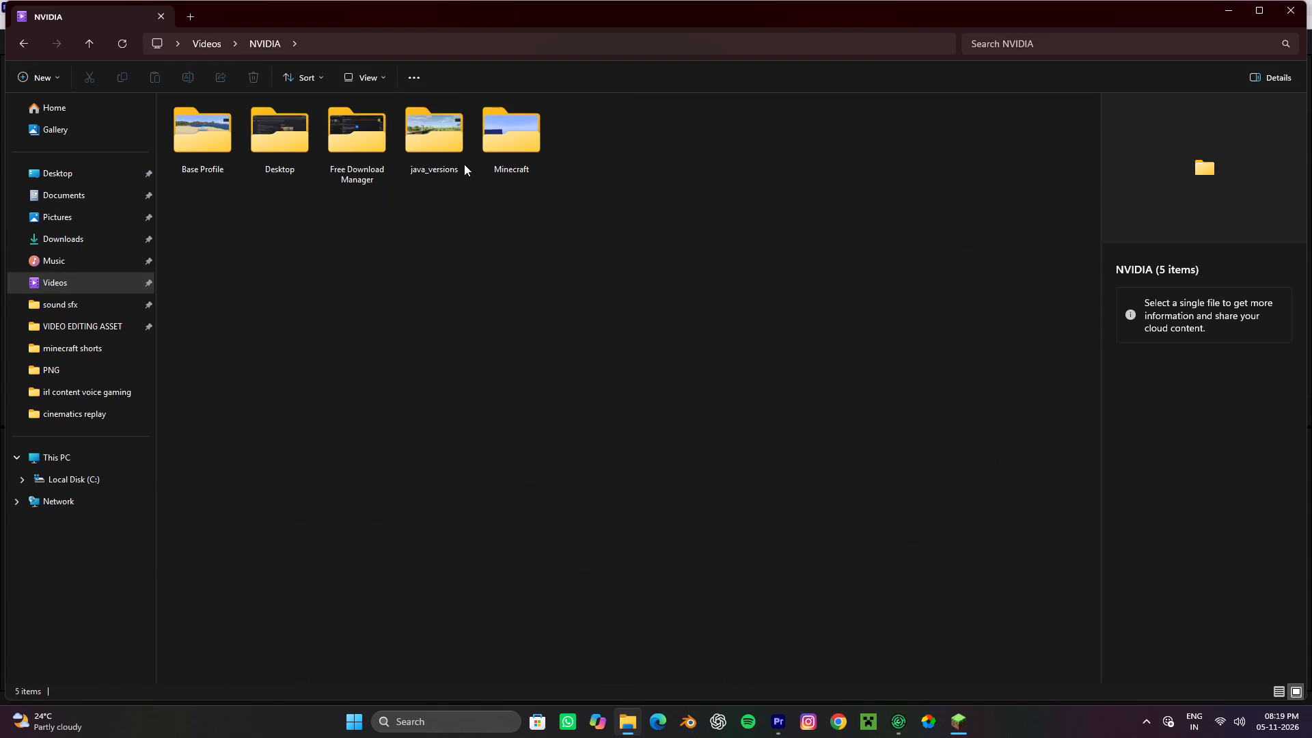
double_click(527, 132)
scroll(1132, 469, down, 9)
scroll(841, 476, up, 3)
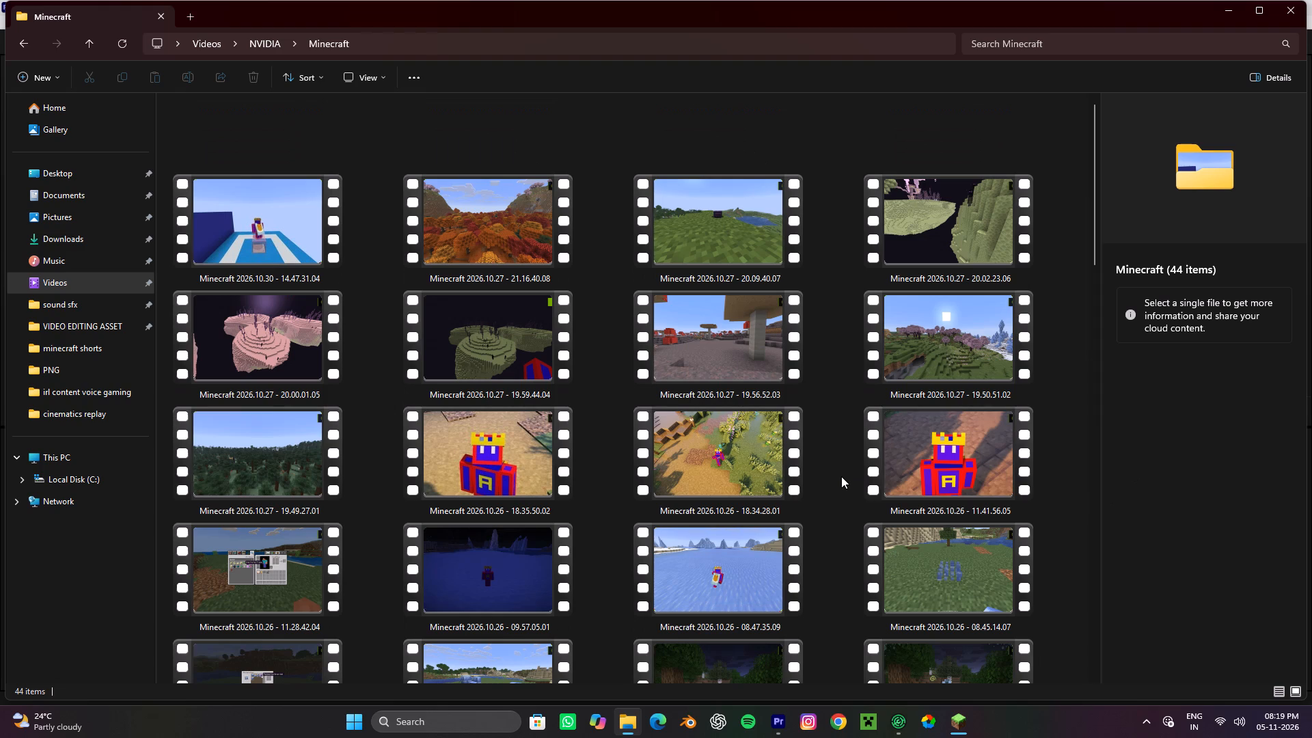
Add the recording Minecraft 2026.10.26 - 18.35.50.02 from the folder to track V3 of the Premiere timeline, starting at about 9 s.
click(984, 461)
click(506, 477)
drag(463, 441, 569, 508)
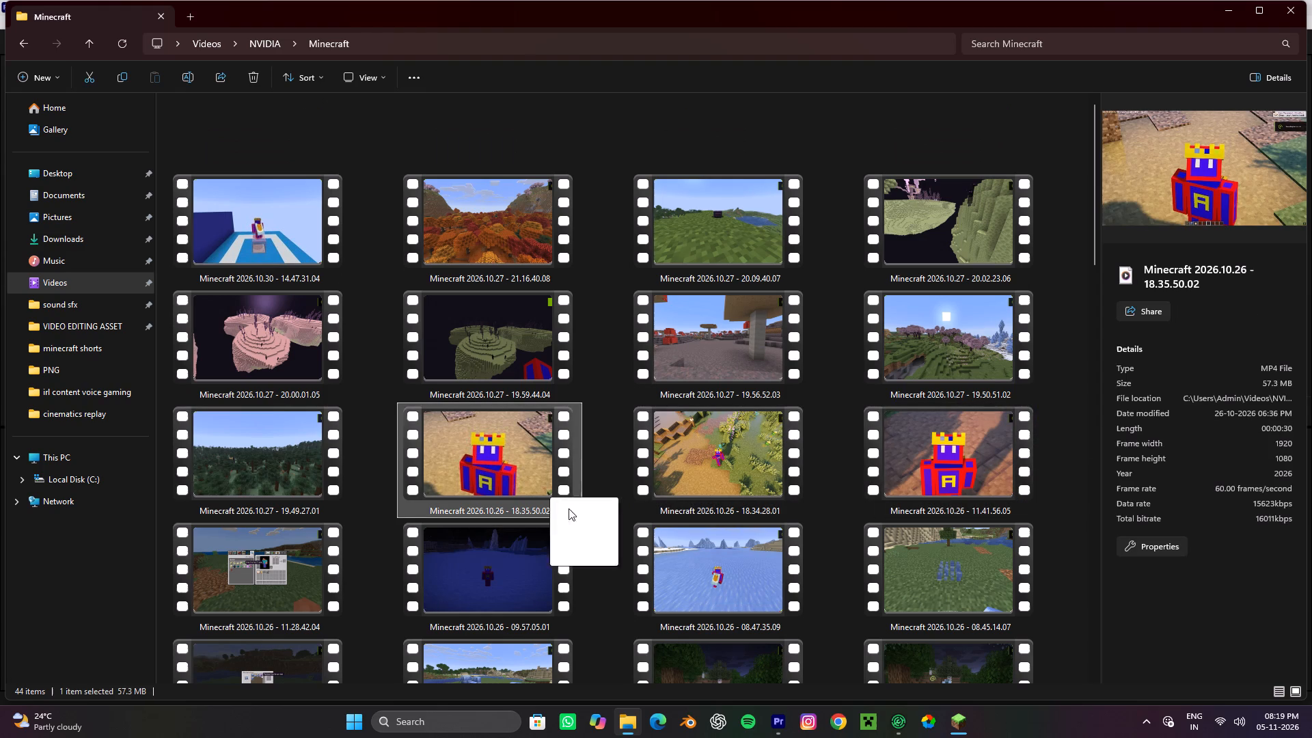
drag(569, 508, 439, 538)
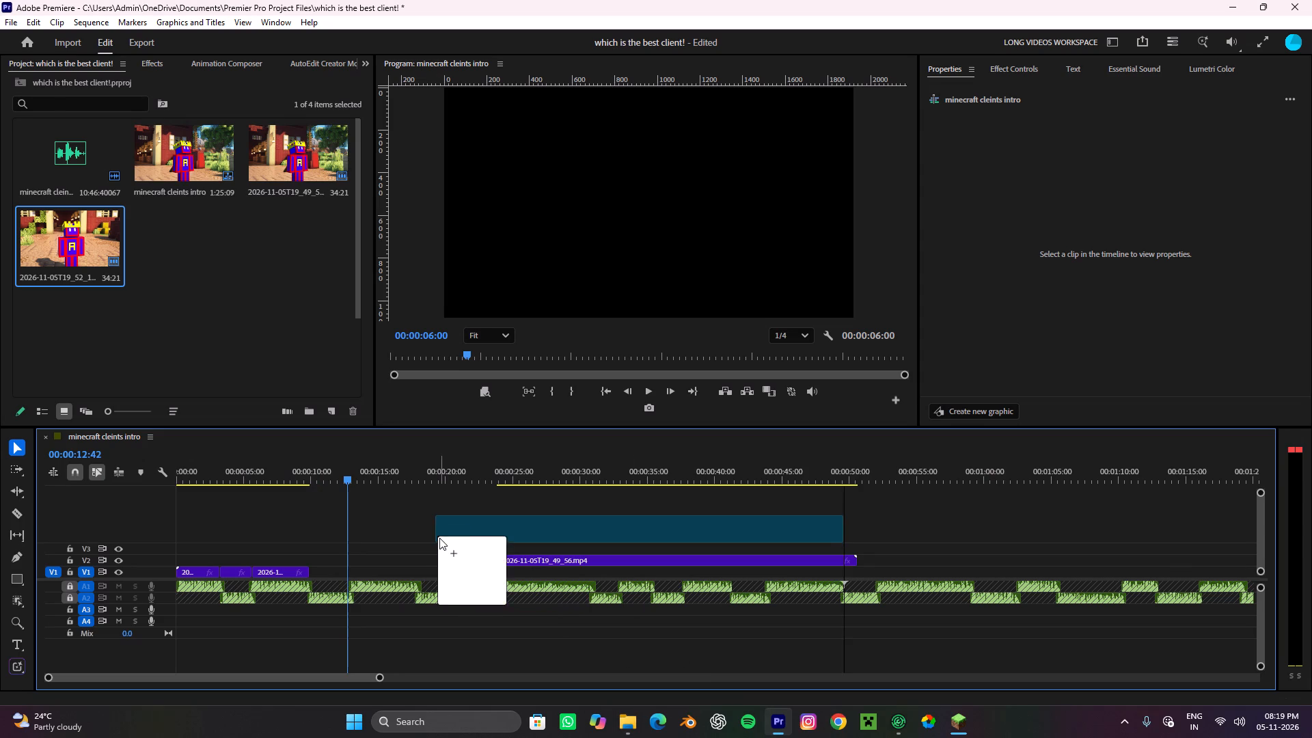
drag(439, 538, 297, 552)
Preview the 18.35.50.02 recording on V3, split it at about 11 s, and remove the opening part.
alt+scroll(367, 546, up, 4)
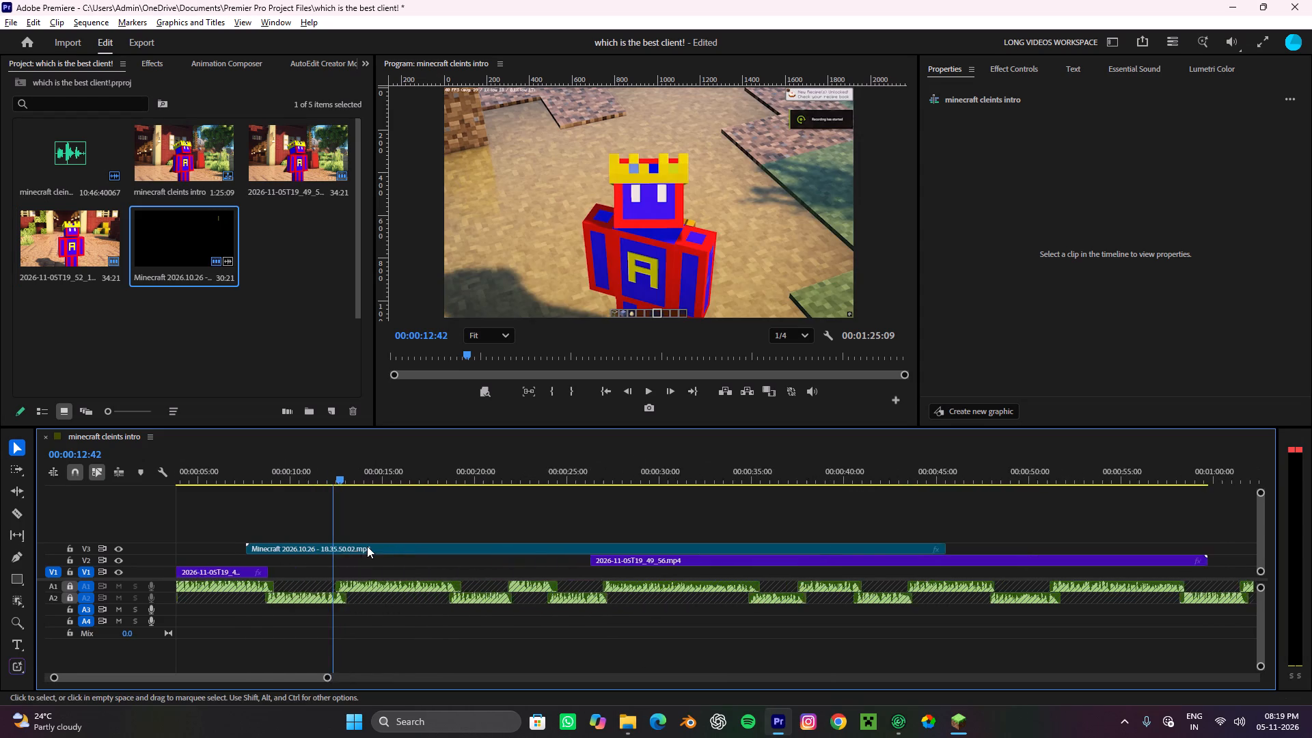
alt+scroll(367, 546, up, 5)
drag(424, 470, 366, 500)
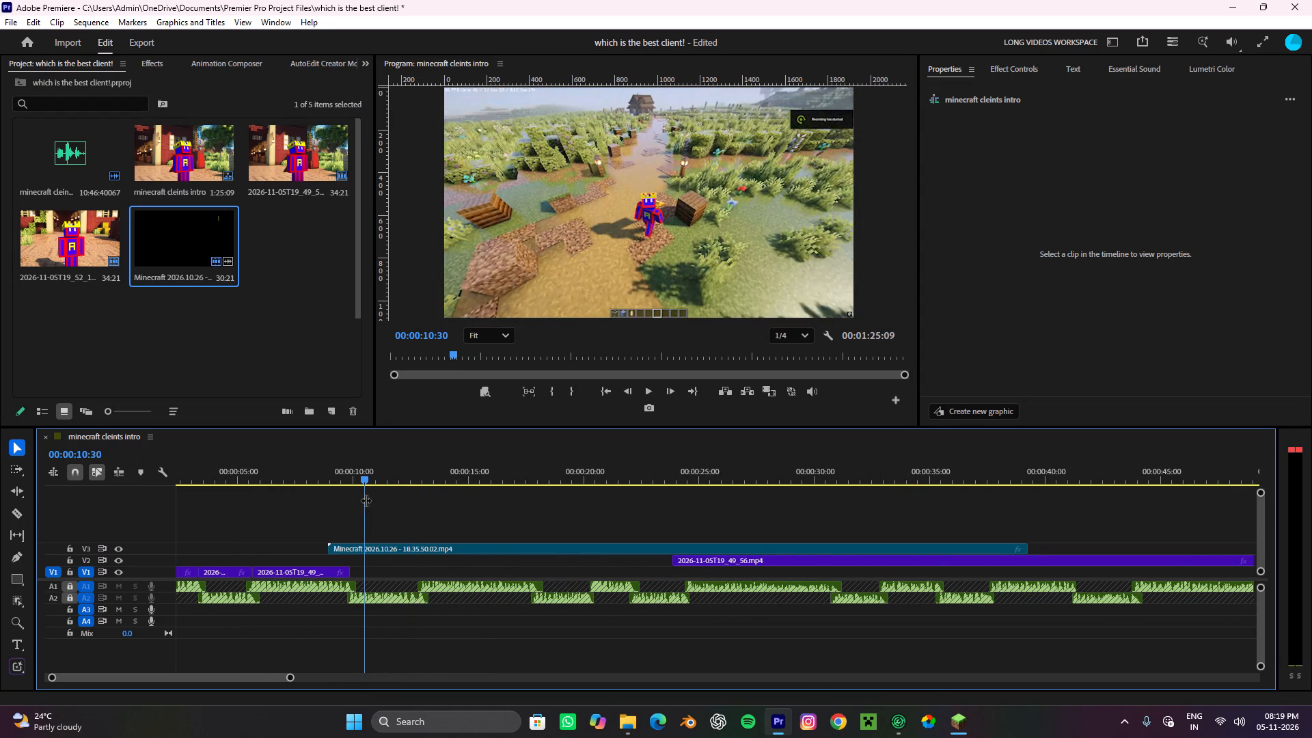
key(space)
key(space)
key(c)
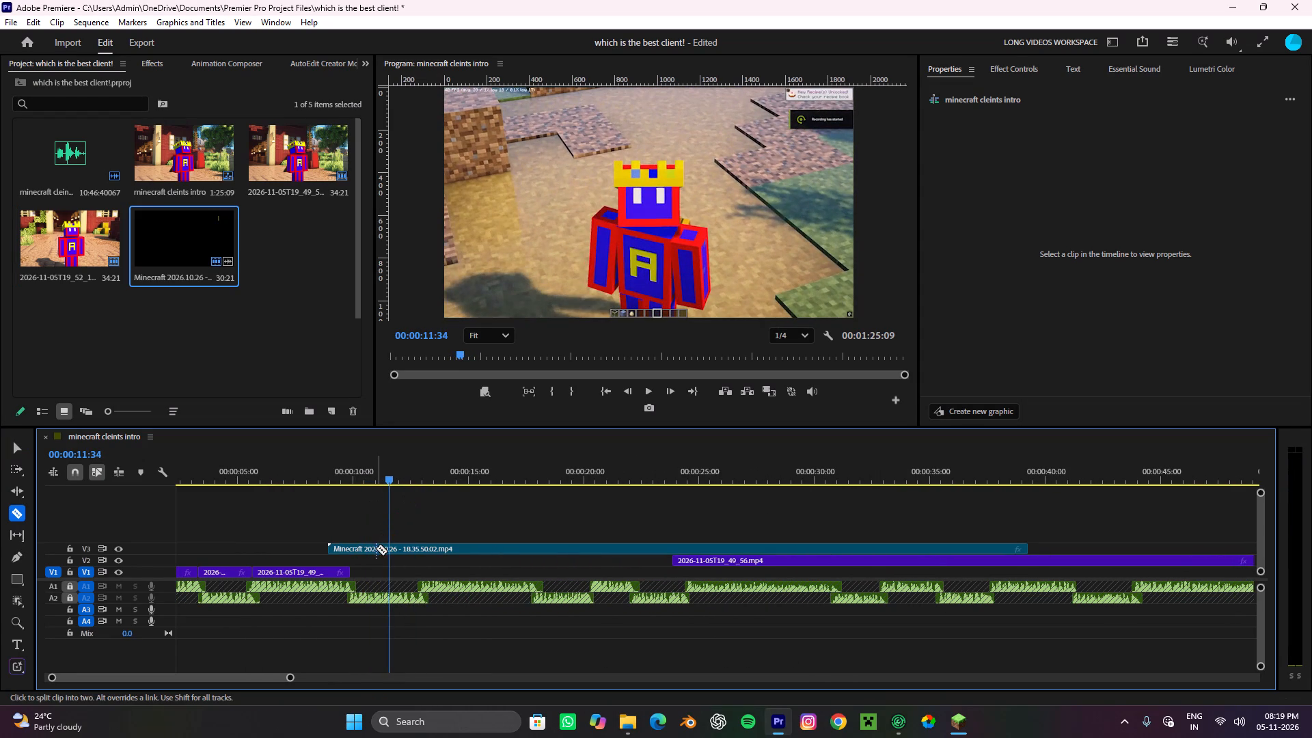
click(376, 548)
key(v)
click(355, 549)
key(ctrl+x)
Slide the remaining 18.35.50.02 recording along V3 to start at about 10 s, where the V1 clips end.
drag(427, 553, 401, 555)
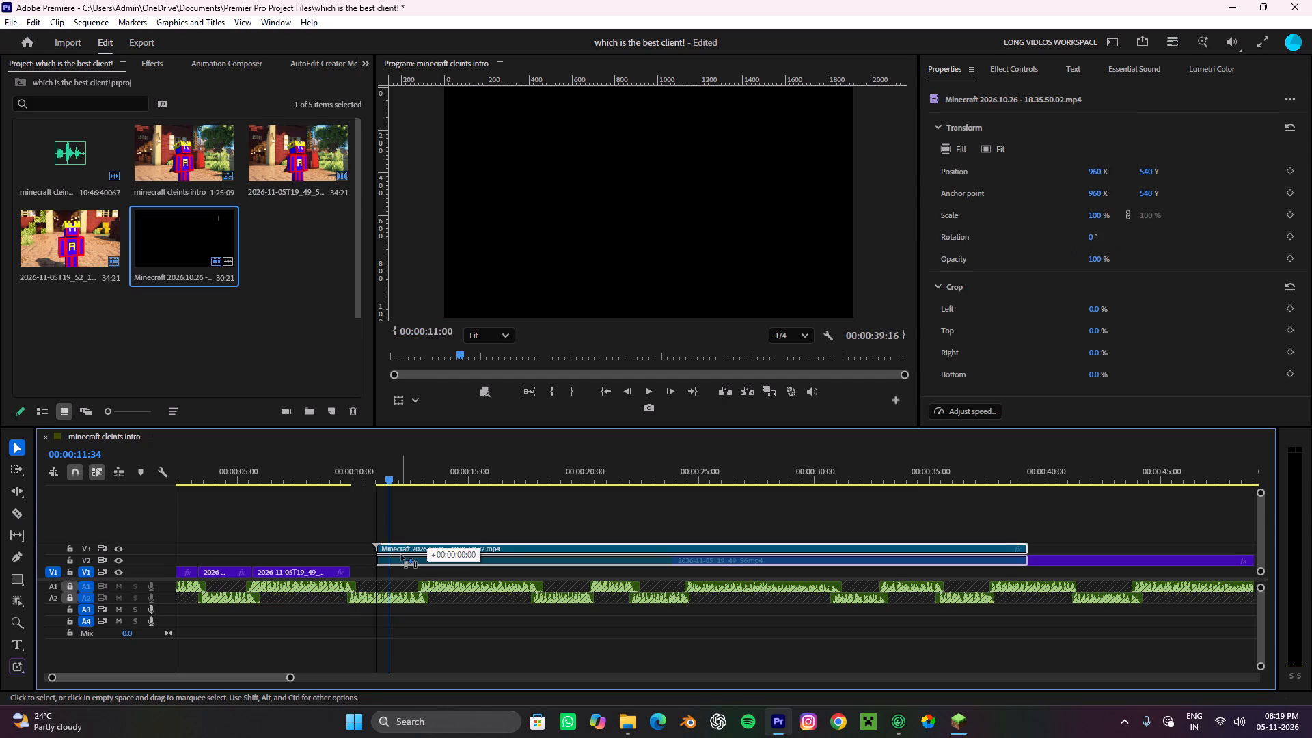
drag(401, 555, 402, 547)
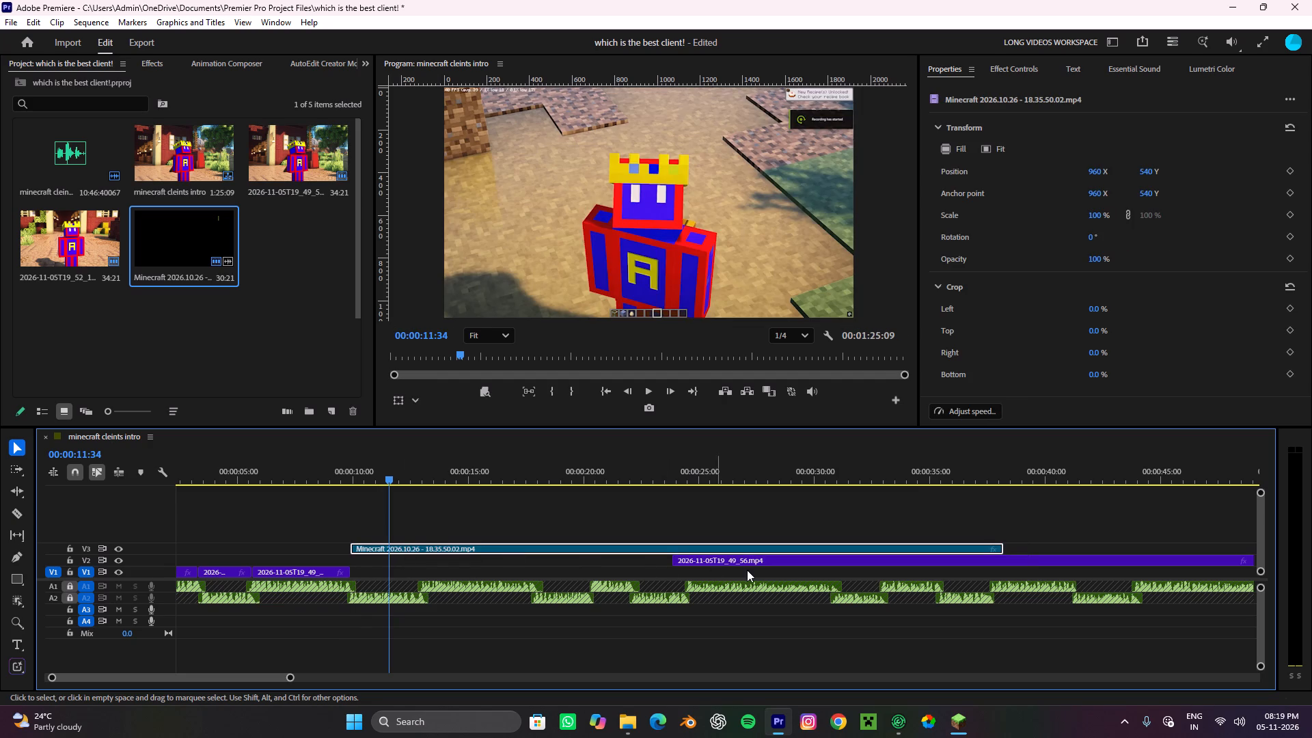
Move the 2026-11-05T19_49_56 clip along V2 to start at about 38.5 s, past the end of the recording.
drag(780, 560, 1102, 571)
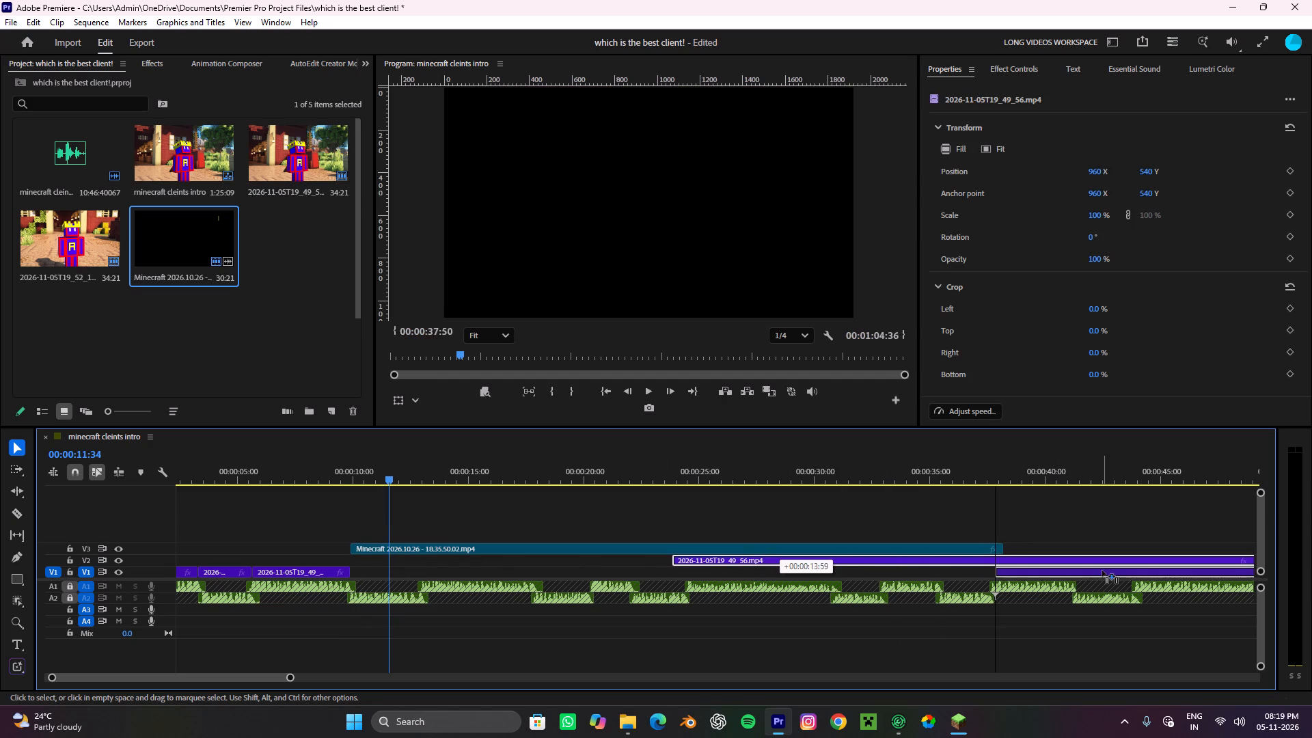
drag(1102, 571, 1118, 566)
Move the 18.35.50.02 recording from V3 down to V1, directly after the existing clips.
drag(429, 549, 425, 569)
Play and scrub through the 18.35.50.02 recording on V1 to check whether its footage suits the voice-over.
drag(398, 478, 333, 503)
click(451, 519)
key(space)
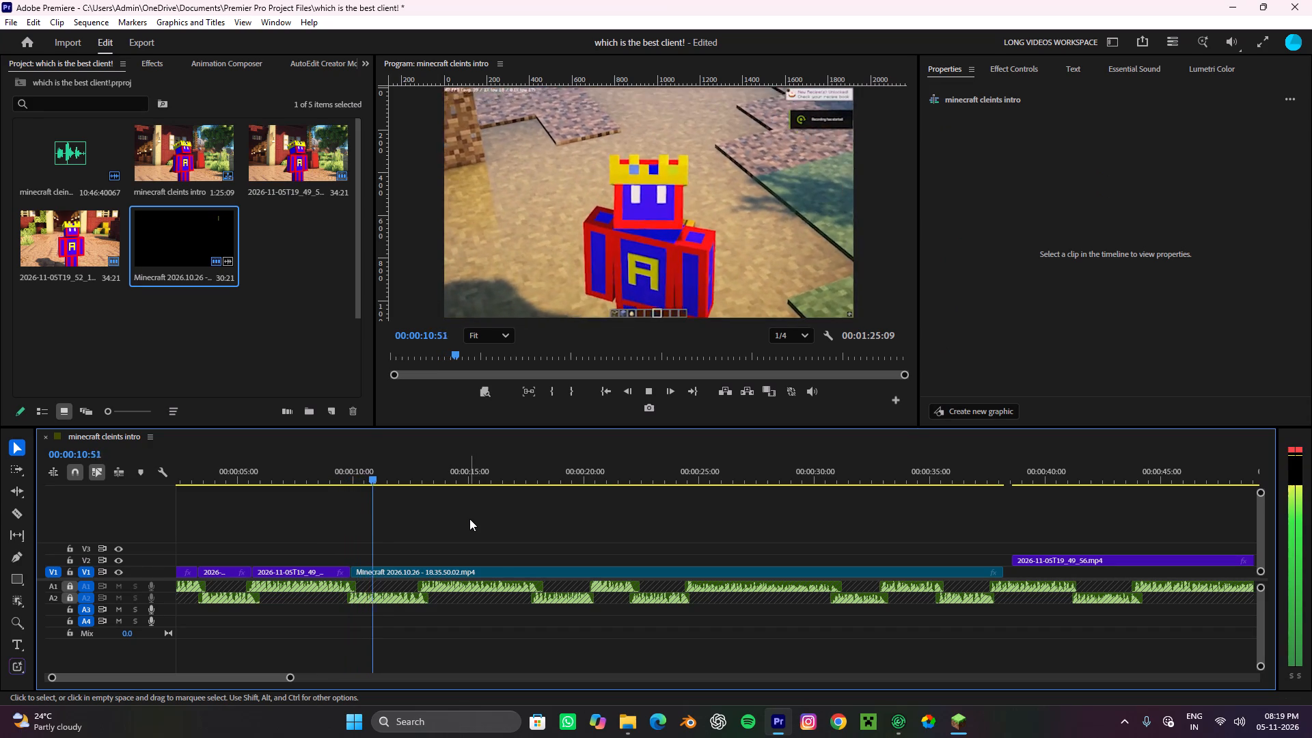
alt+scroll(482, 520, down, 7)
key(space)
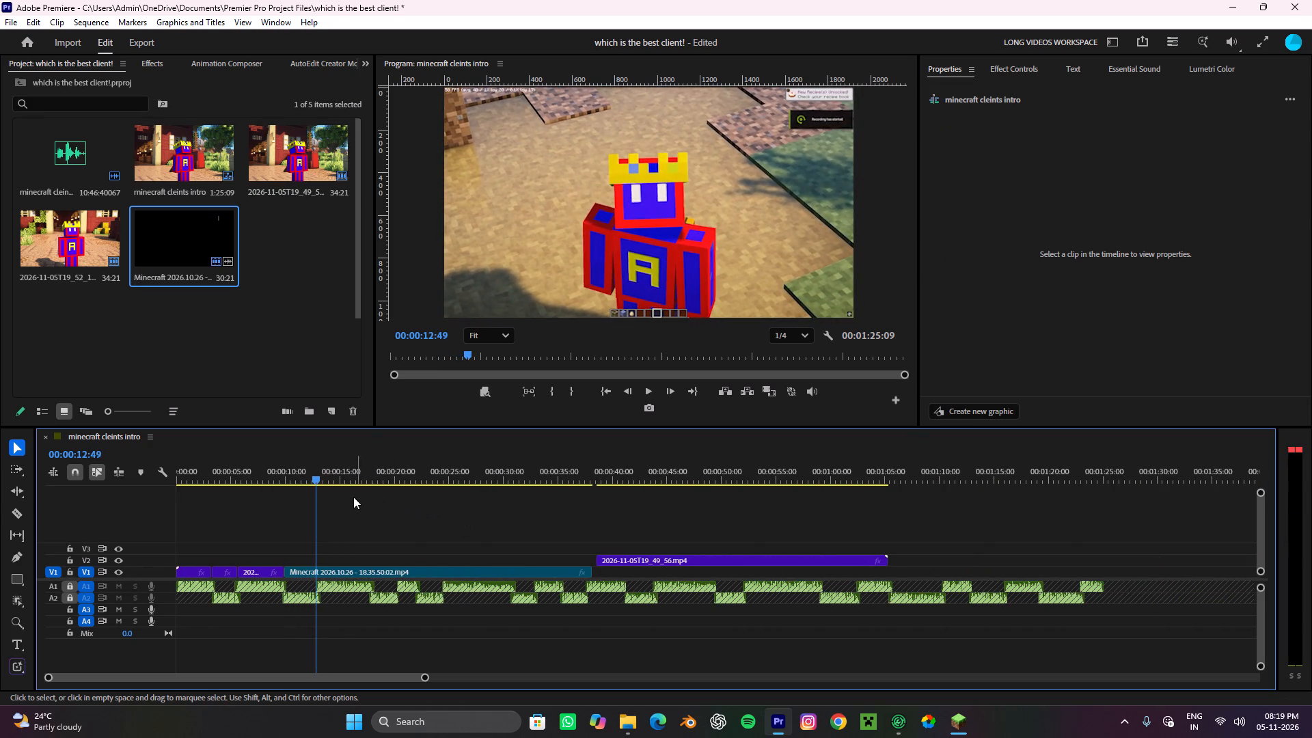
drag(320, 468, 381, 474)
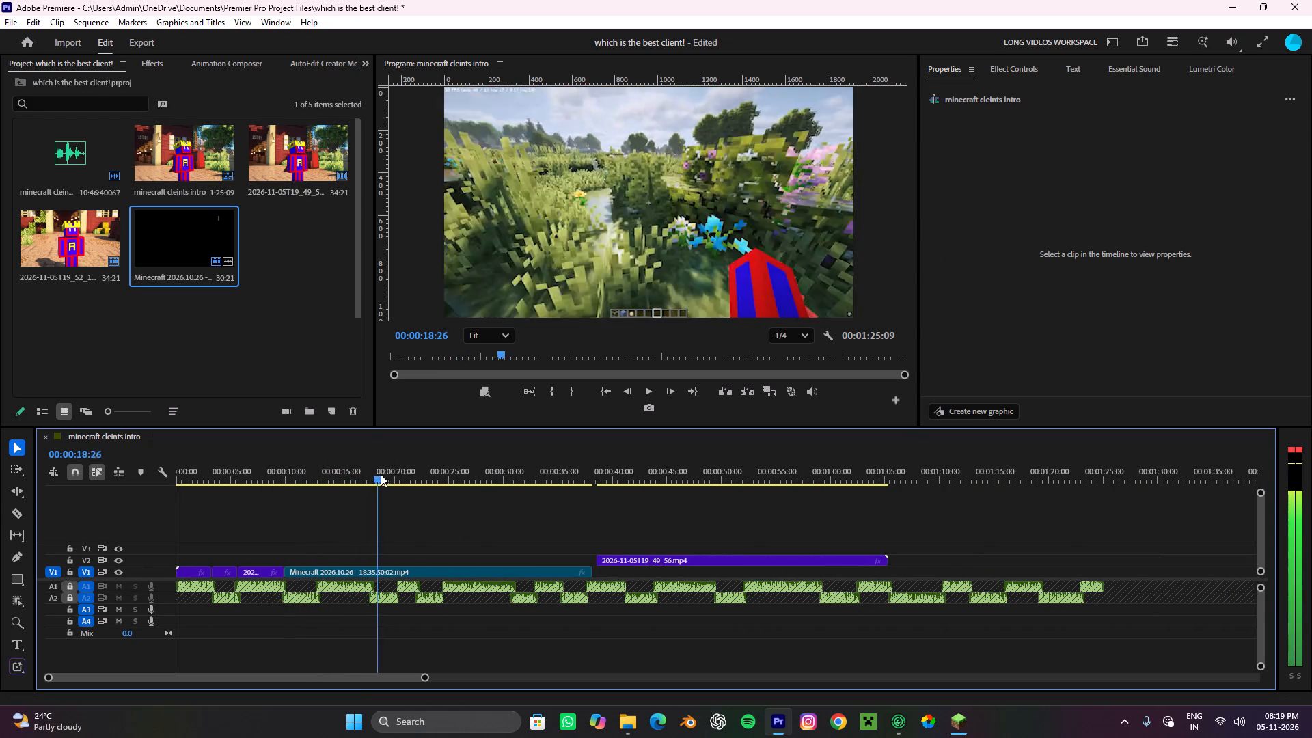
drag(381, 474, 421, 475)
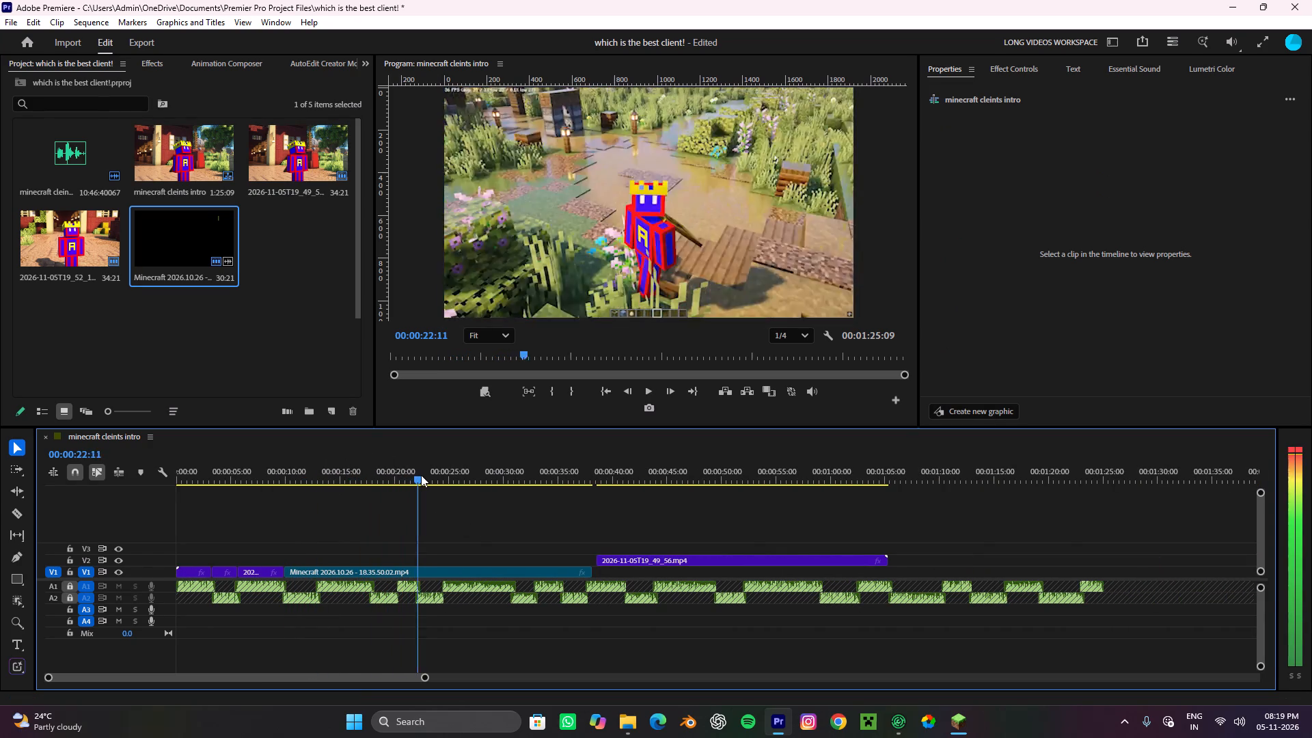
drag(421, 475, 497, 471)
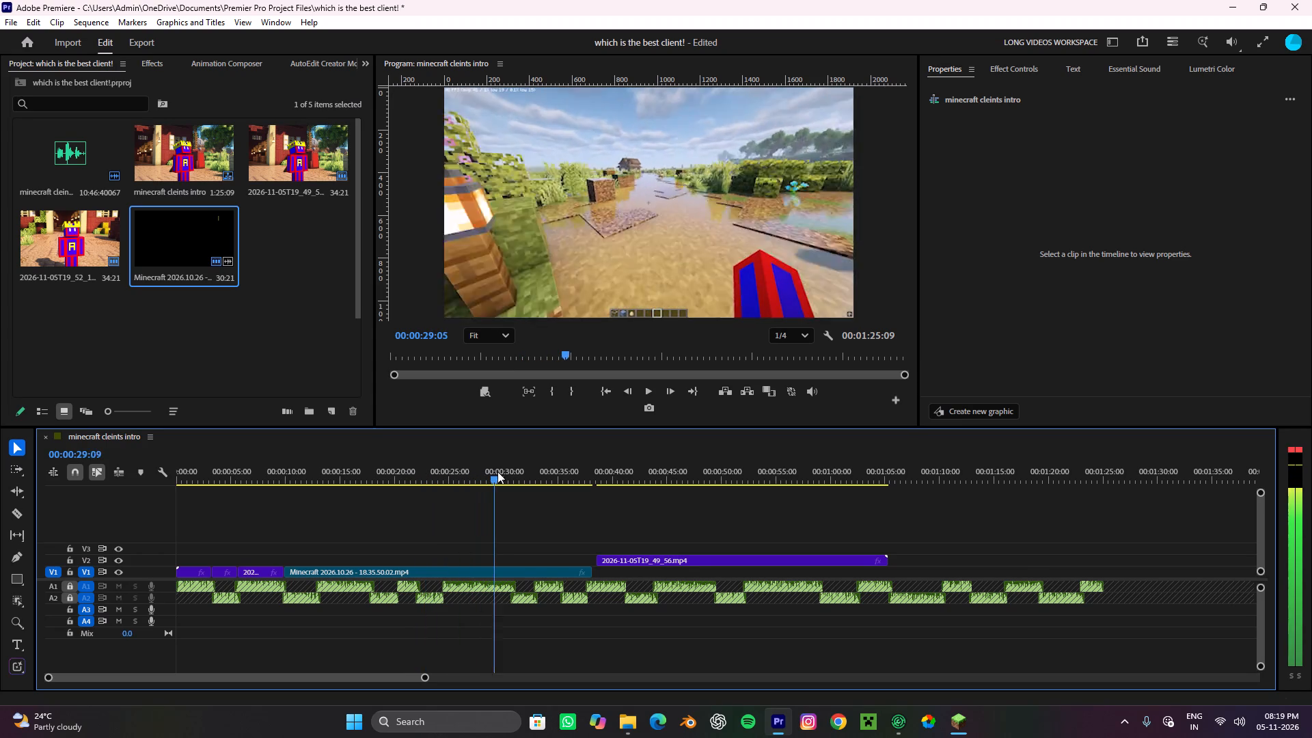
drag(497, 471, 503, 471)
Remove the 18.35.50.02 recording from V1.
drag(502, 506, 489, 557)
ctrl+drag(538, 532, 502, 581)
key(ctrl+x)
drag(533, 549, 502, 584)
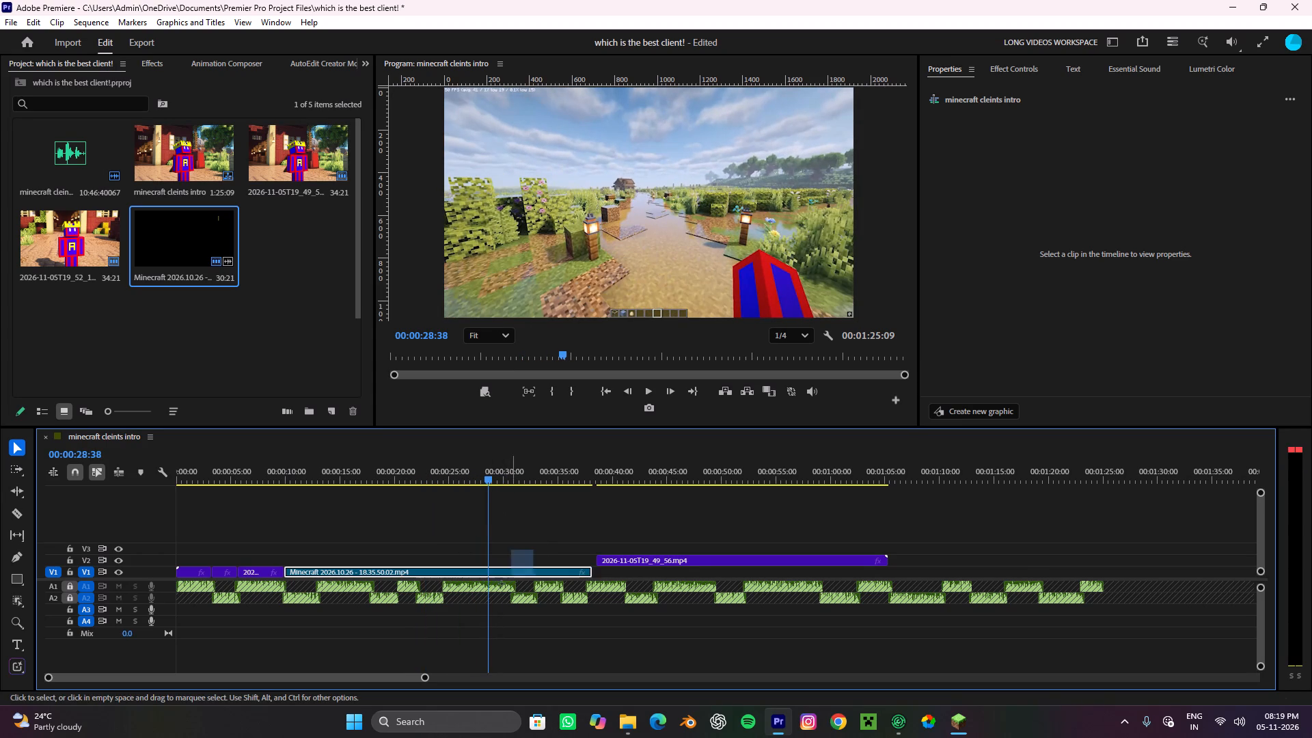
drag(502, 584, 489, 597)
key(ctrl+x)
Add the recording Minecraft 2026.10.26 - 18.34.28.01 from the folder to V3, starting at about 10 s where the V1 clips end.
click(634, 728)
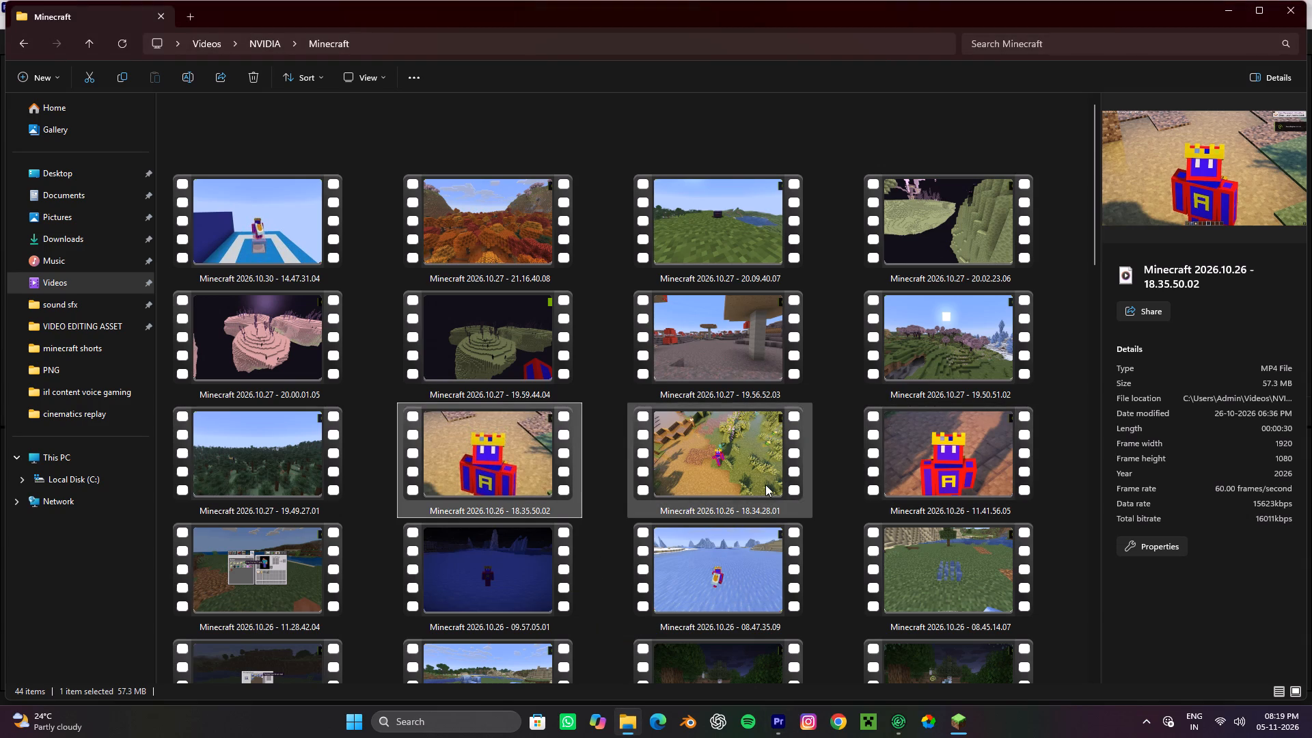
click(765, 484)
drag(702, 448, 520, 532)
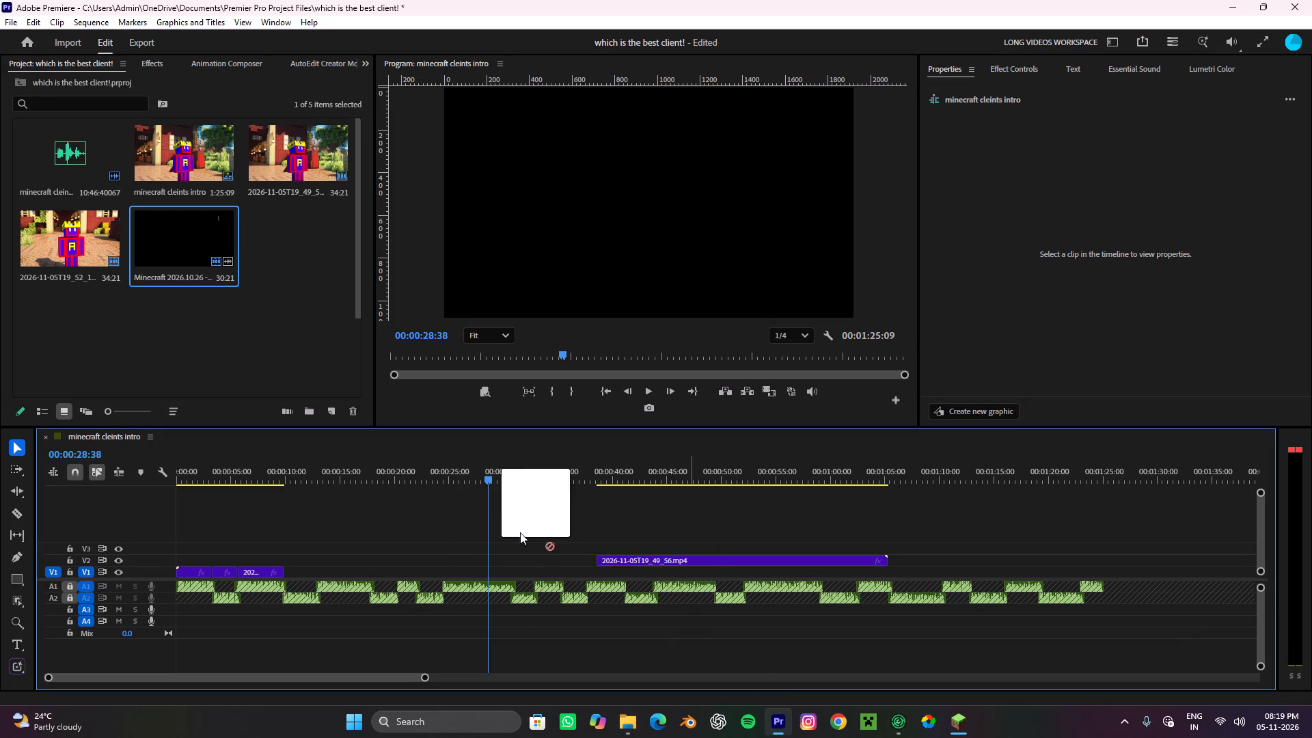
drag(520, 532, 303, 546)
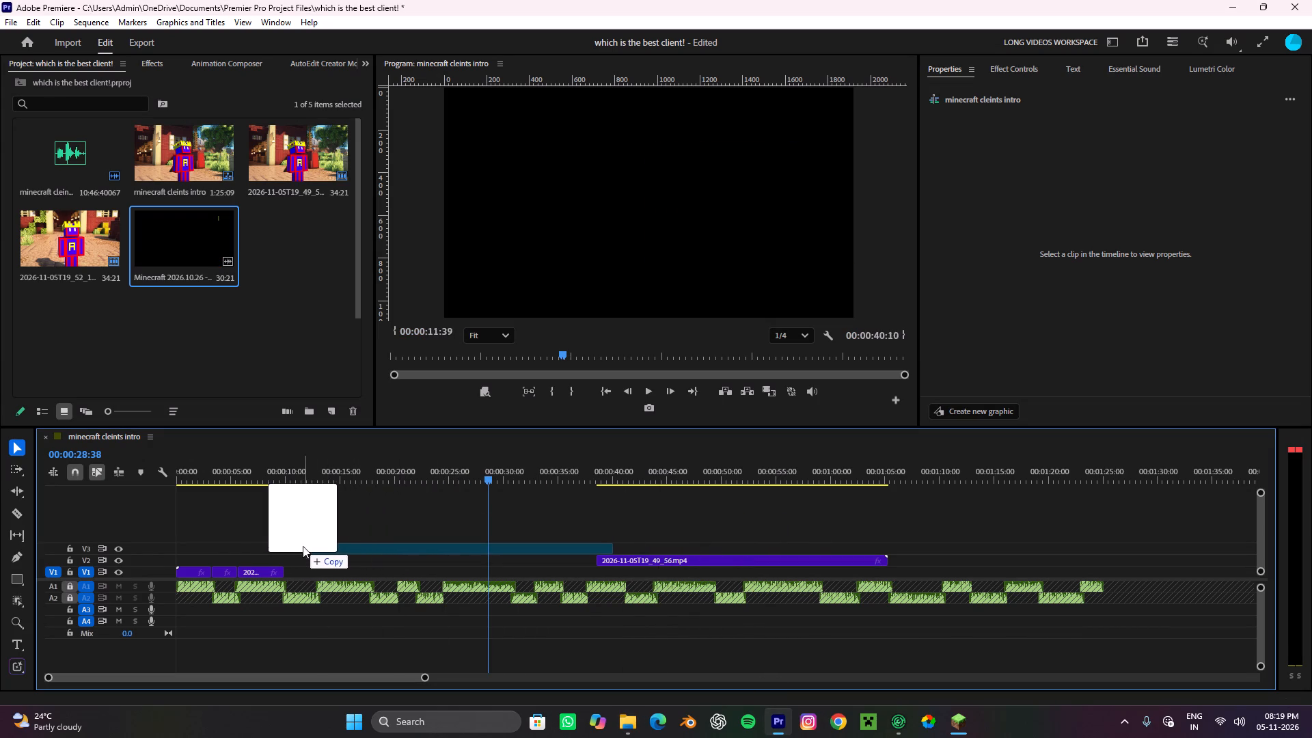
drag(303, 546, 278, 549)
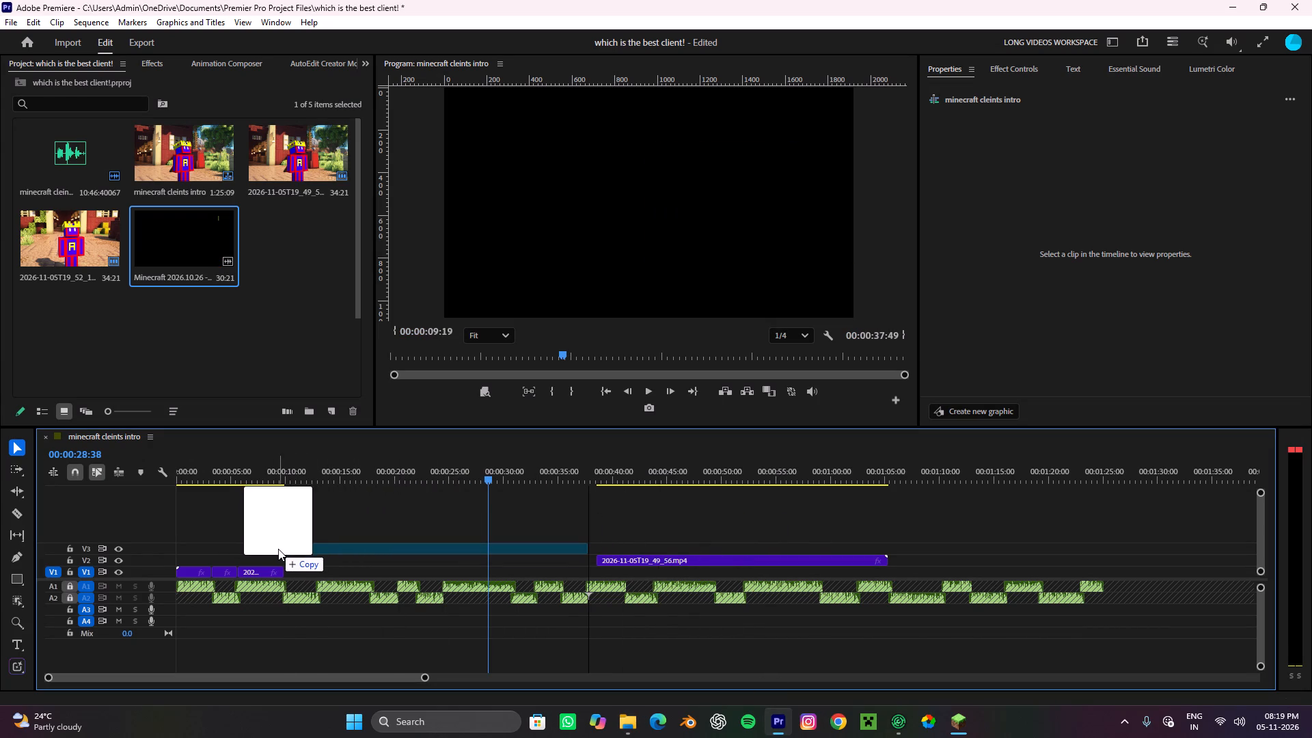
drag(278, 549, 286, 548)
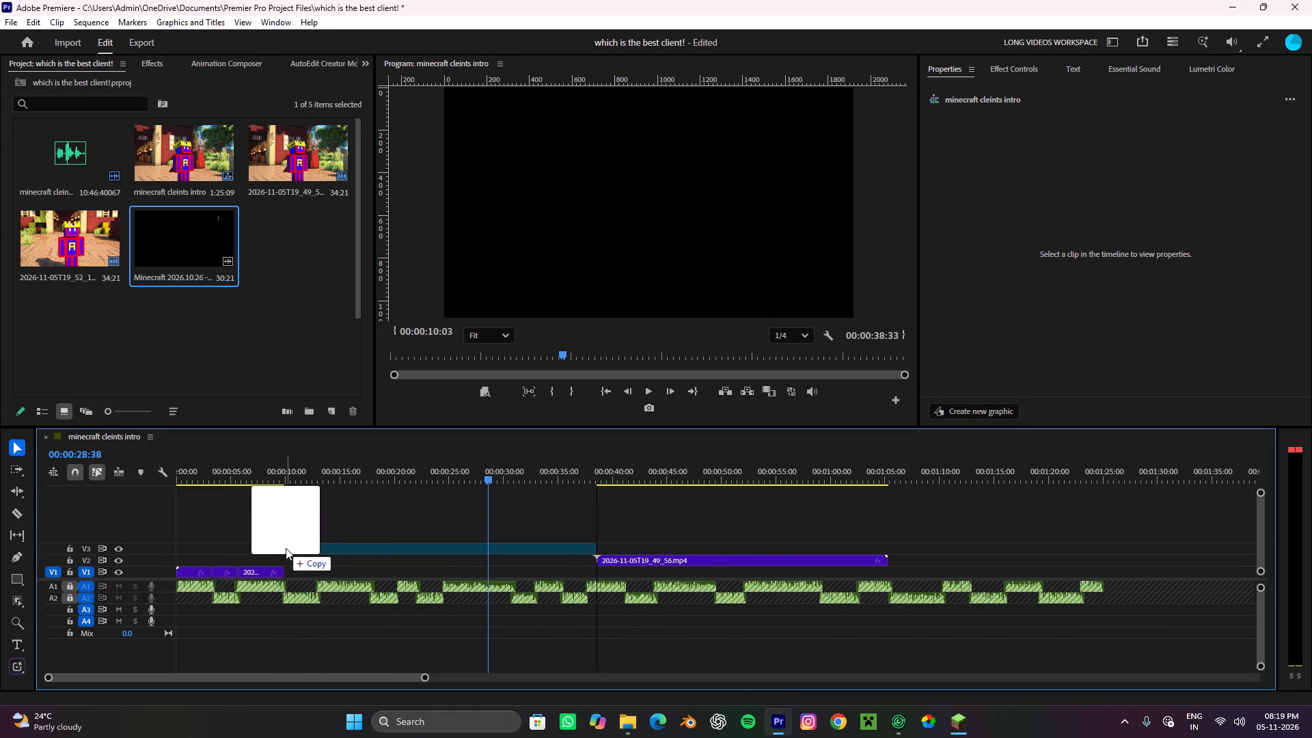
drag(286, 548, 279, 549)
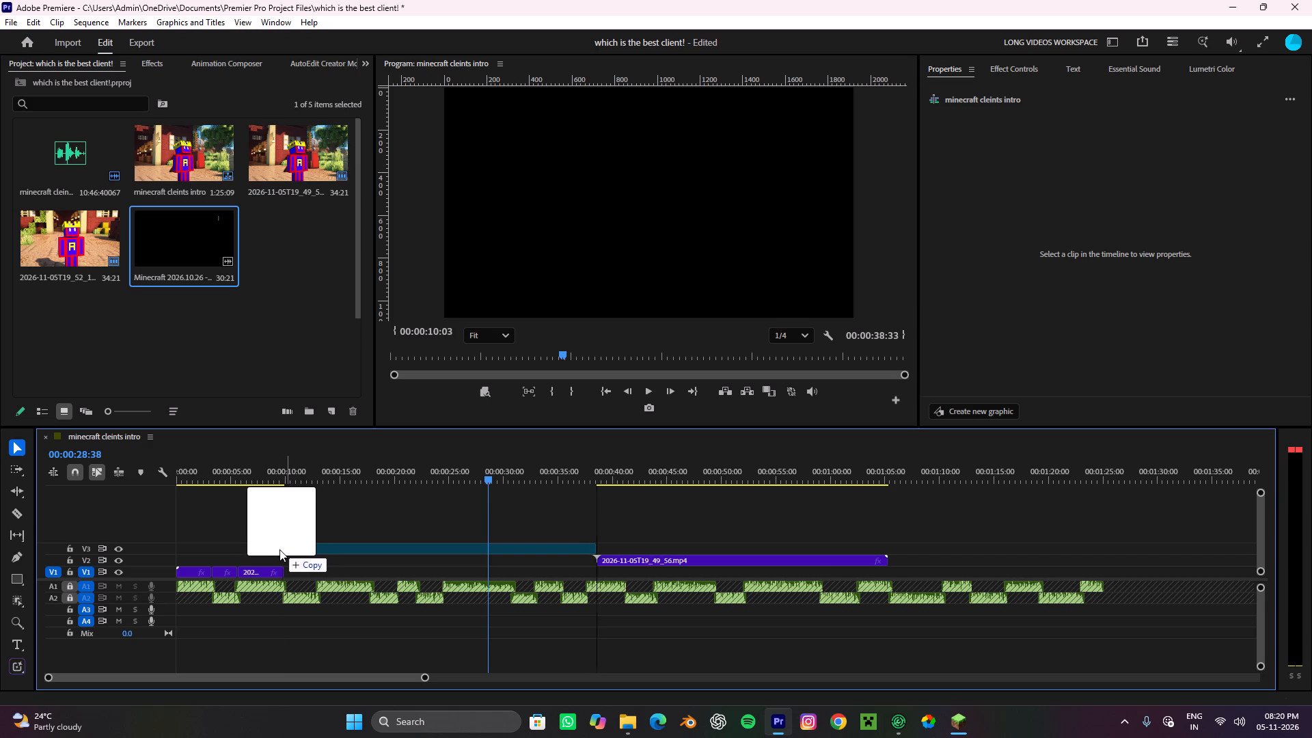
drag(279, 549, 284, 545)
Preview the 18.34.28.01 recording, split it at about 00:00:17:16, and remove the part before the cut.
click(279, 463)
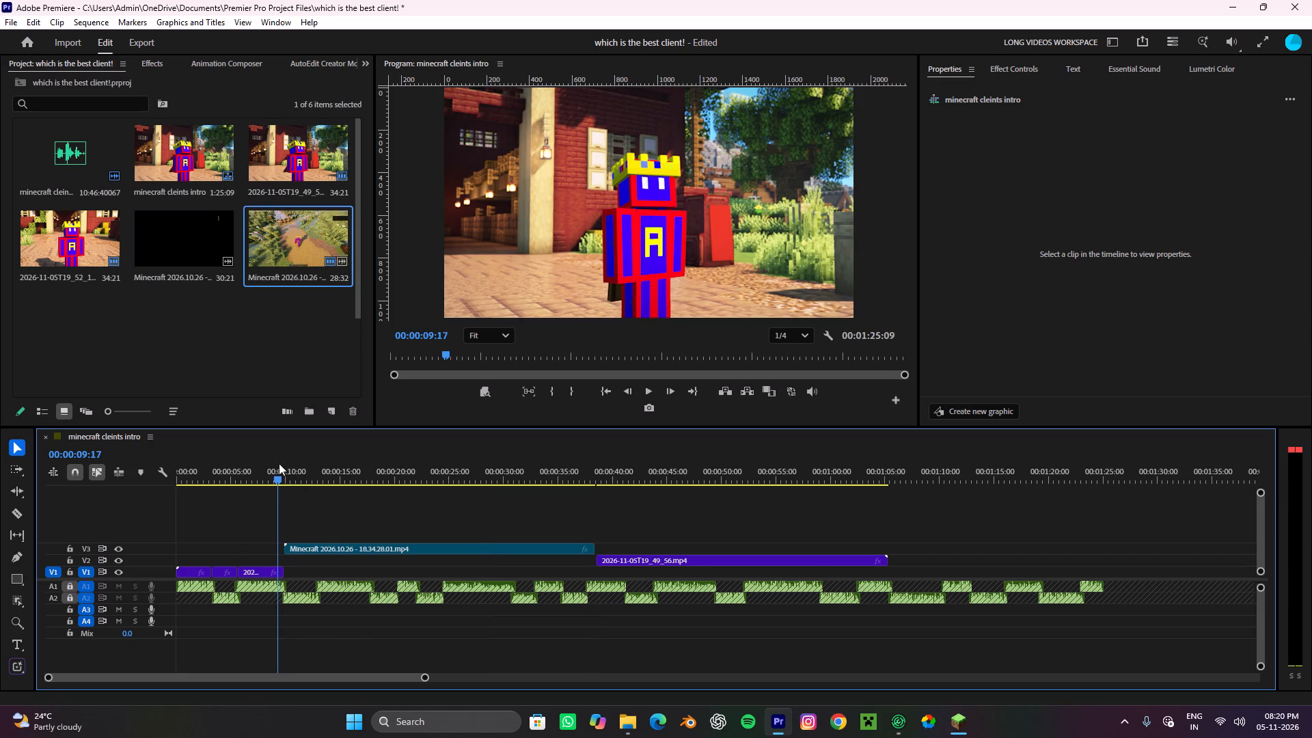
key(space)
alt+scroll(273, 534, up, 7)
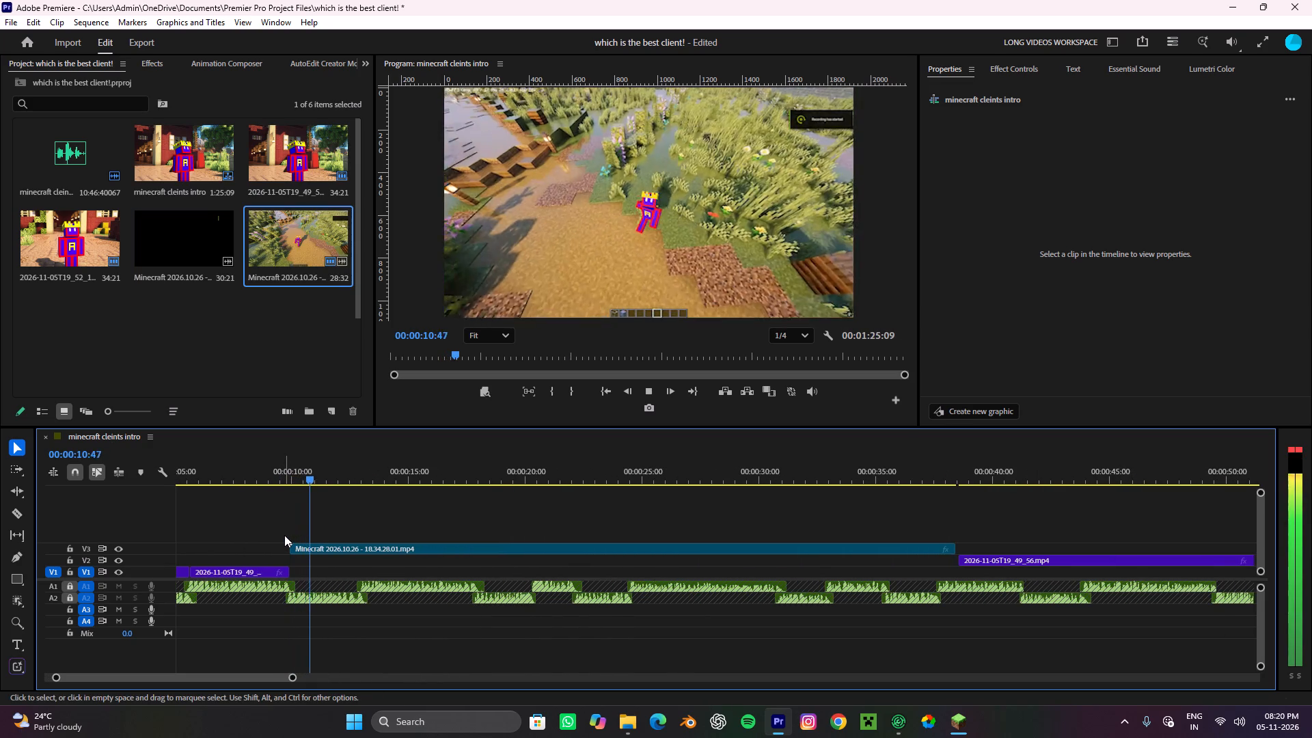
key(space)
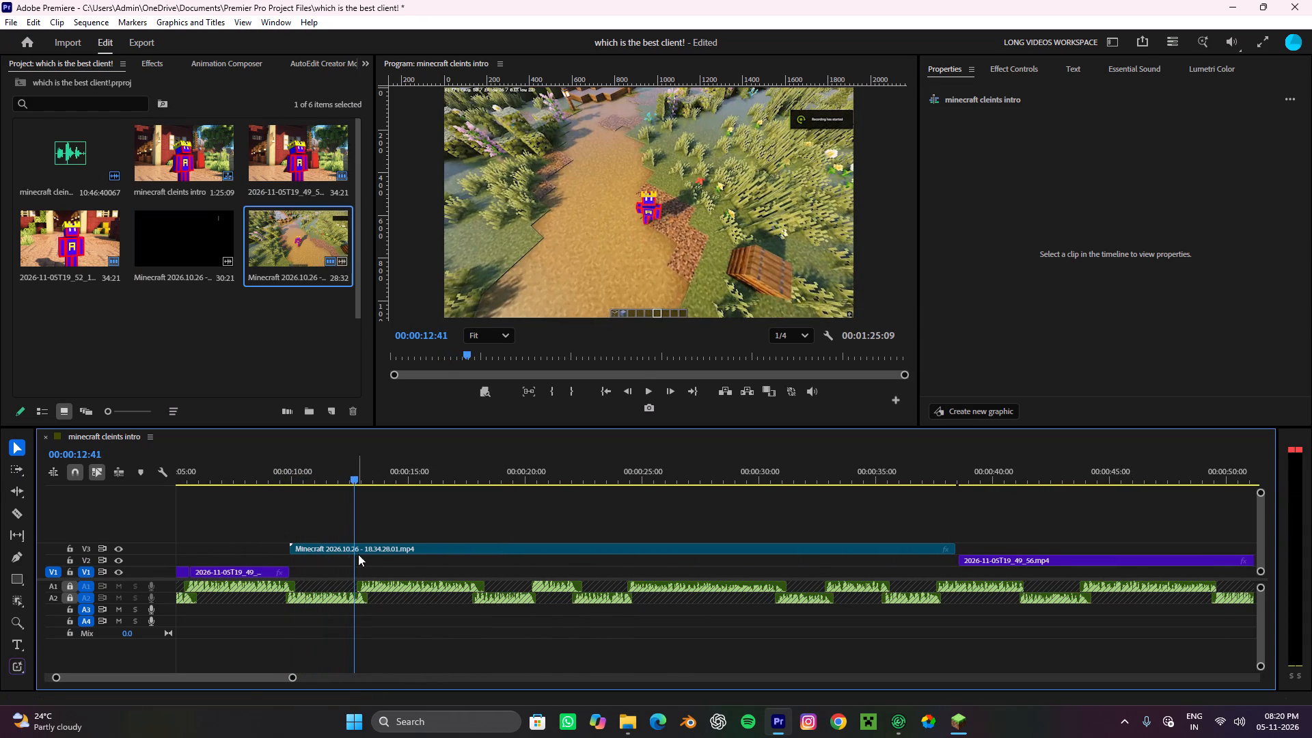
click(352, 546)
drag(355, 471, 386, 482)
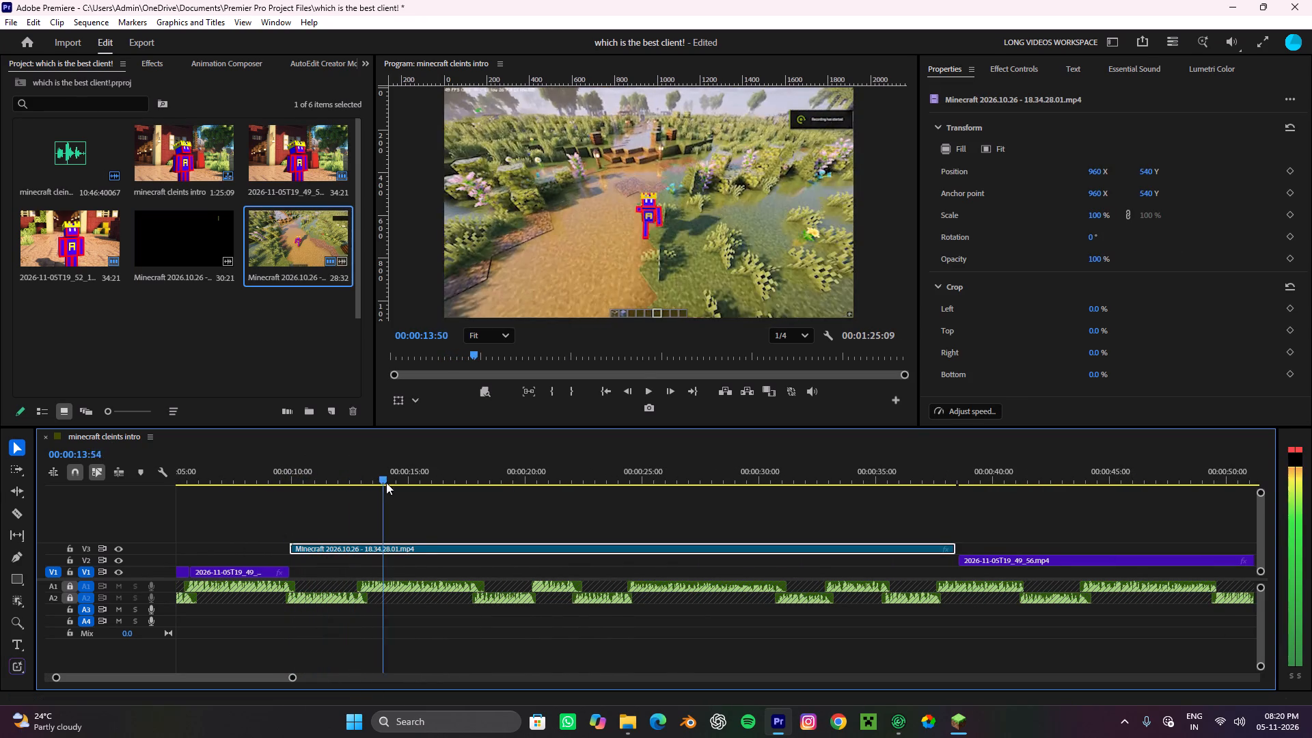
drag(386, 482, 463, 517)
key(c)
click(466, 547)
key(v)
click(433, 551)
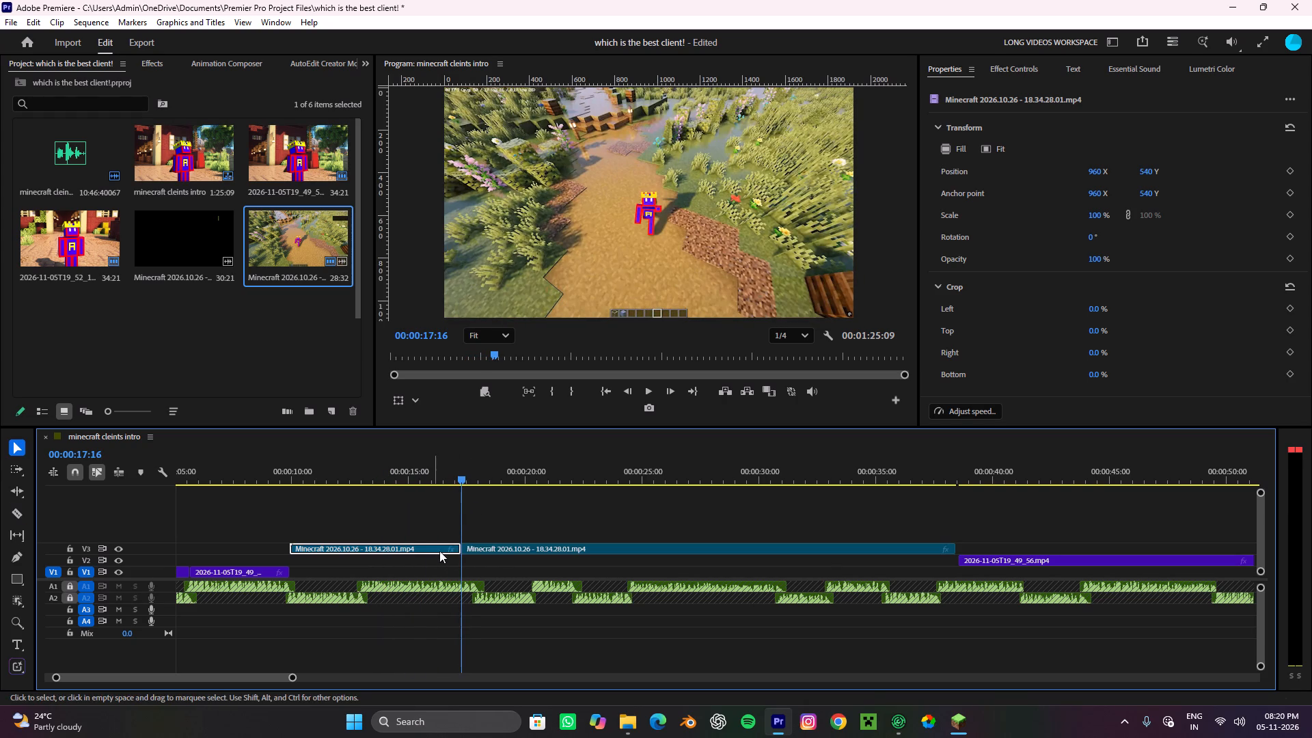
key(ctrl+x)
Move the remaining 18.34.28.01 recording down to V1, butted against the previous clip at about 10 s.
drag(487, 549, 332, 573)
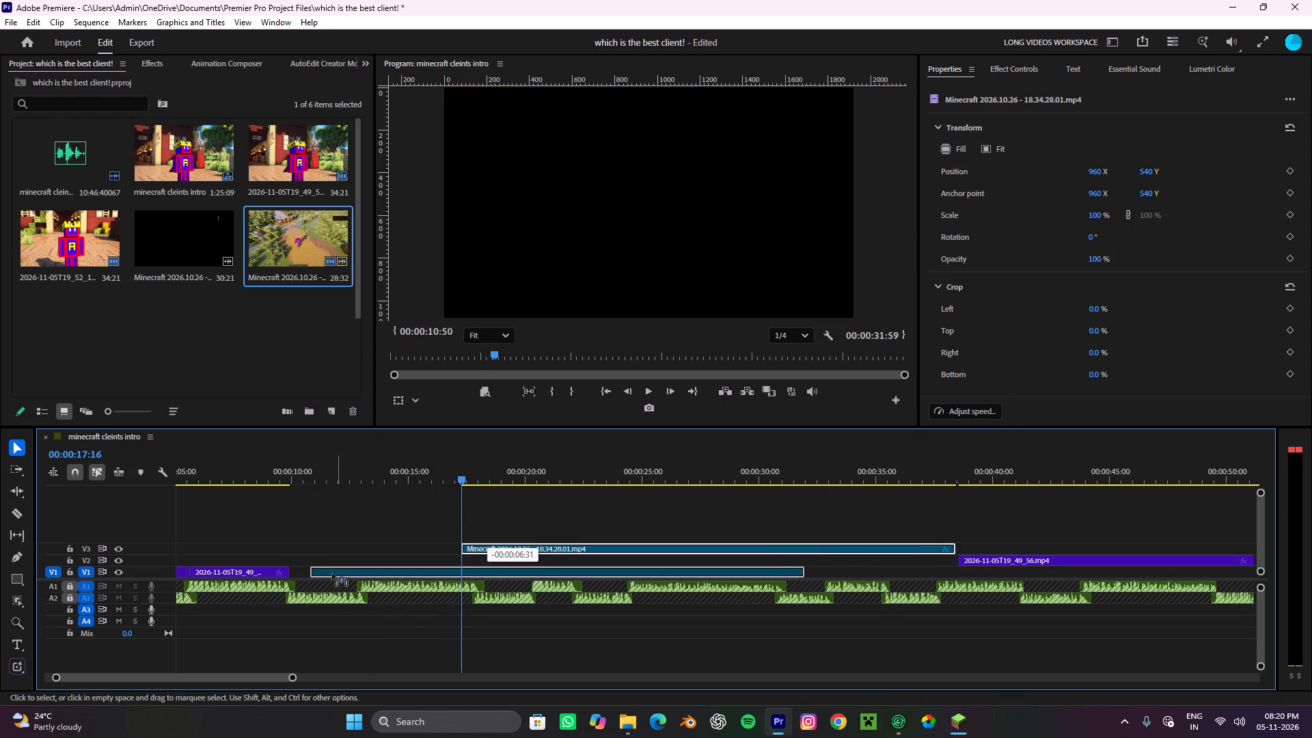
drag(332, 573, 316, 576)
Preview the sequence from about 00:00:09:45 and split the 18.34.28.01 recording on V1 at about 13 s.
click(288, 457)
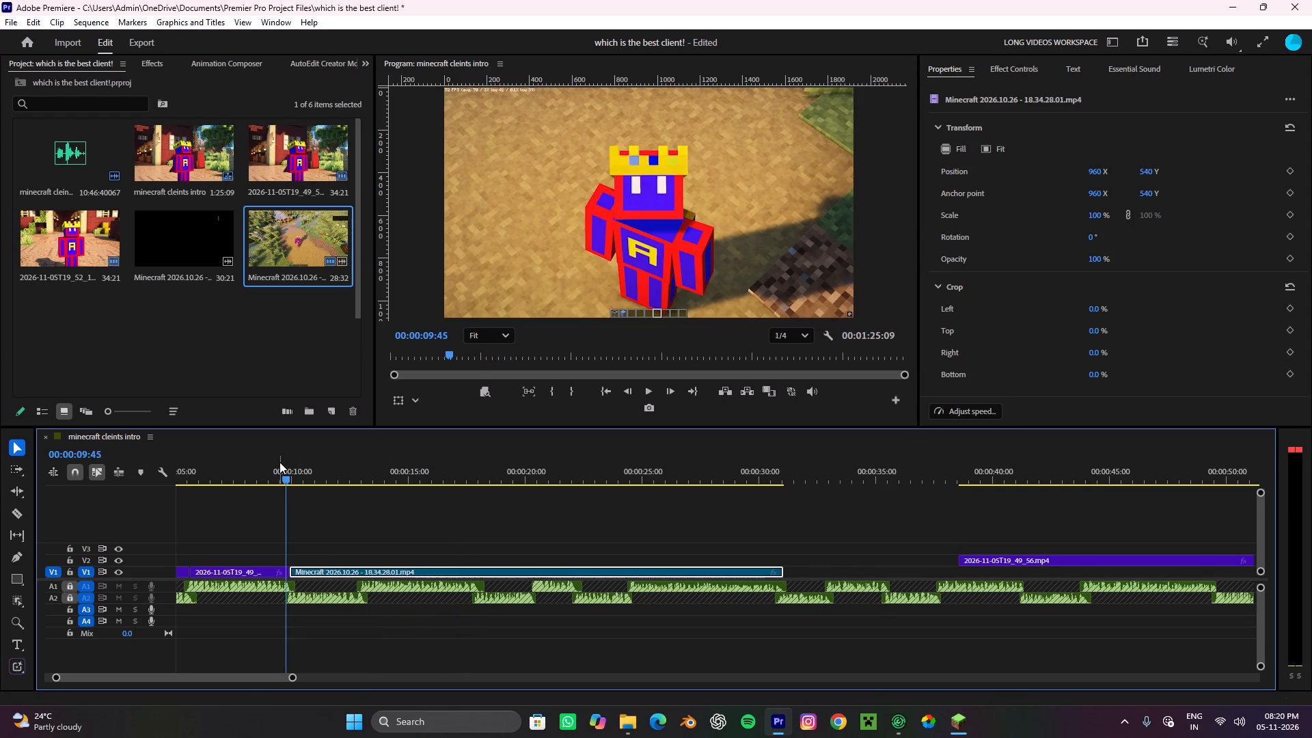
key(space)
alt+scroll(335, 535, down, 3)
click(372, 536)
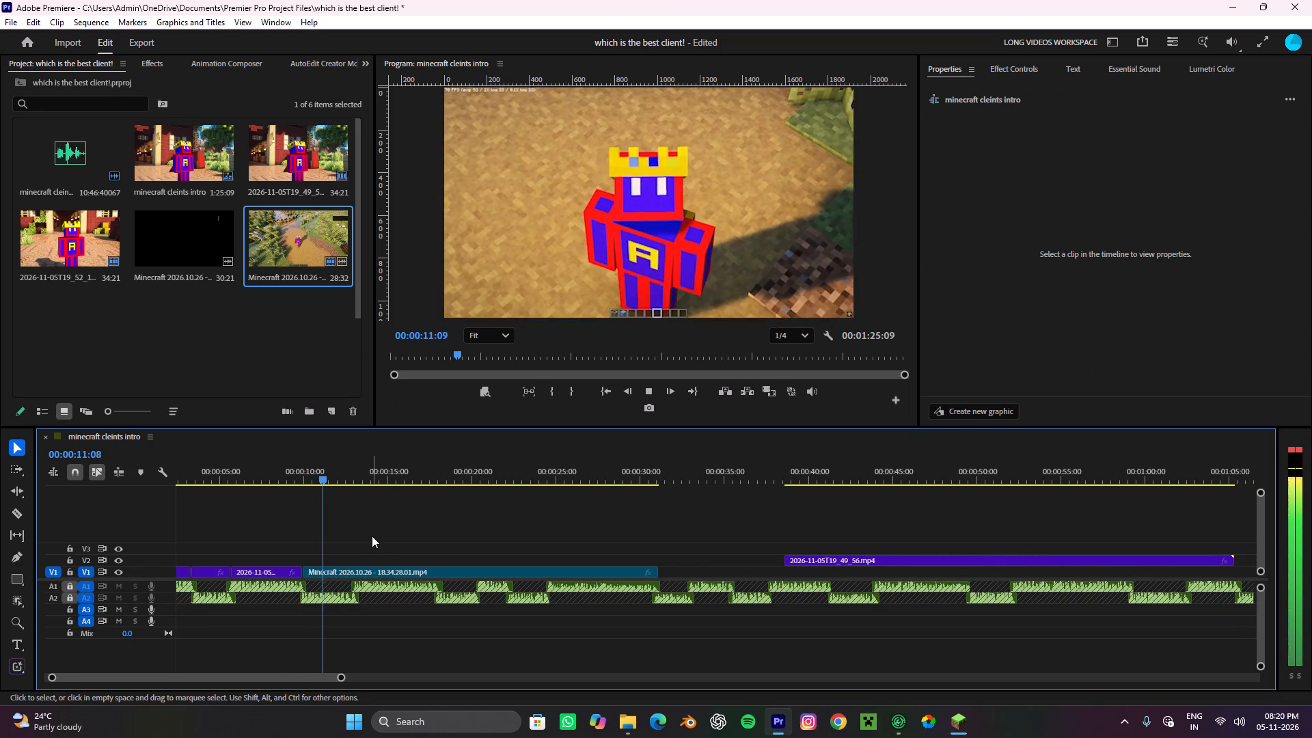
alt+scroll(369, 547, up, 7)
key(space)
key(c)
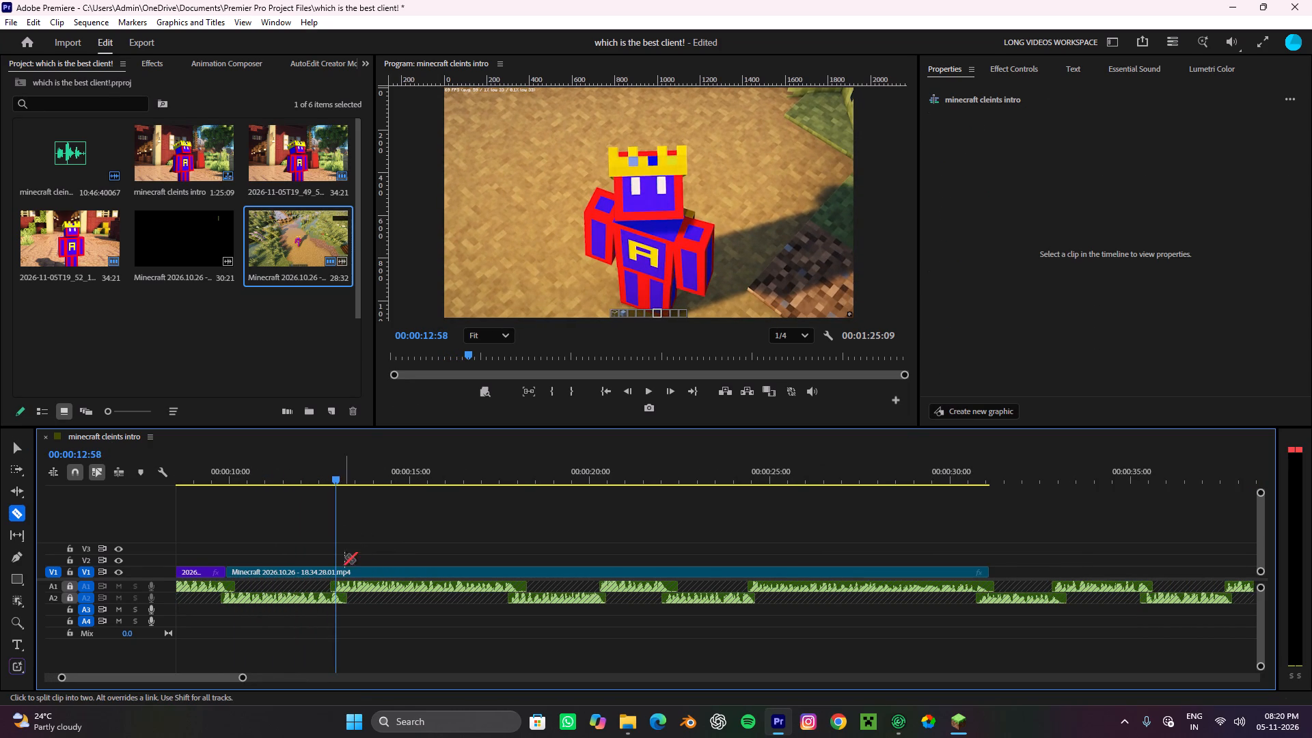
alt+scroll(344, 566, up, 6)
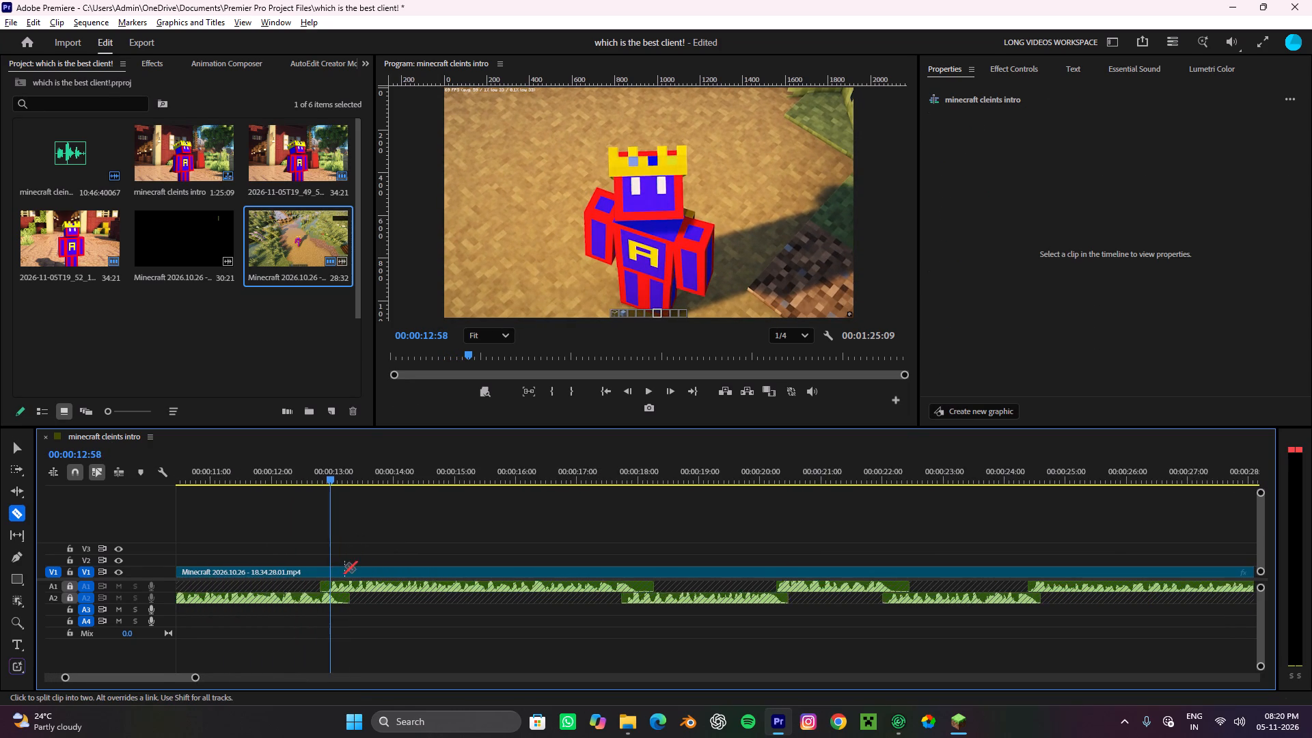
alt+scroll(344, 566, up, 2)
click(335, 574)
Remove the part of the 18.34.28.01 recording after the 13 s cut.
key(v)
click(362, 567)
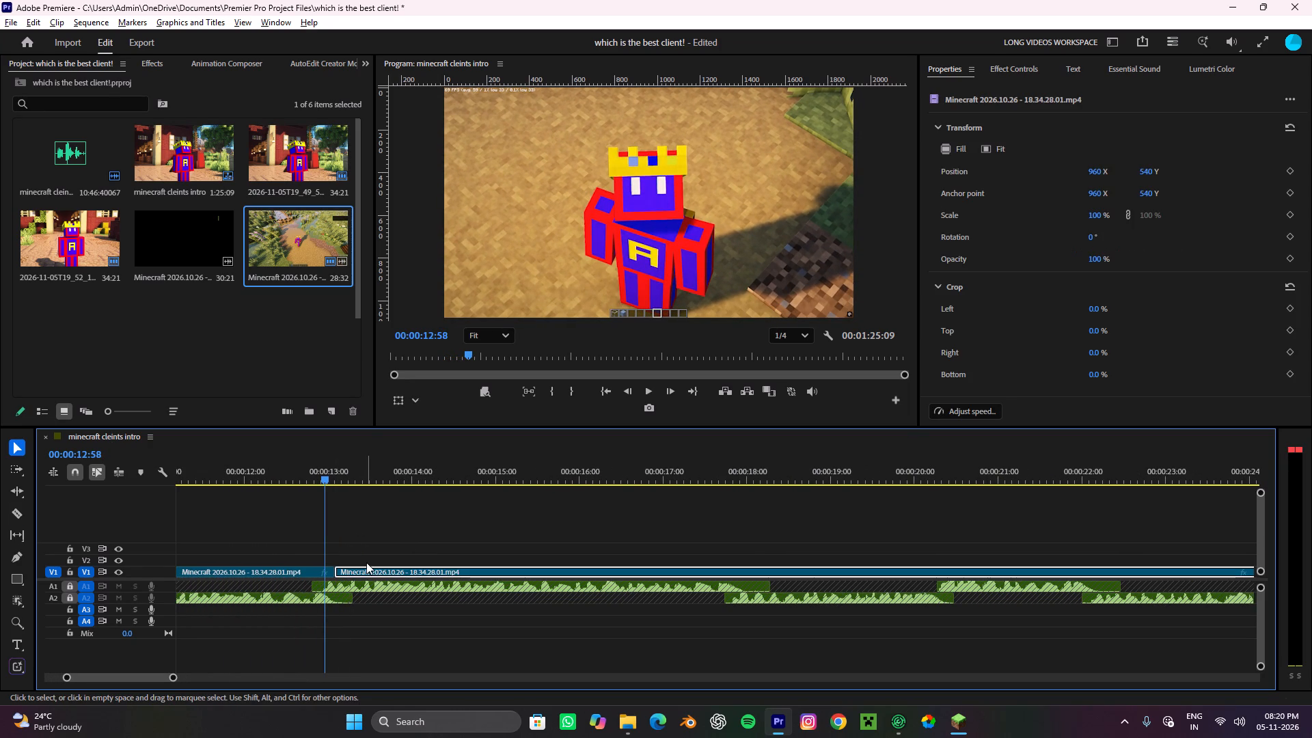
key(ctrl+x)
alt+scroll(369, 554, down, 5)
click(386, 554)
click(394, 550)
click(402, 545)
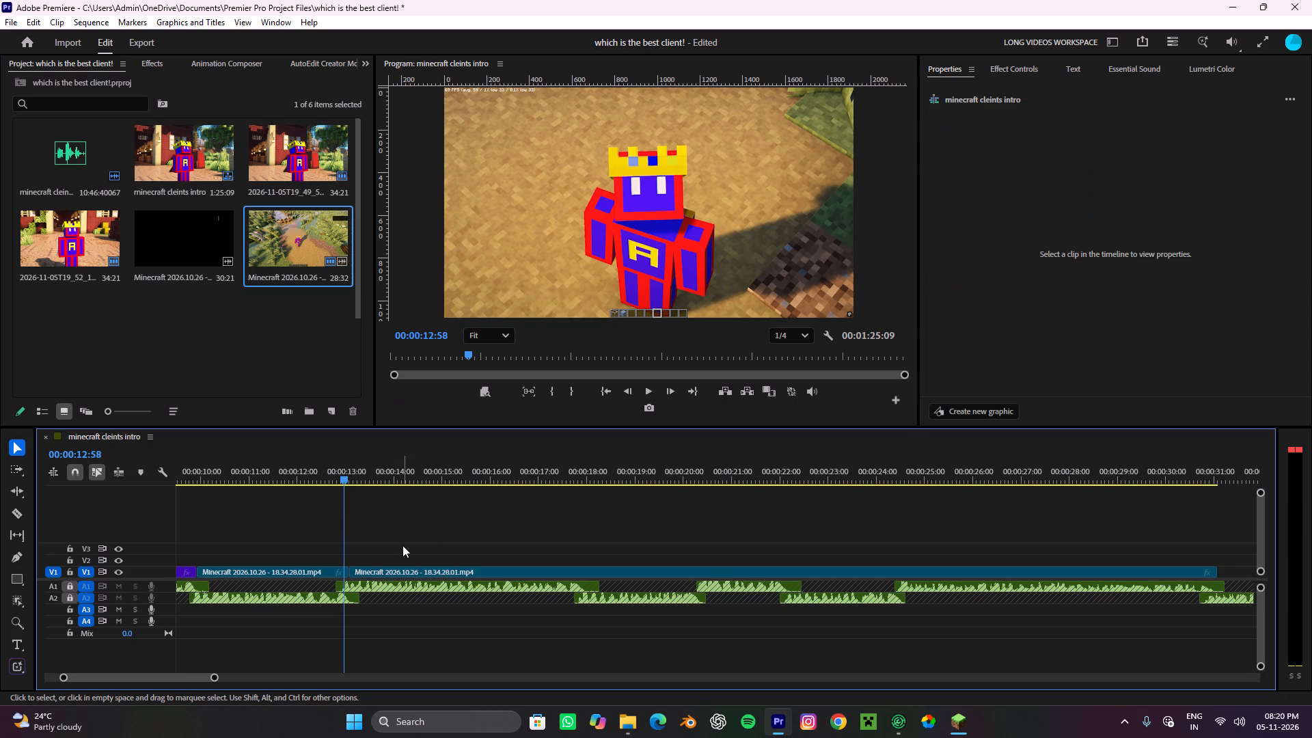
drag(485, 539, 459, 578)
key(ctrl+x)
Listen to the voice-over from about 13 s to about 17:53 to plan the next shot.
alt+scroll(459, 571, down, 4)
key(space)
alt+scroll(459, 571, down, 9)
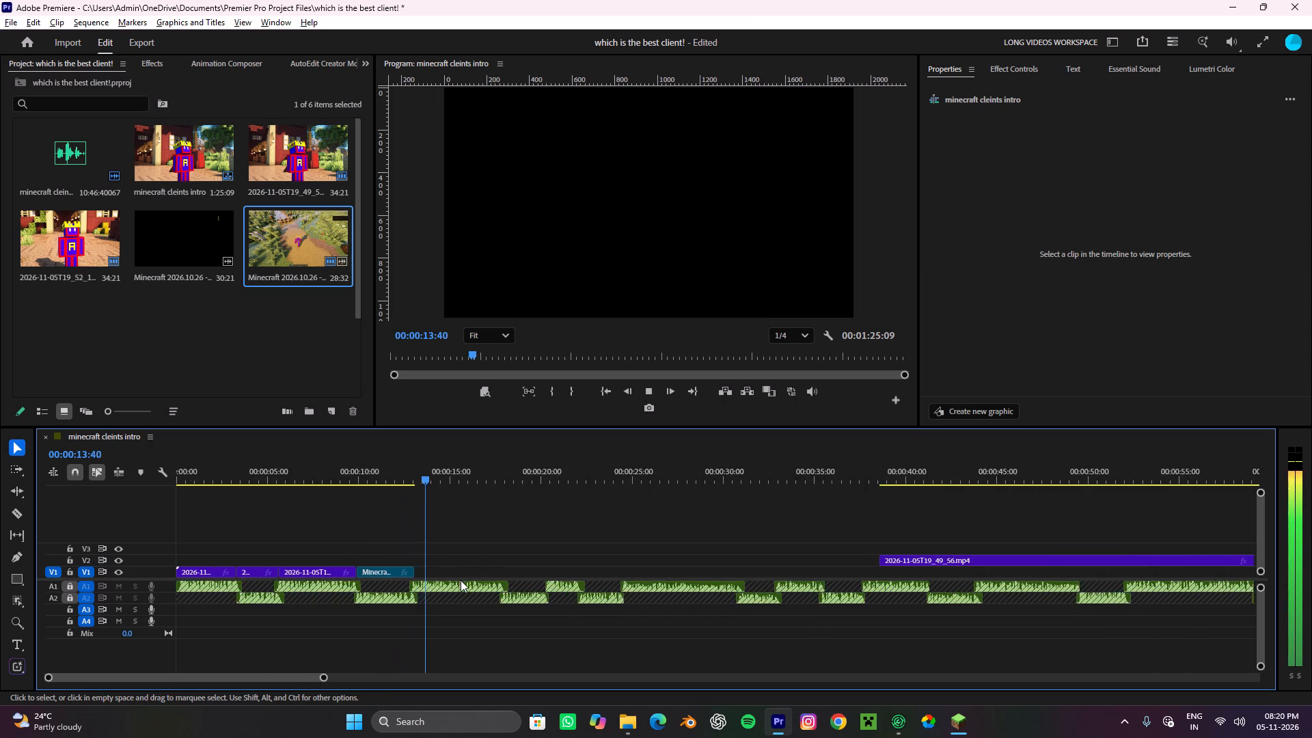
alt+scroll(452, 584, up, 4)
scroll(383, 564, up, 4)
alt+scroll(417, 550, down, 4)
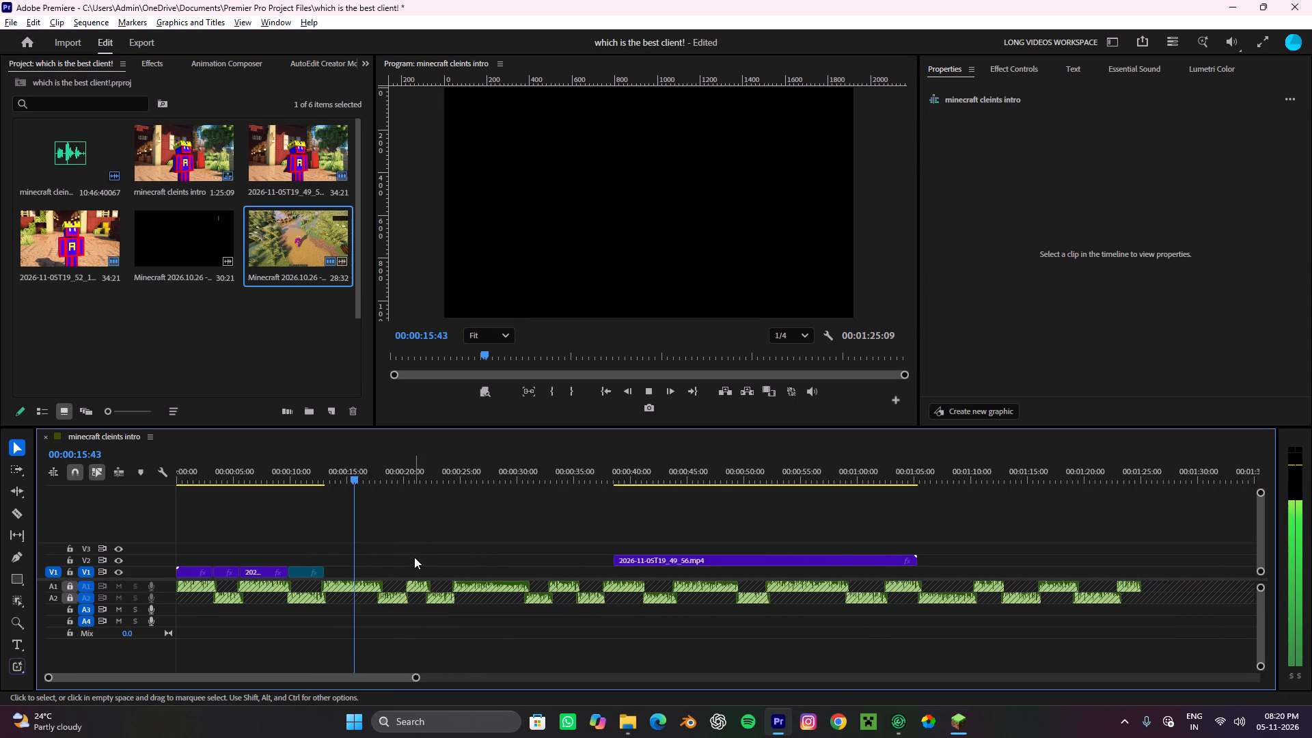
alt+scroll(414, 557, down, 3)
alt+scroll(351, 578, up, 3)
scroll(350, 578, up, 4)
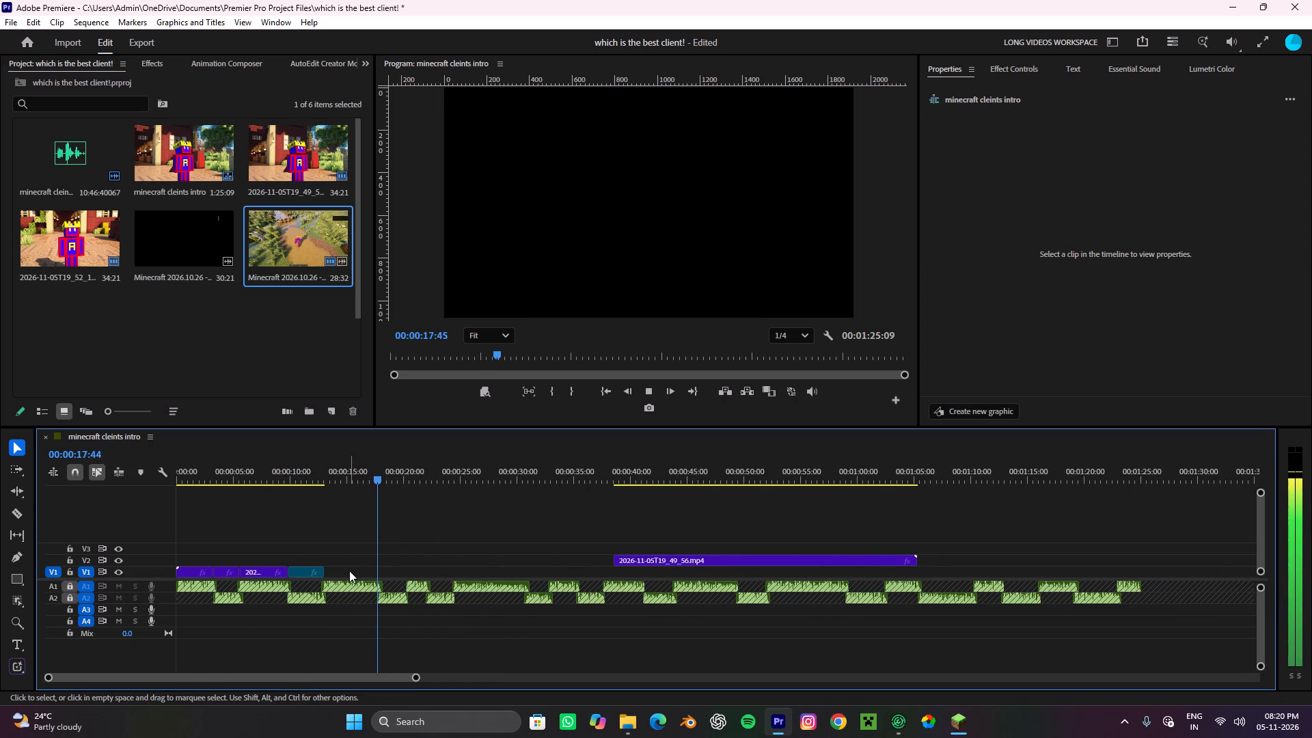
key(space)
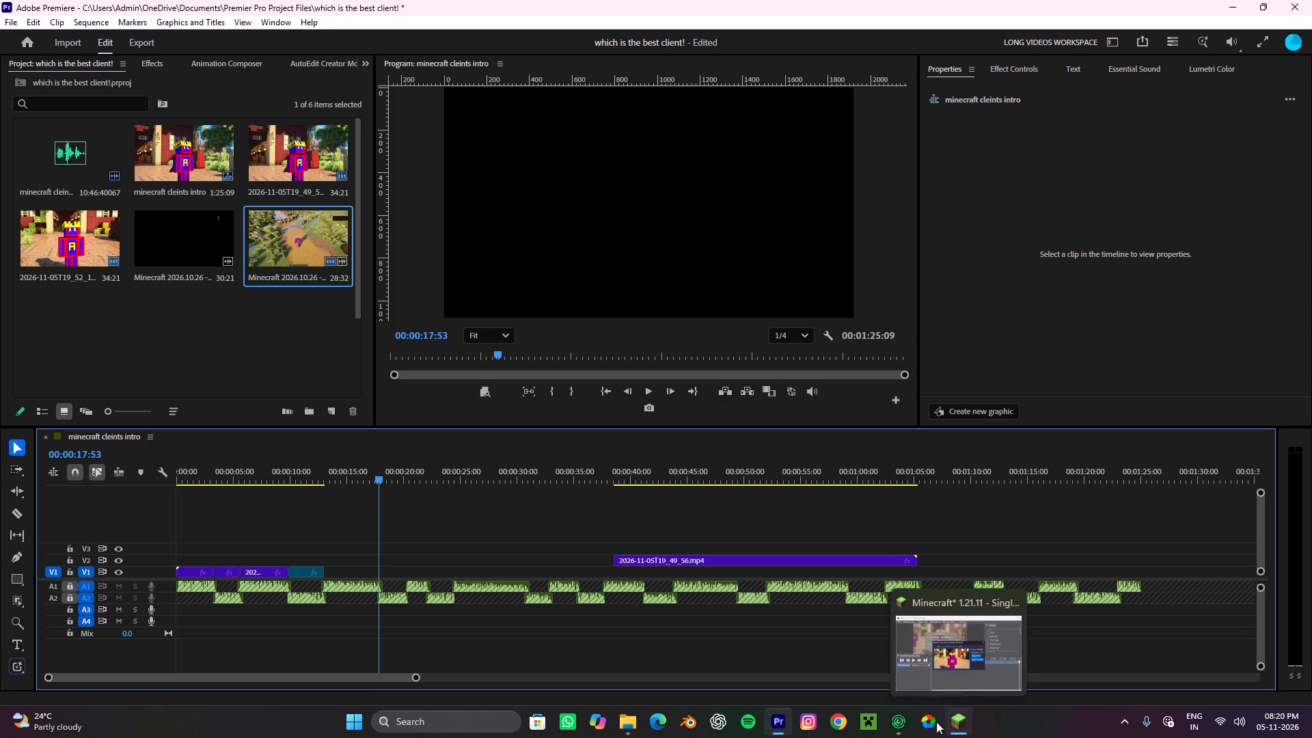
Switch to Minecraft, make it full screen and exit the open replay to the title screen.
click(893, 717)
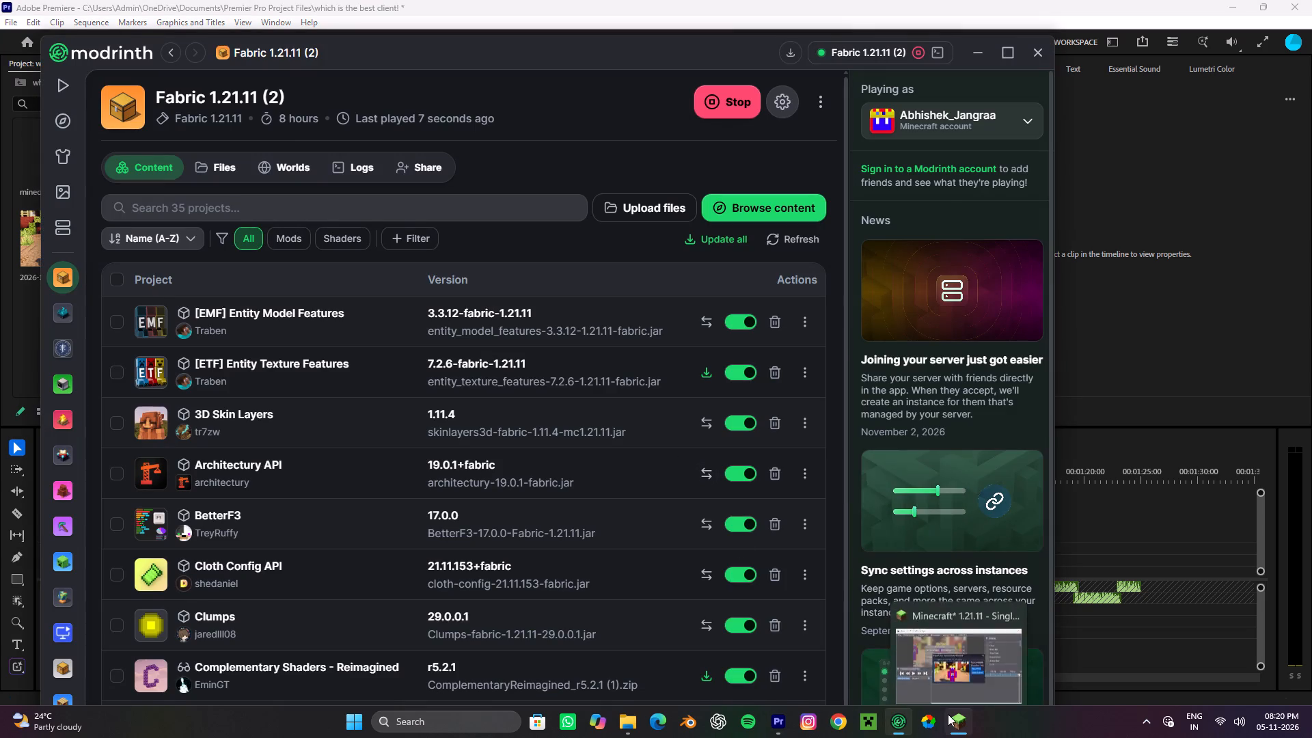
click(948, 714)
click(765, 306)
key(Escape)
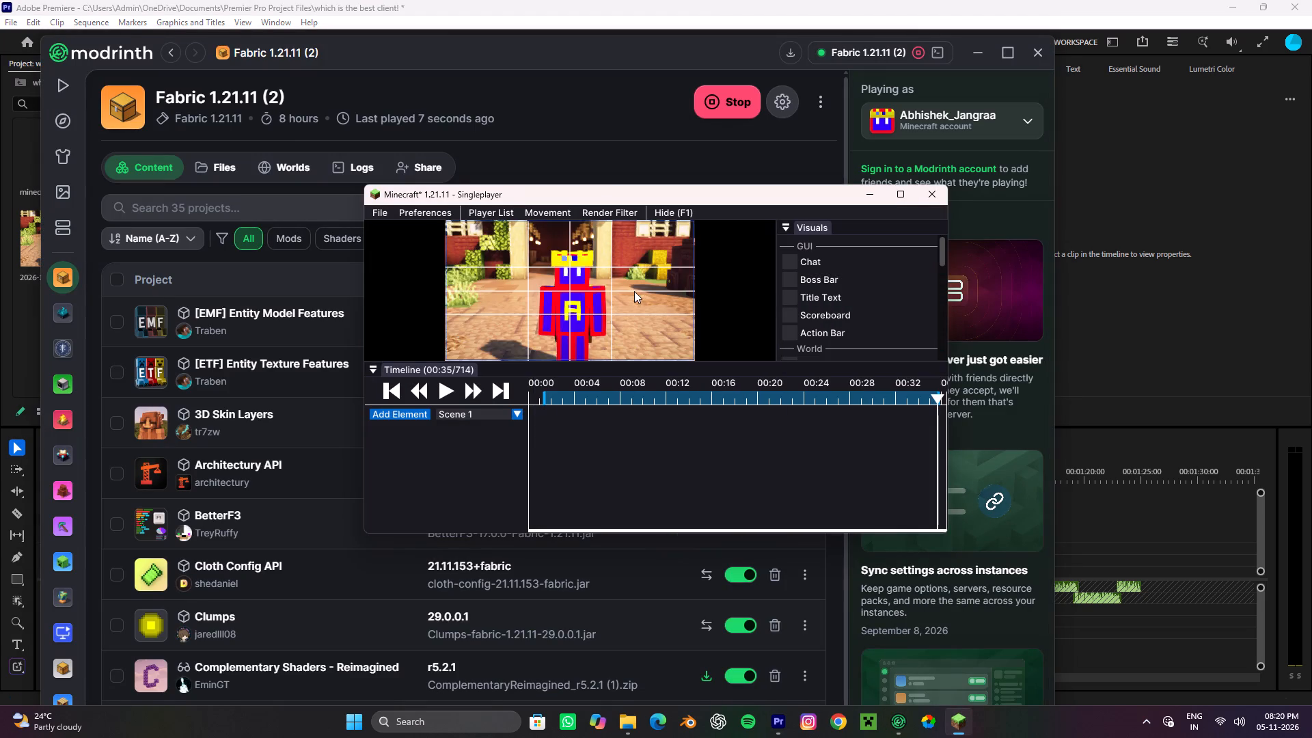
key(Escape)
click(579, 263)
key(F11)
key(Escape)
click(648, 316)
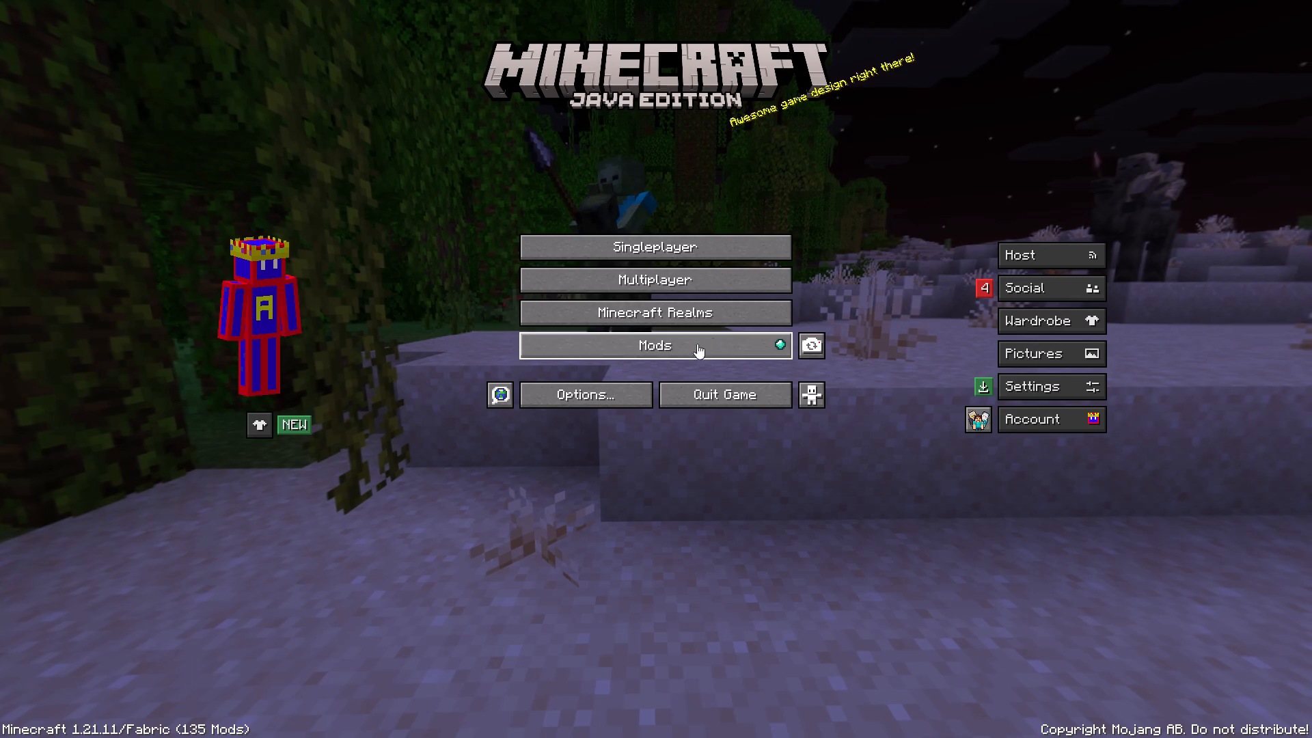
Load the first world in the singleplayer world list.
click(688, 253)
click(508, 92)
text(dwa)
text(sd)
key(w)
key(a)
key(s)
key(d)
key(w)
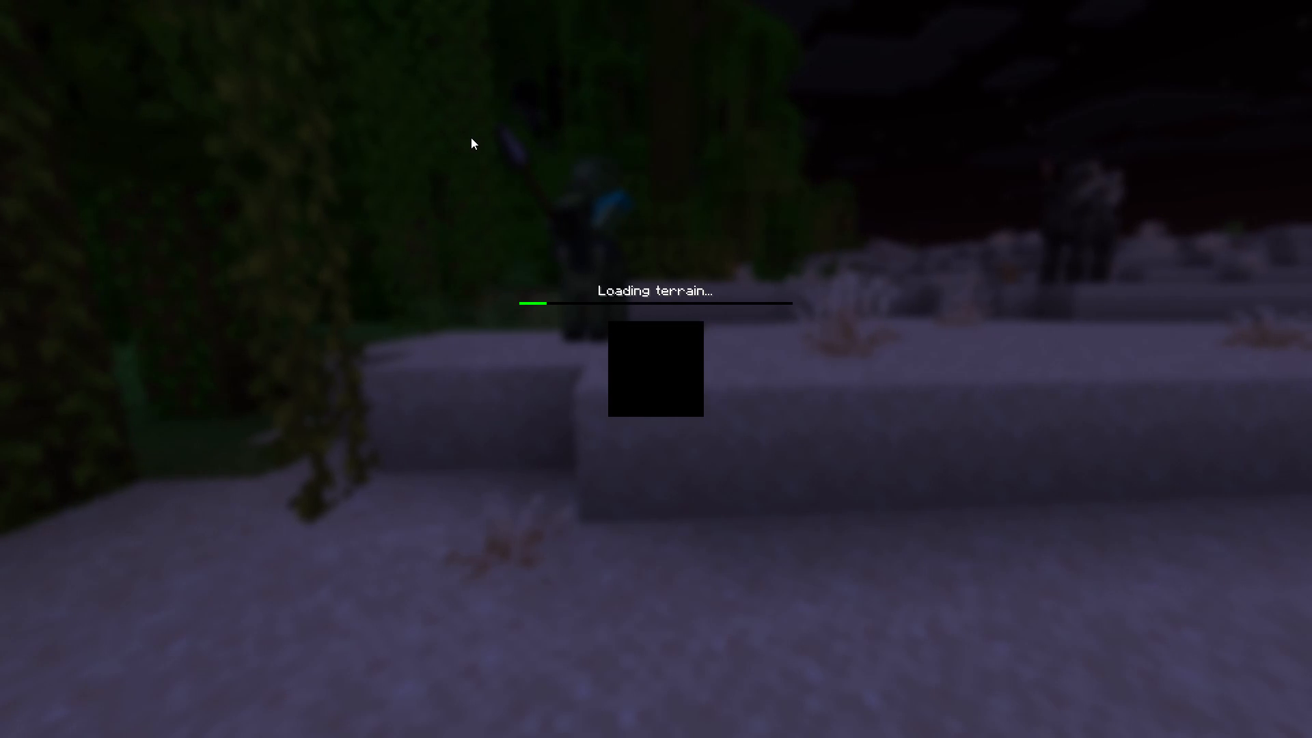
text(ad)
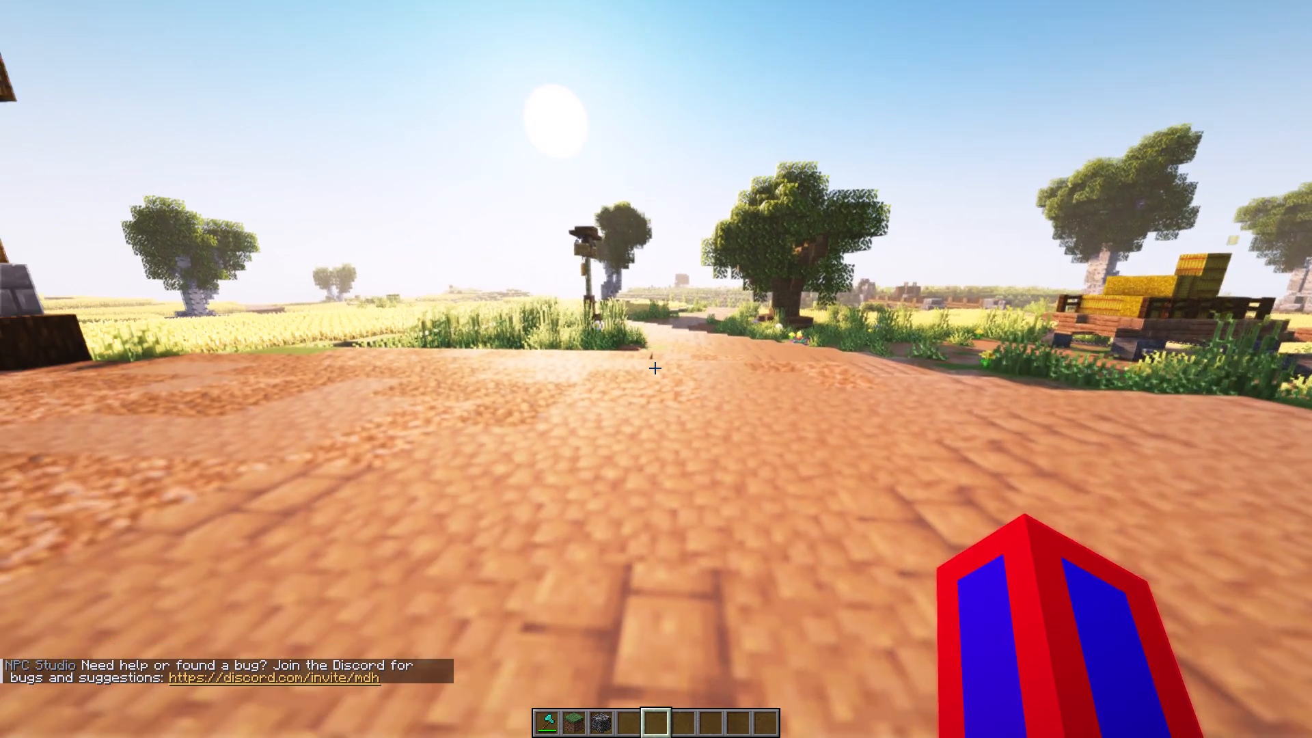
Switch to the third-person view behind the character and run along the path towards the signpost.
key(w)
key(ctrl+space)
key(ctrl+r)
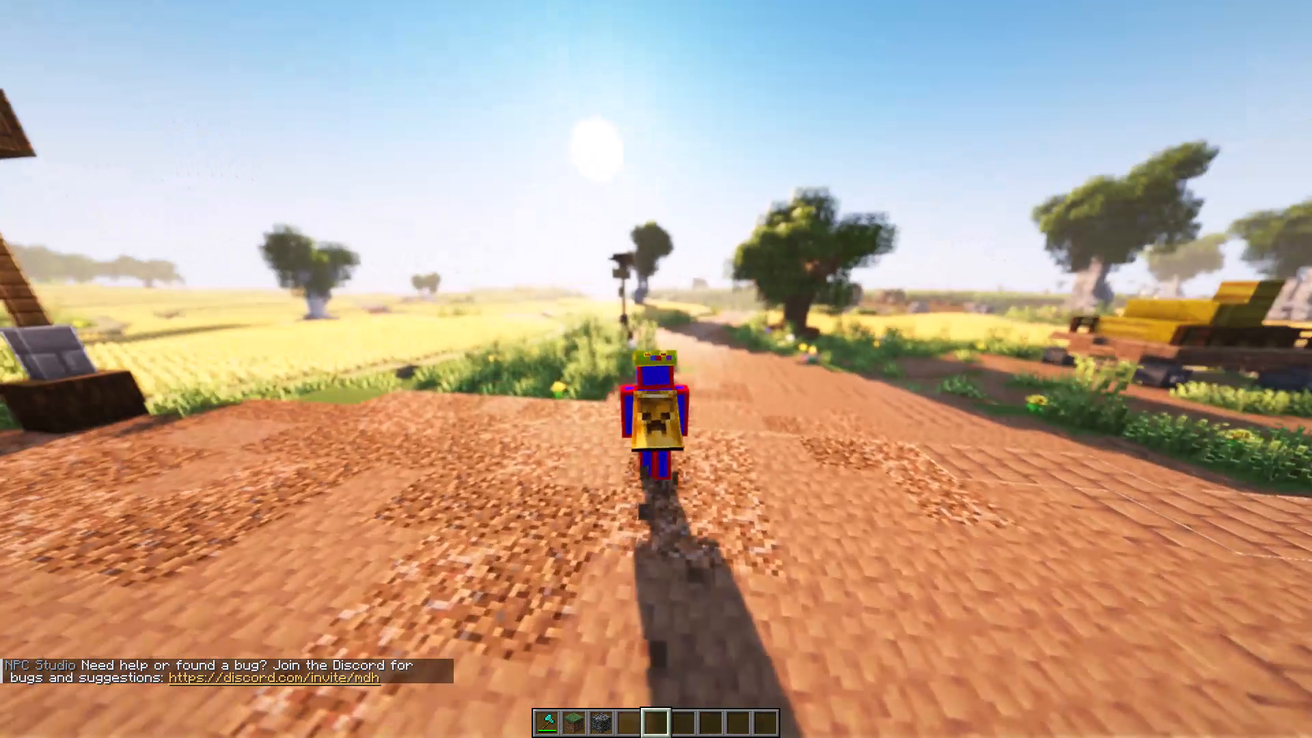
key(d)
key(d)
key(d)
key(d)
key(d)
key(d)
key(d)
key(d)
key(d)
key(d)
key(d)
key(d)
key(d)
key(d)
key(d)
key(d)
key(d)
key(d)
key(d)
key(d)
key(a)
key(a)
key(a)
key(a)
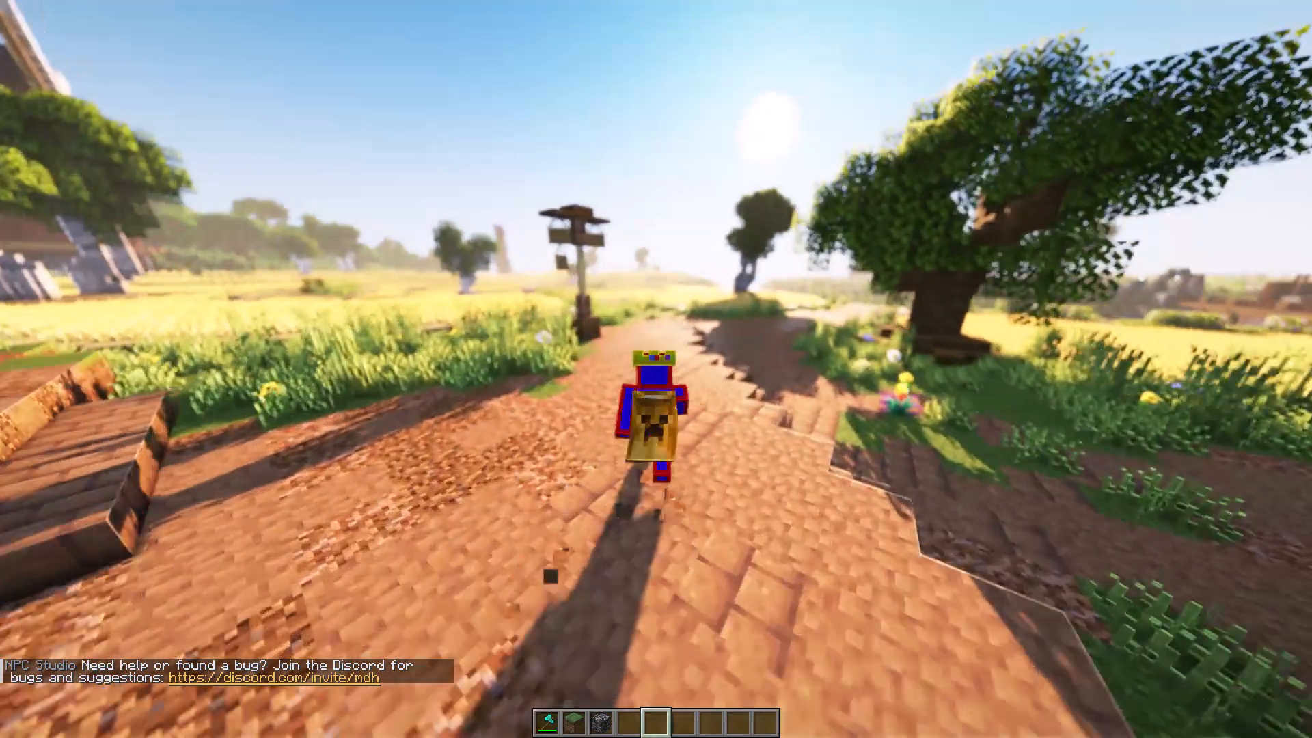
Open the Camera settings of the ComplementaryReimagined_r5.2.1 shader pack.
key(Escape)
click(628, 315)
click(541, 173)
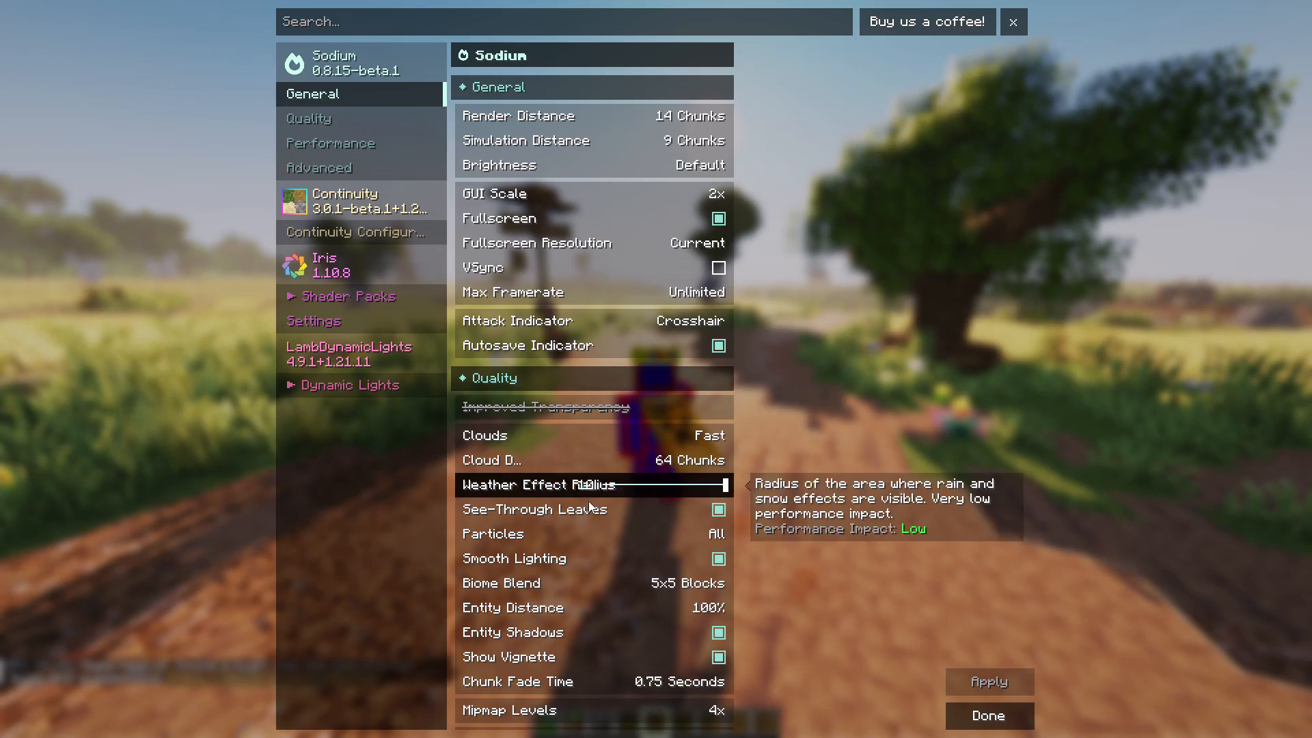
click(383, 284)
key(Escape)
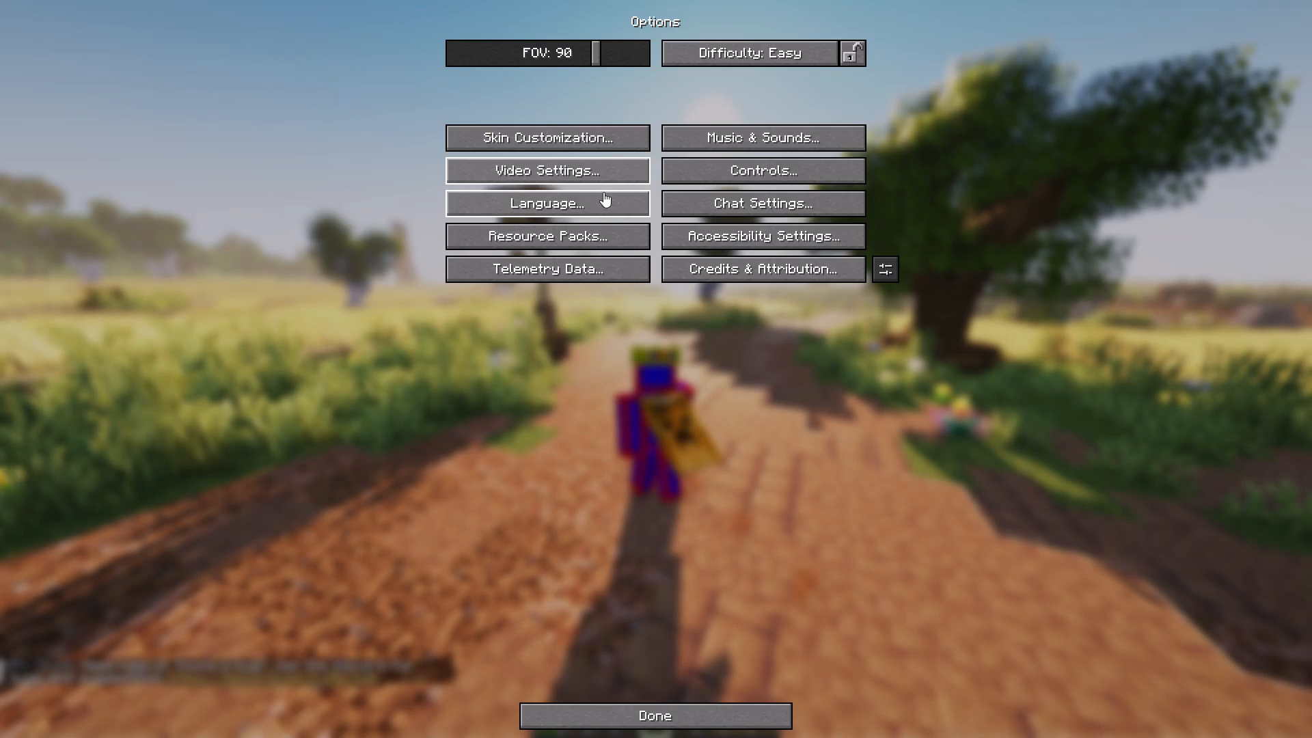
click(558, 172)
click(380, 297)
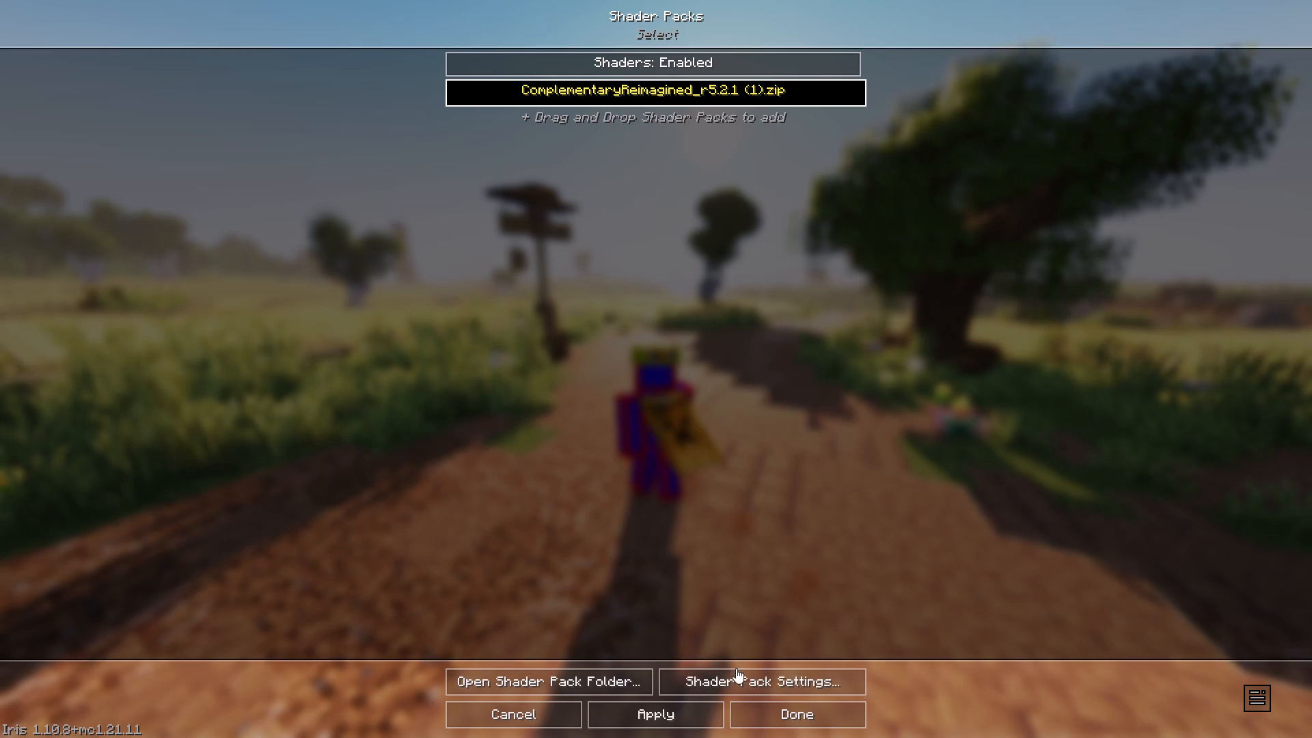
click(724, 678)
click(744, 228)
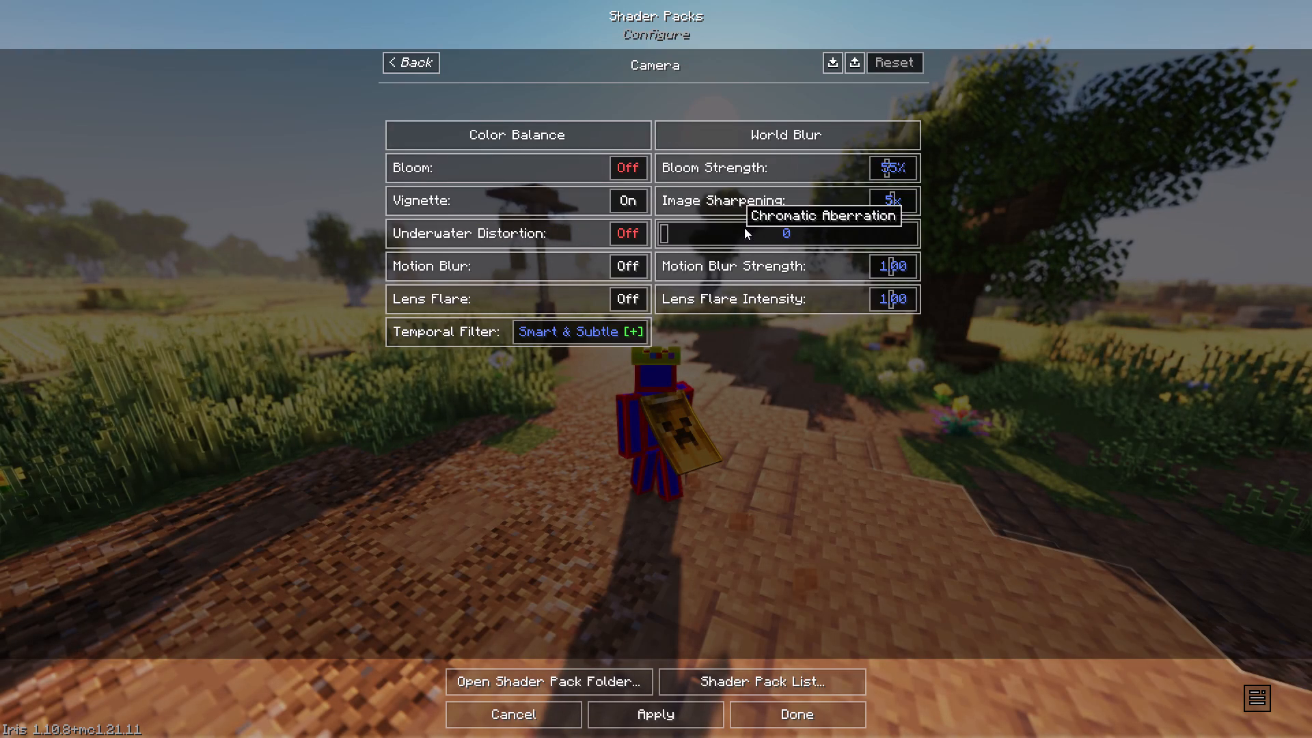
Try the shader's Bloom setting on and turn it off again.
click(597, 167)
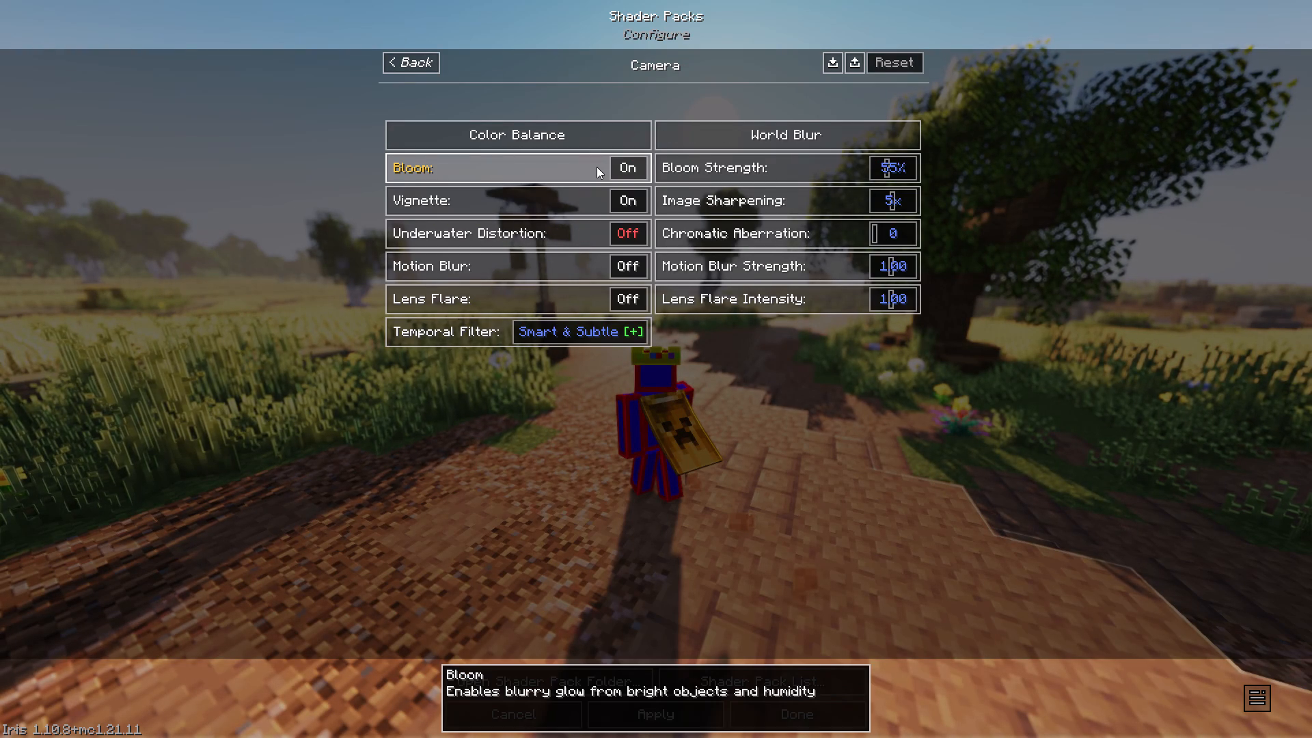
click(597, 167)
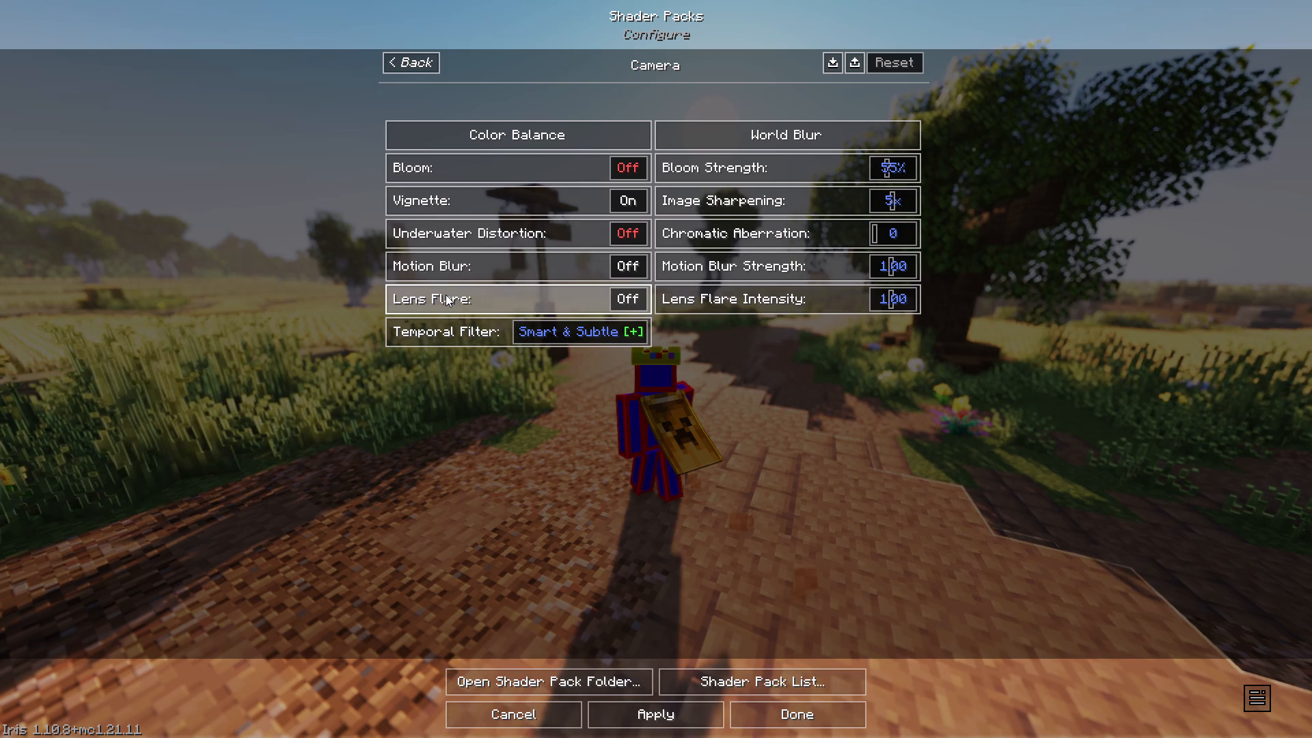
Cycle the shader's Temporal Filter past Intense and leave the shader settings.
click(542, 327)
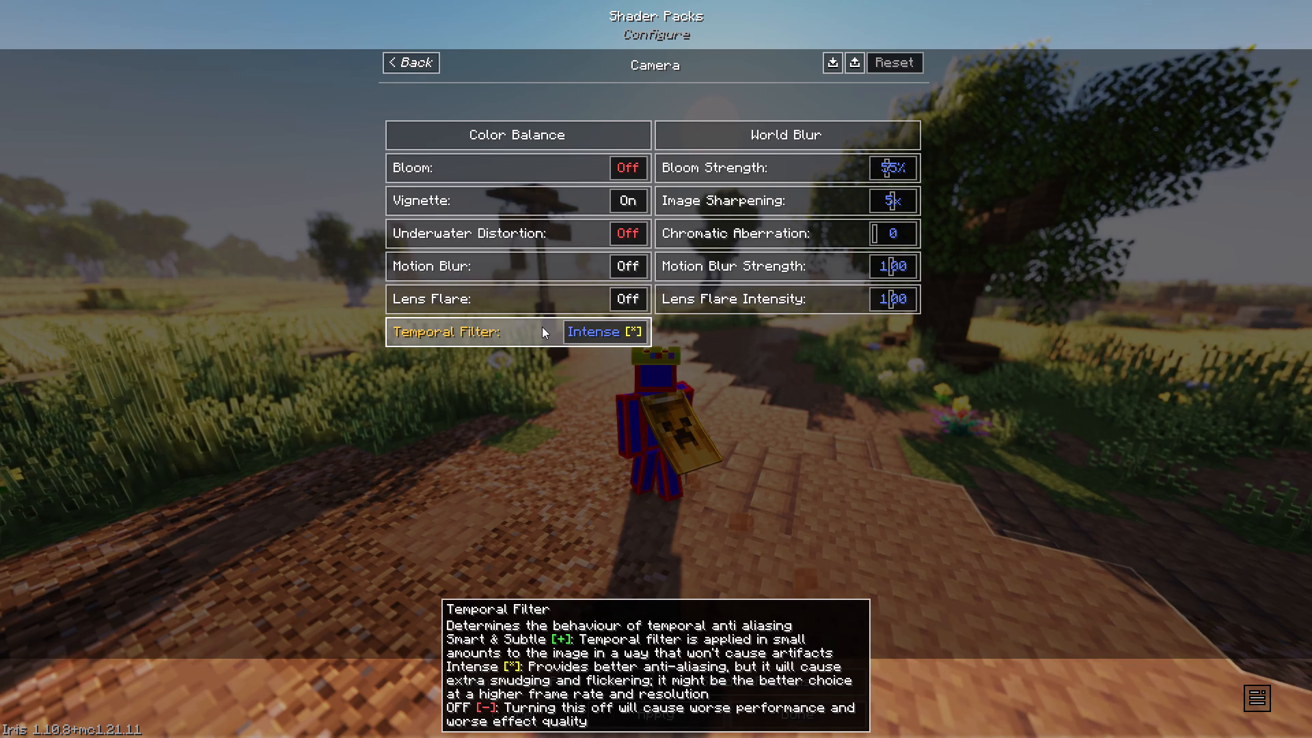
click(552, 325)
key(Escape)
key(Escape)
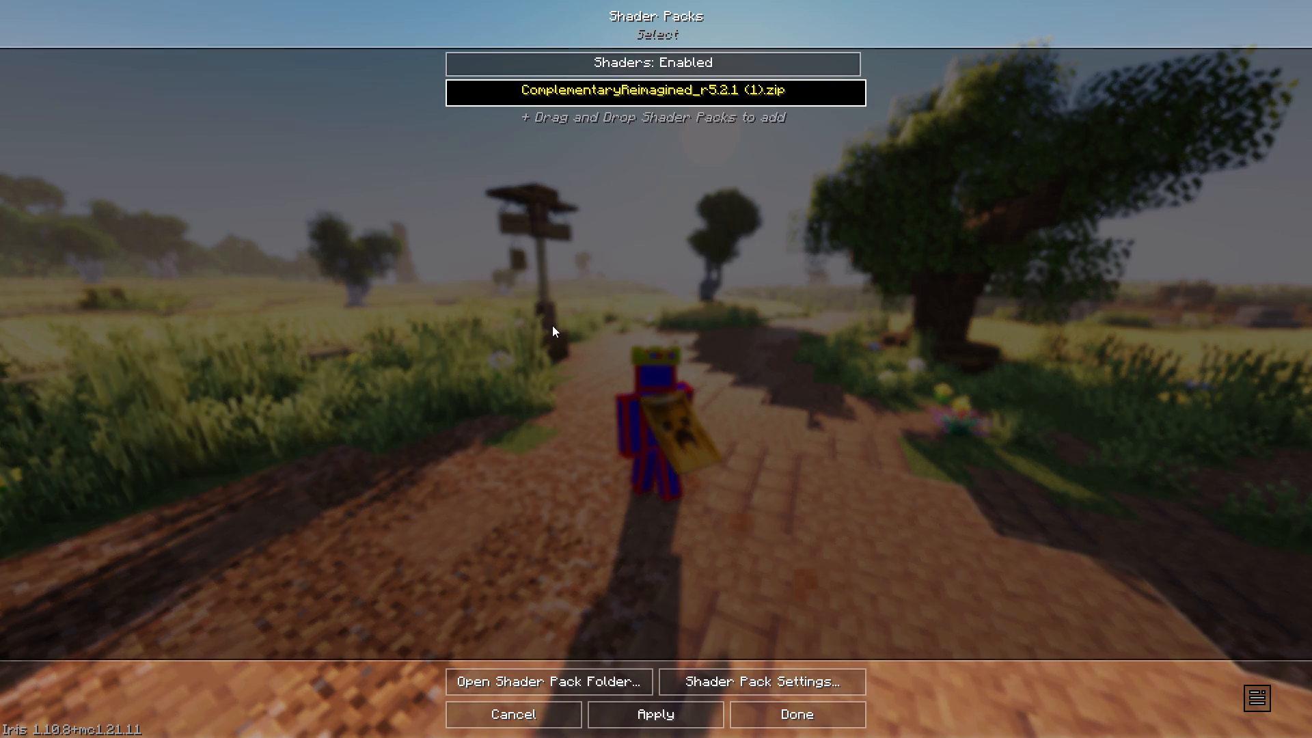
key(Escape)
key(Escape)
key(Escape)
text(dasdwasdwad)
key(d)
Switch away from Minecraft and show the hidden background apps in the system tray.
key(alt+Tab)
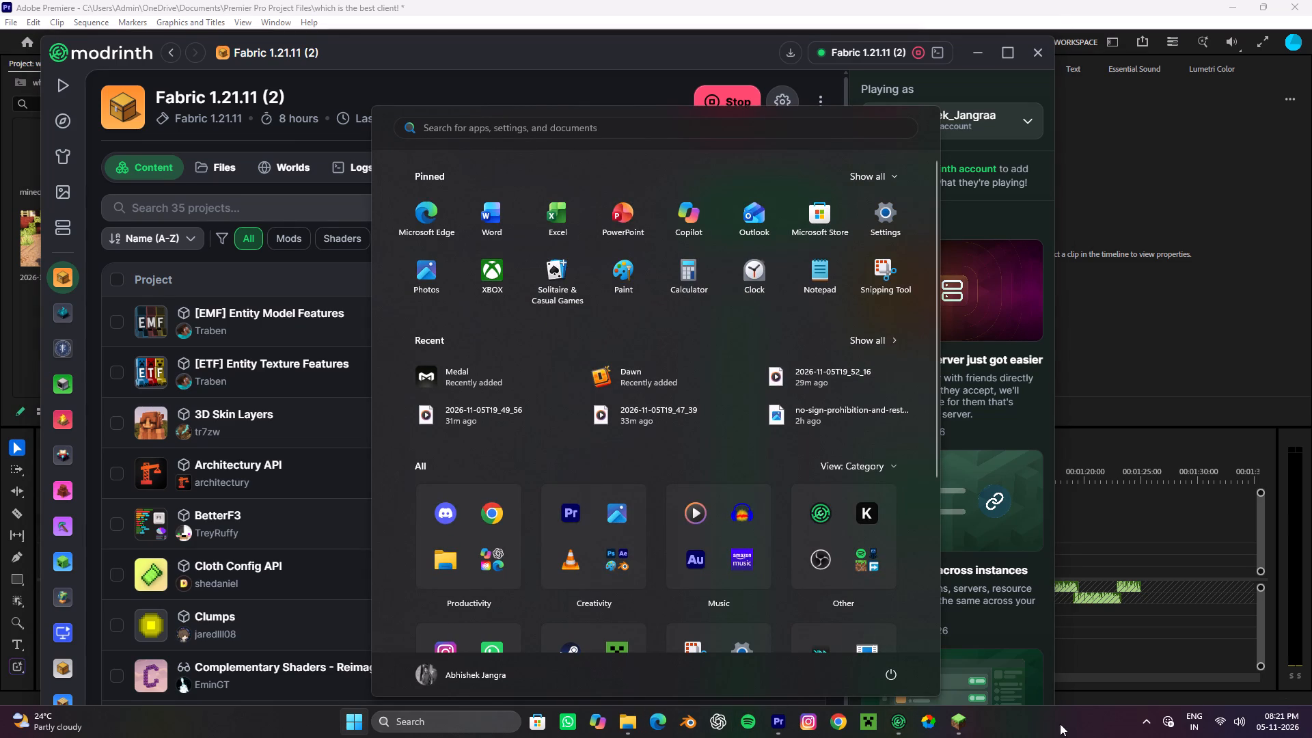
click(1153, 721)
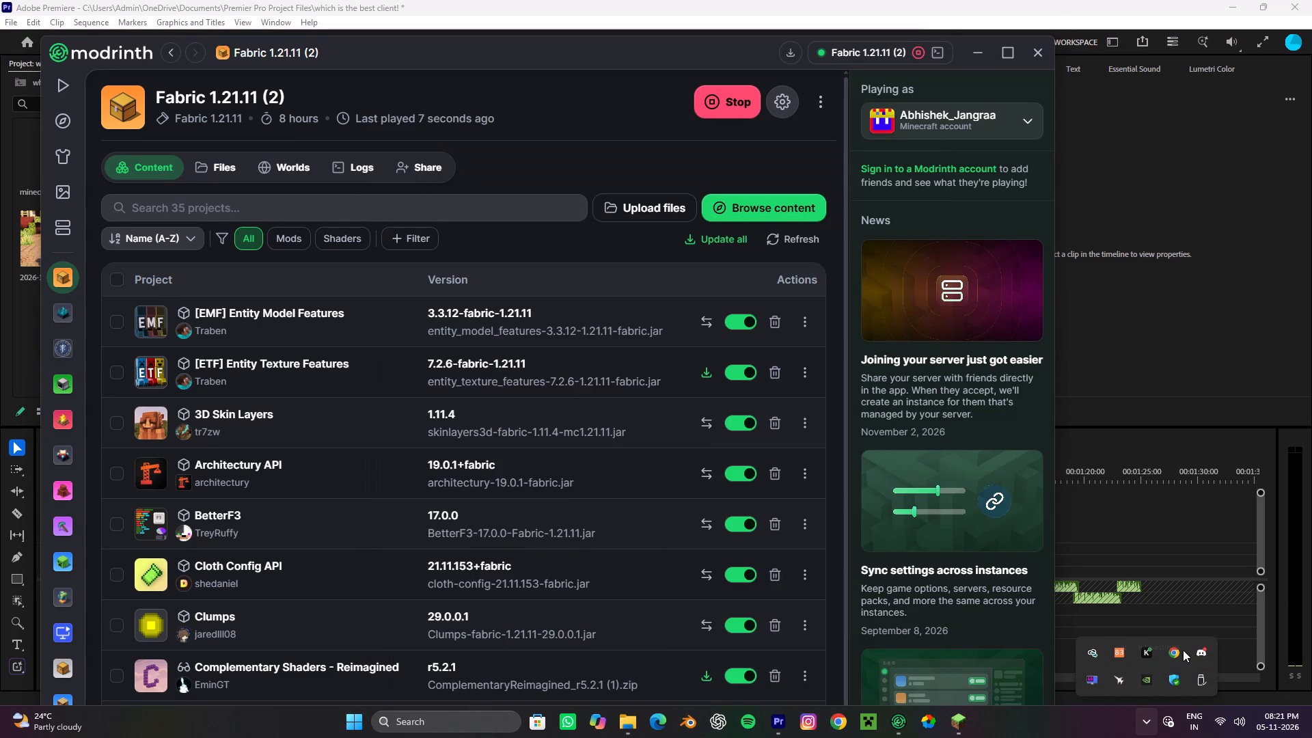
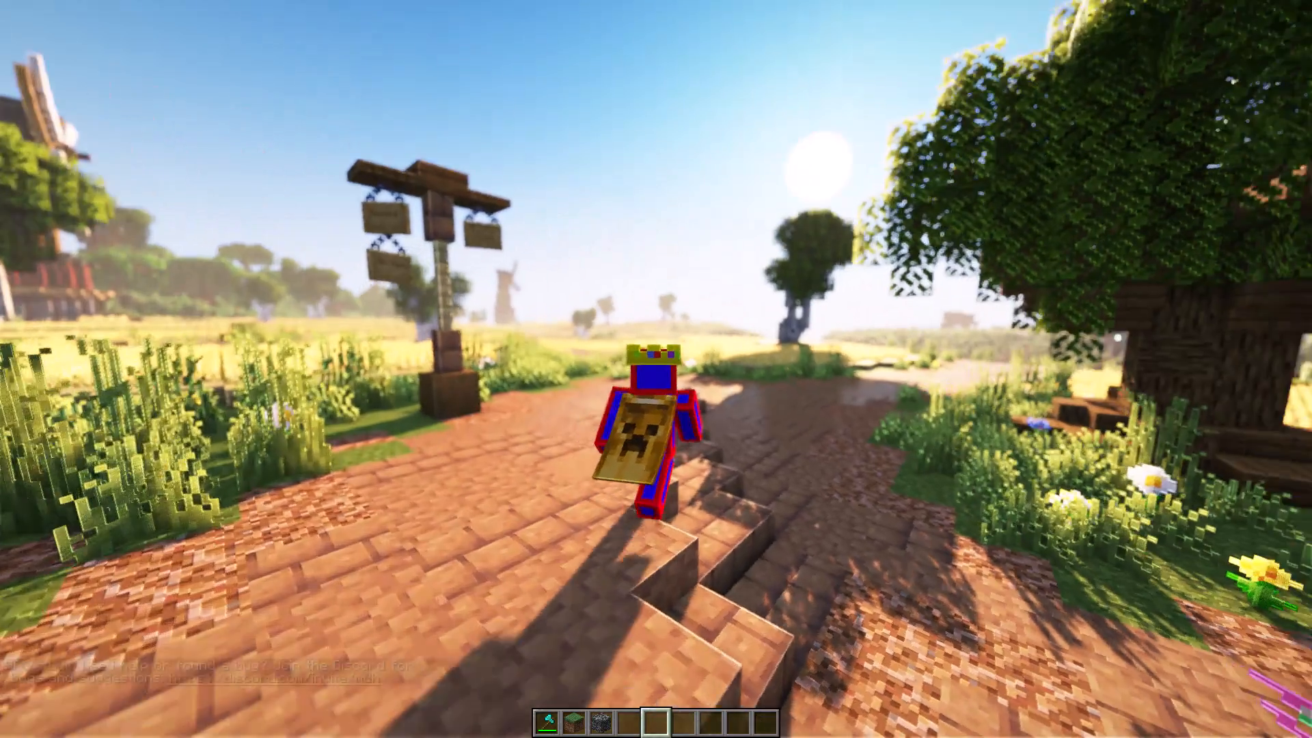
Run the character across the brick path beside the red barn and examine the scenery with the shader on.
key(d)
key(d)
key(d)
key(d)
key(d)
key(d)
key(d)
key(d)
key(d)
key(d)
key(d)
key(d)
key(d)
key(d)
key(d)
key(d)
key(d)
key(d)
key(d)
key(d)
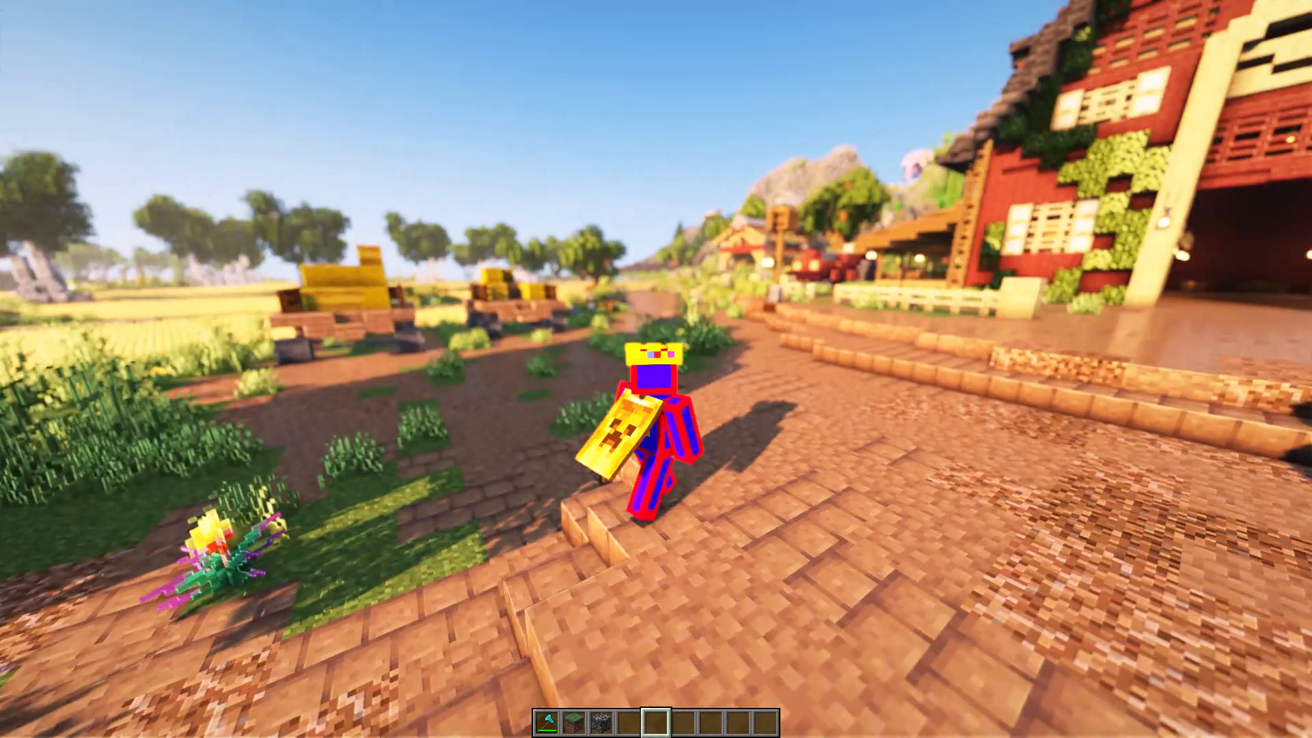
Open the shader pack settings of ComplementaryReimagined_r5.2.1 from the game's video settings.
key(Escape)
click(611, 314)
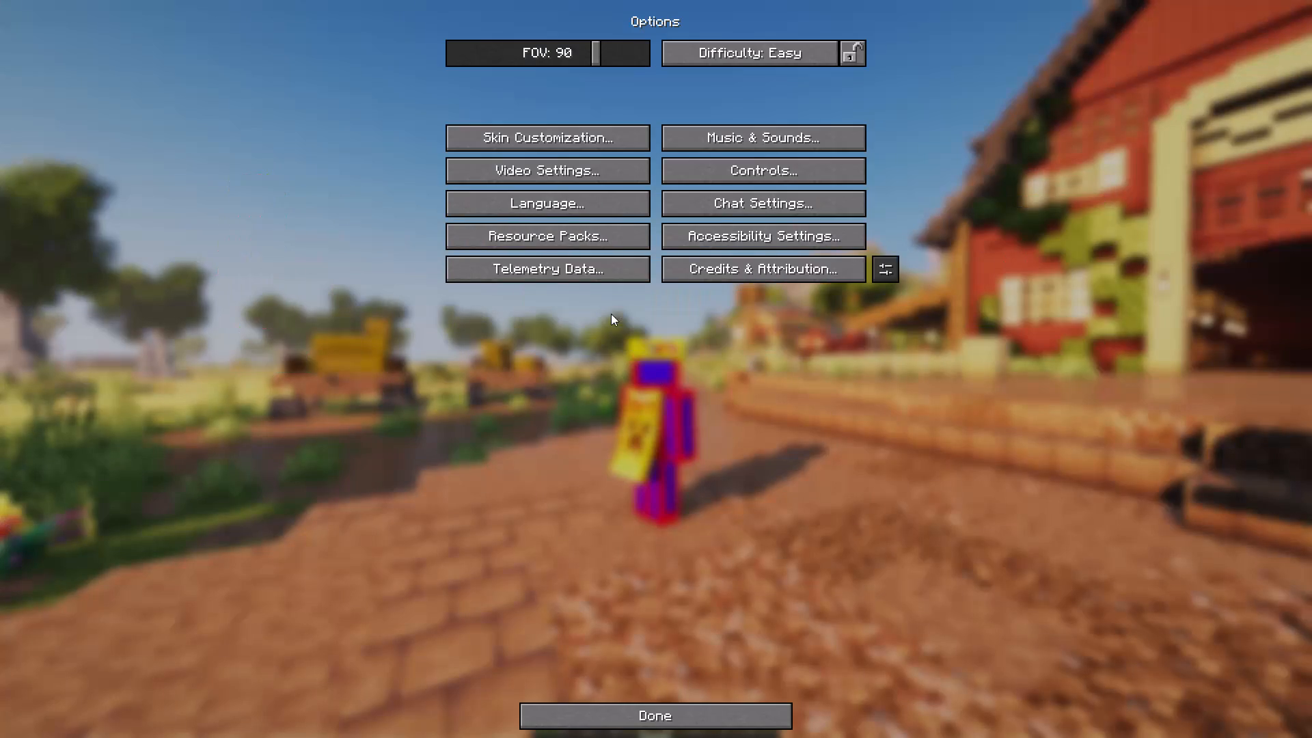
click(572, 211)
key(Escape)
click(579, 172)
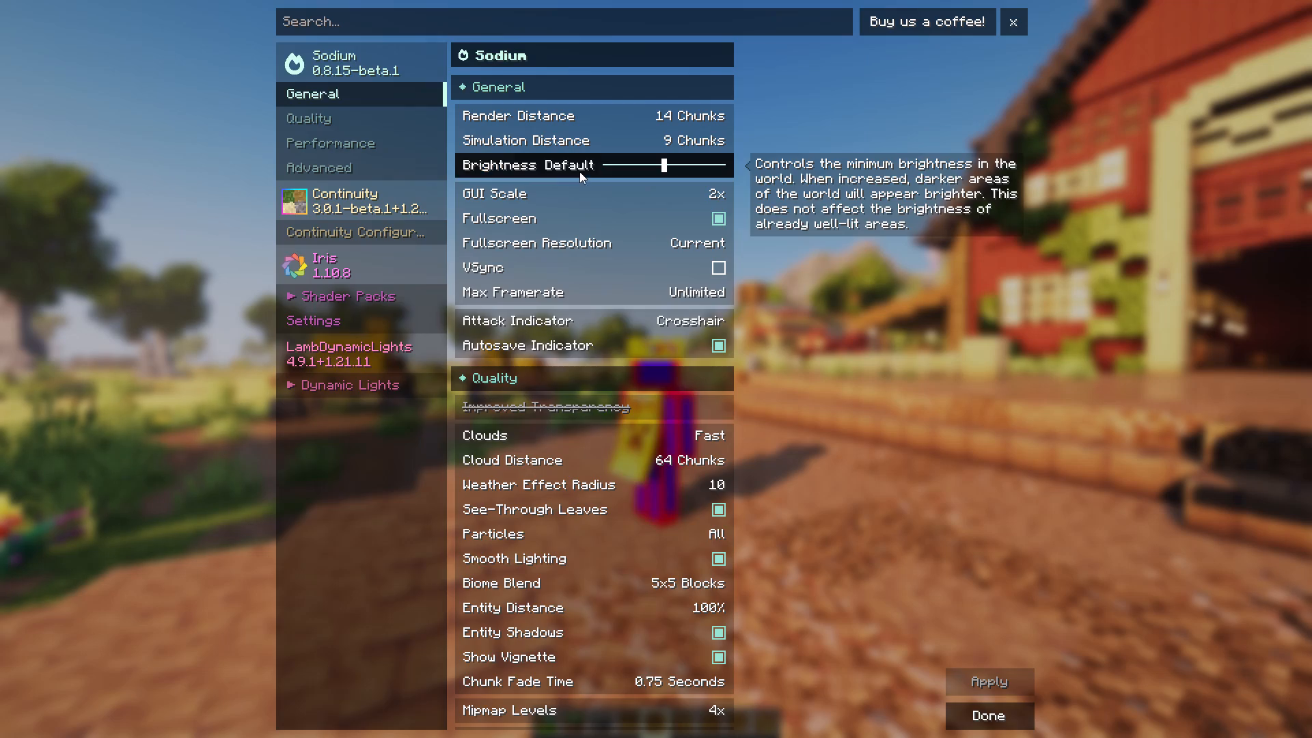
click(411, 293)
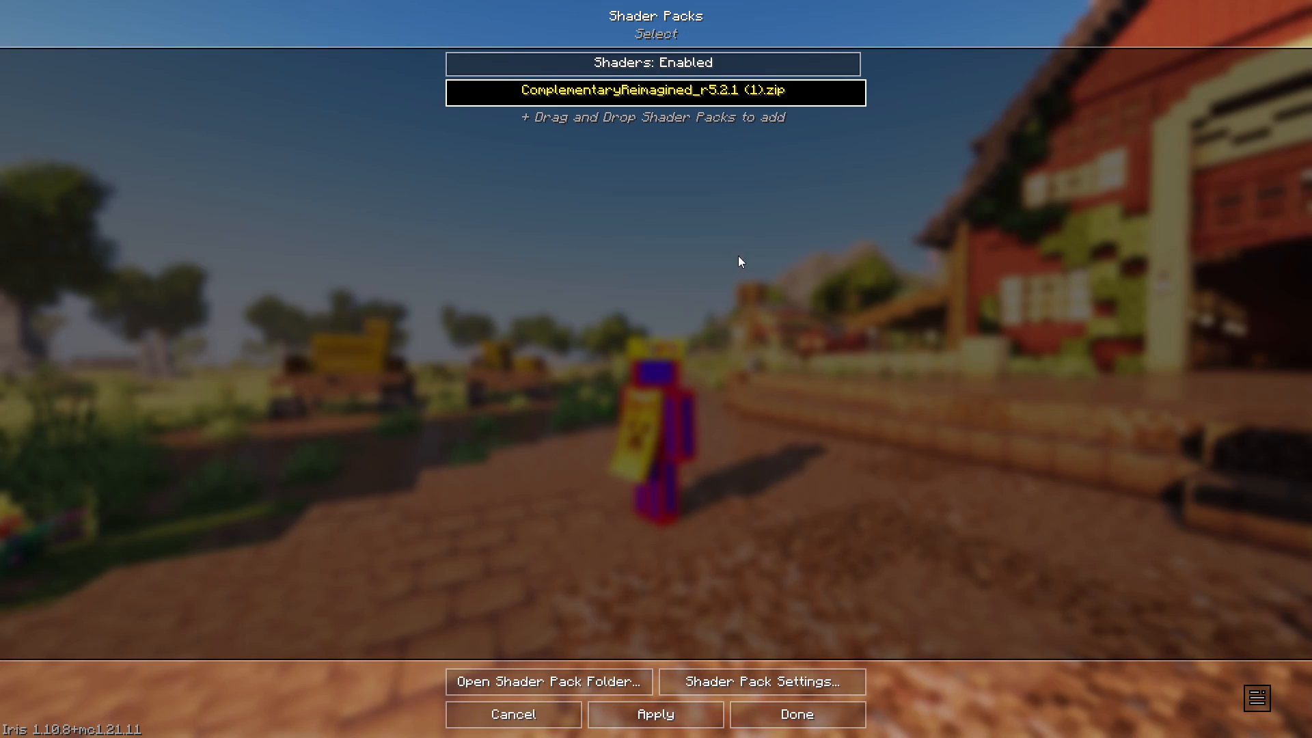
click(715, 677)
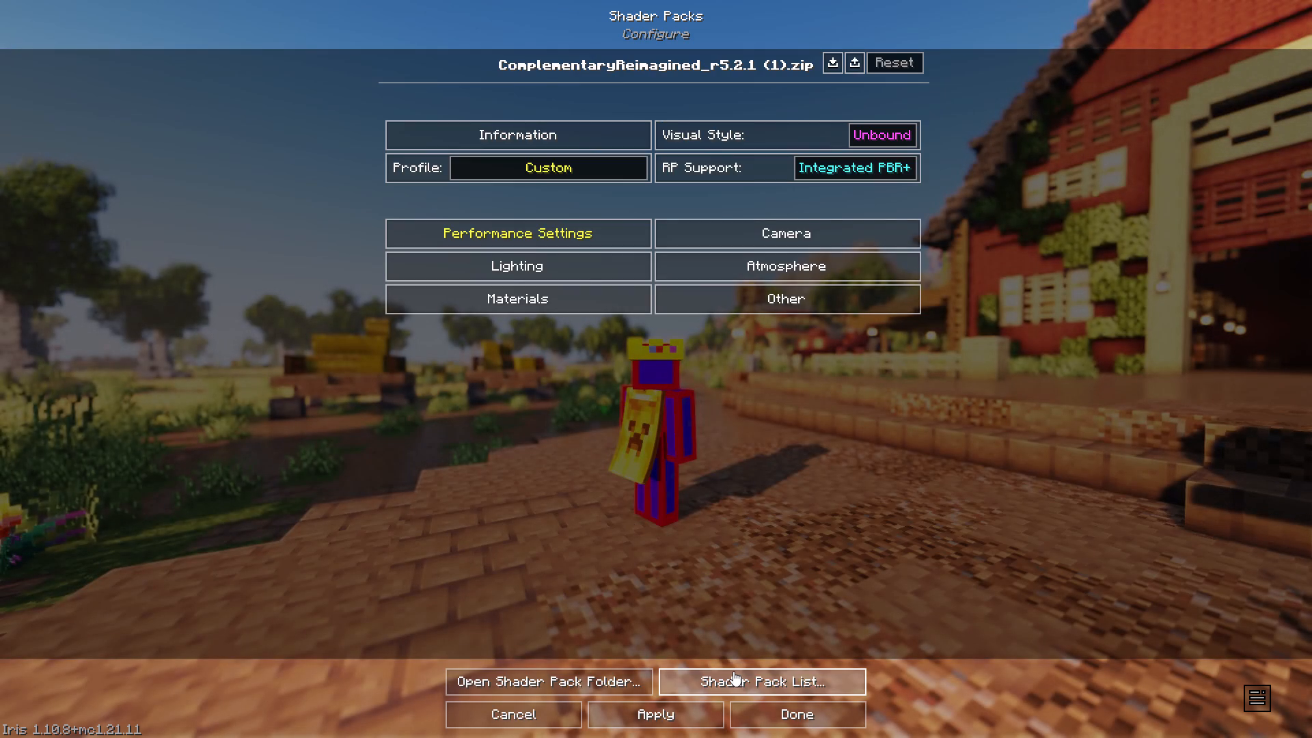
click(736, 672)
click(731, 681)
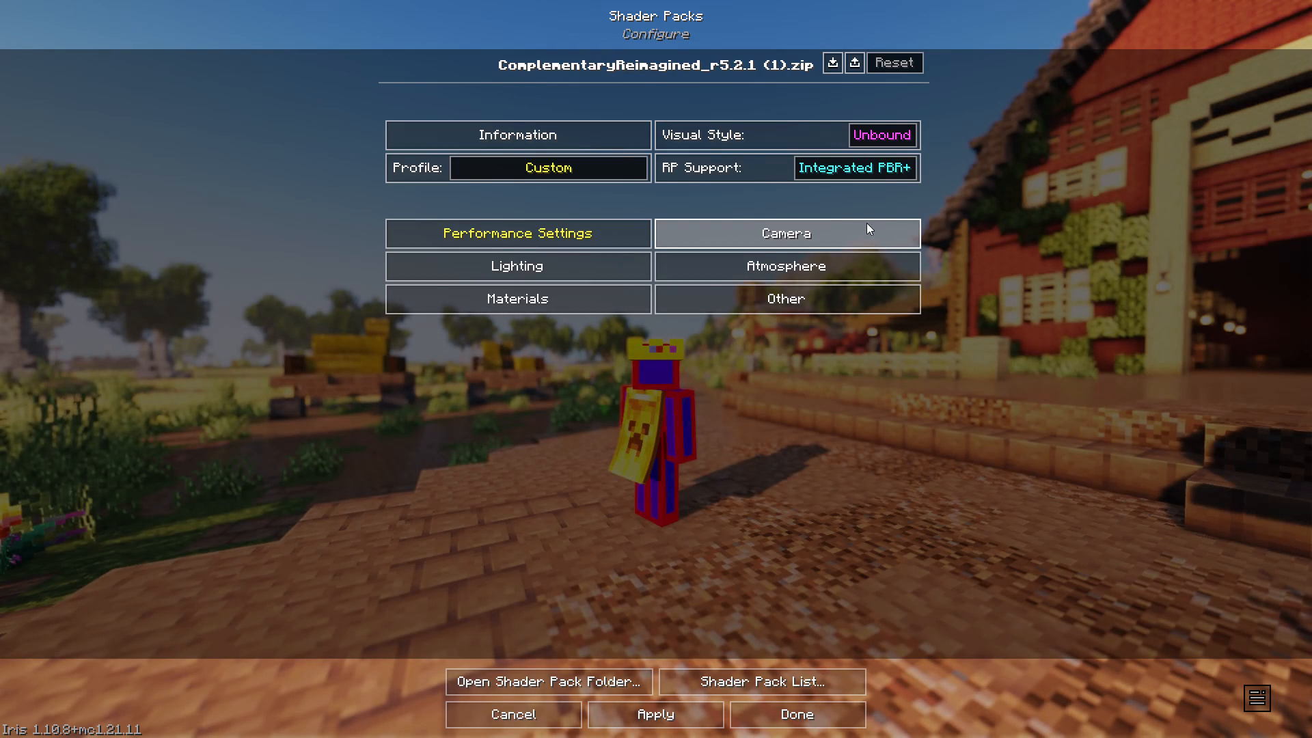
Look through the shader's Camera, Atmosphere, Other, Materials and Lighting pages for the option controlling the blur.
click(835, 233)
key(Escape)
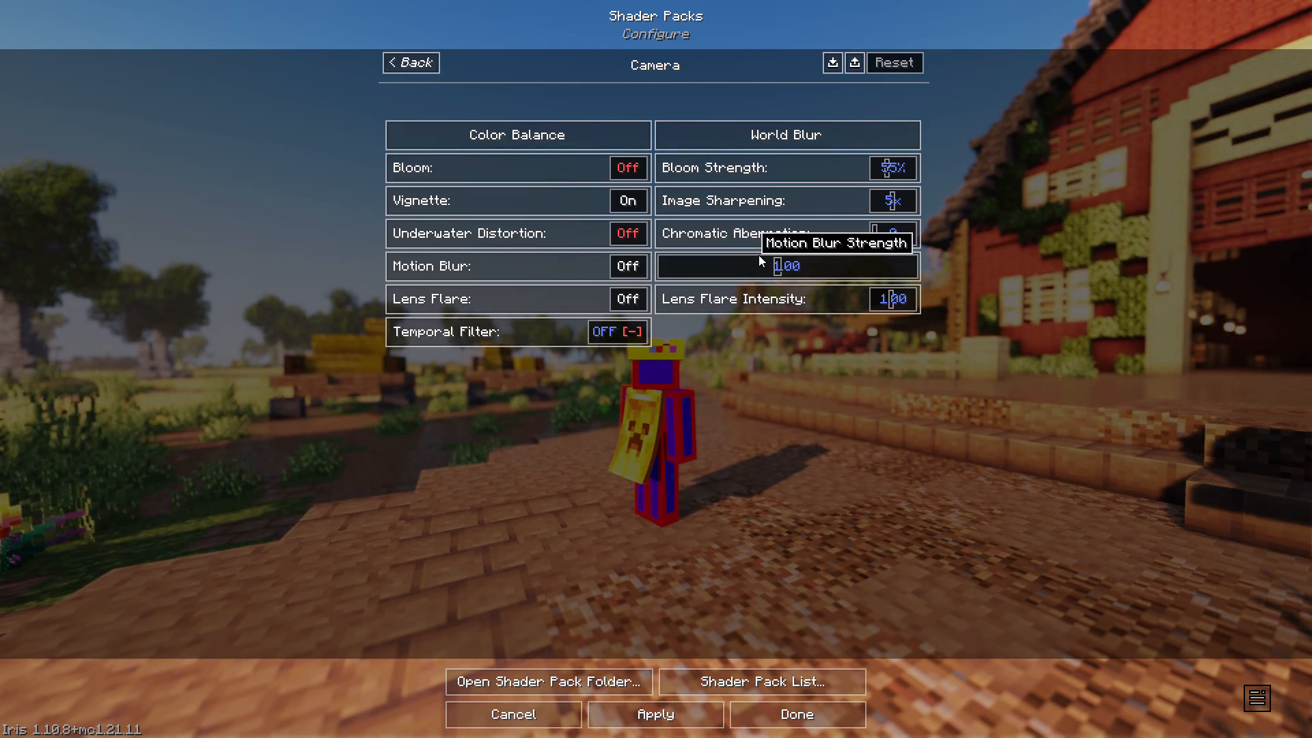
click(780, 263)
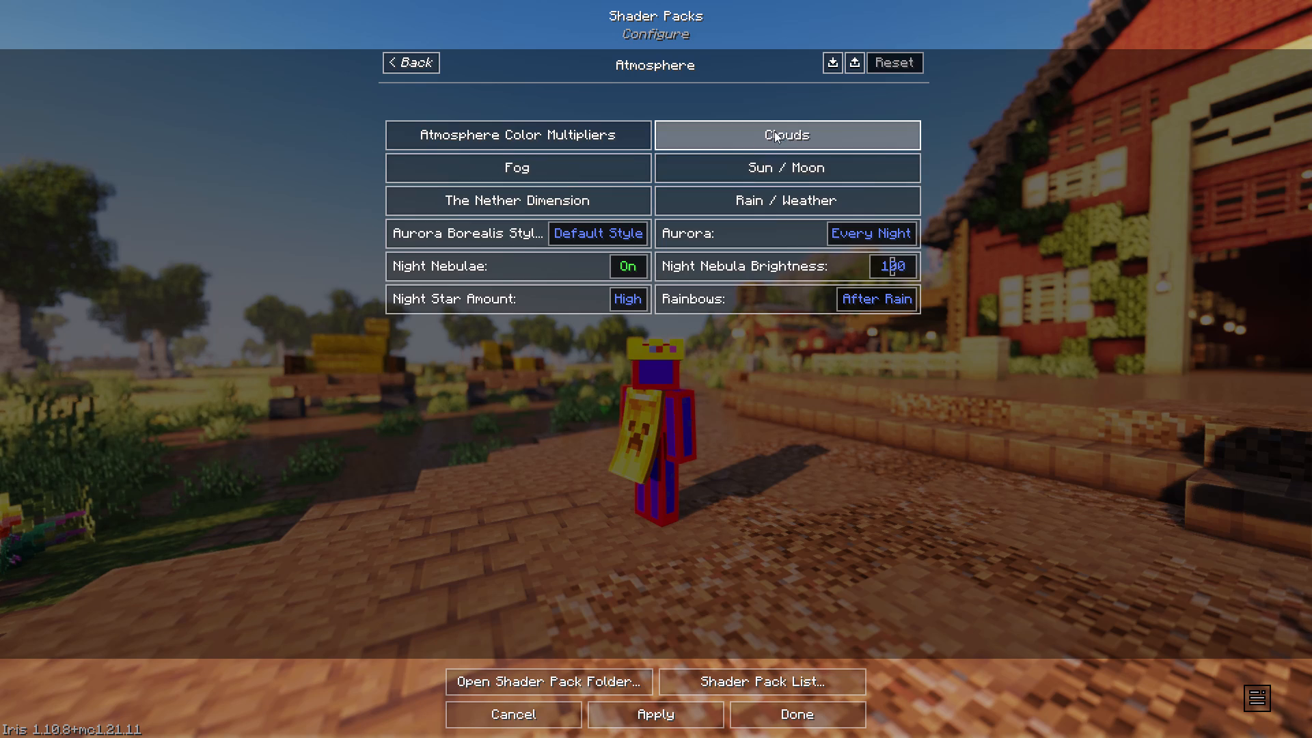
key(Escape)
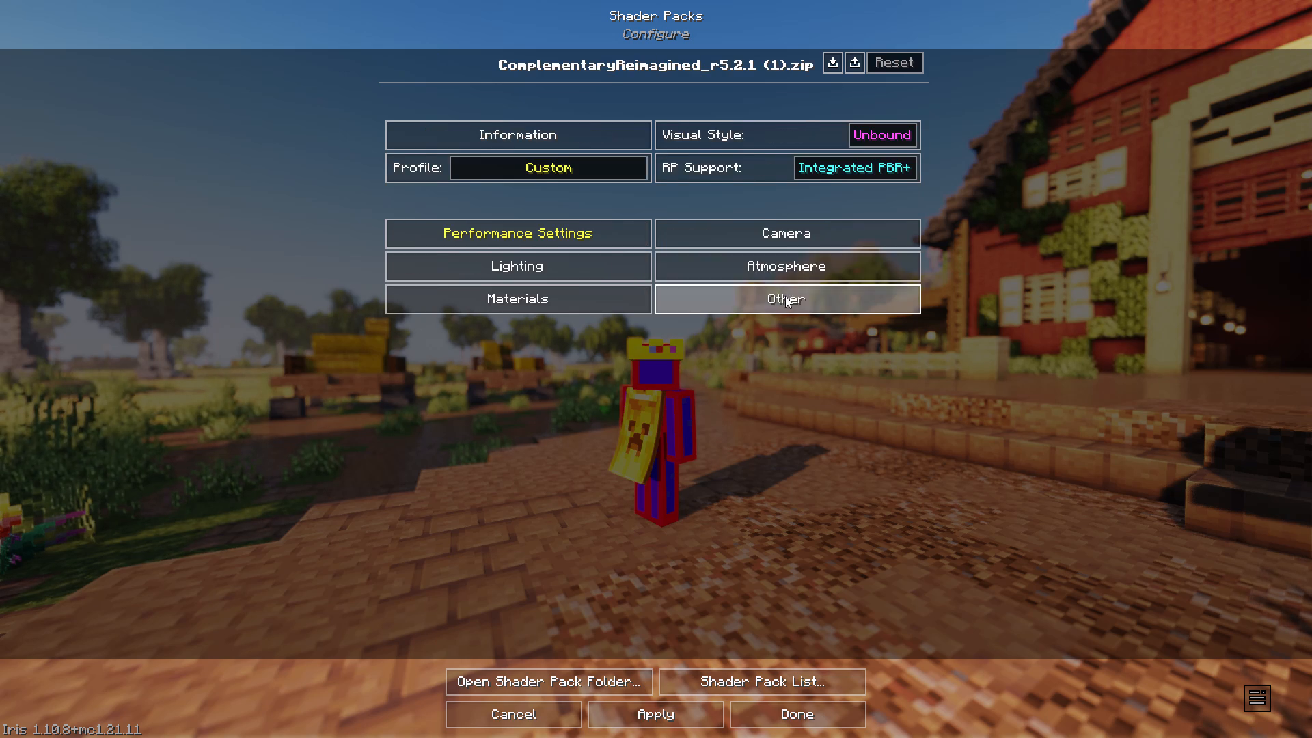
click(785, 296)
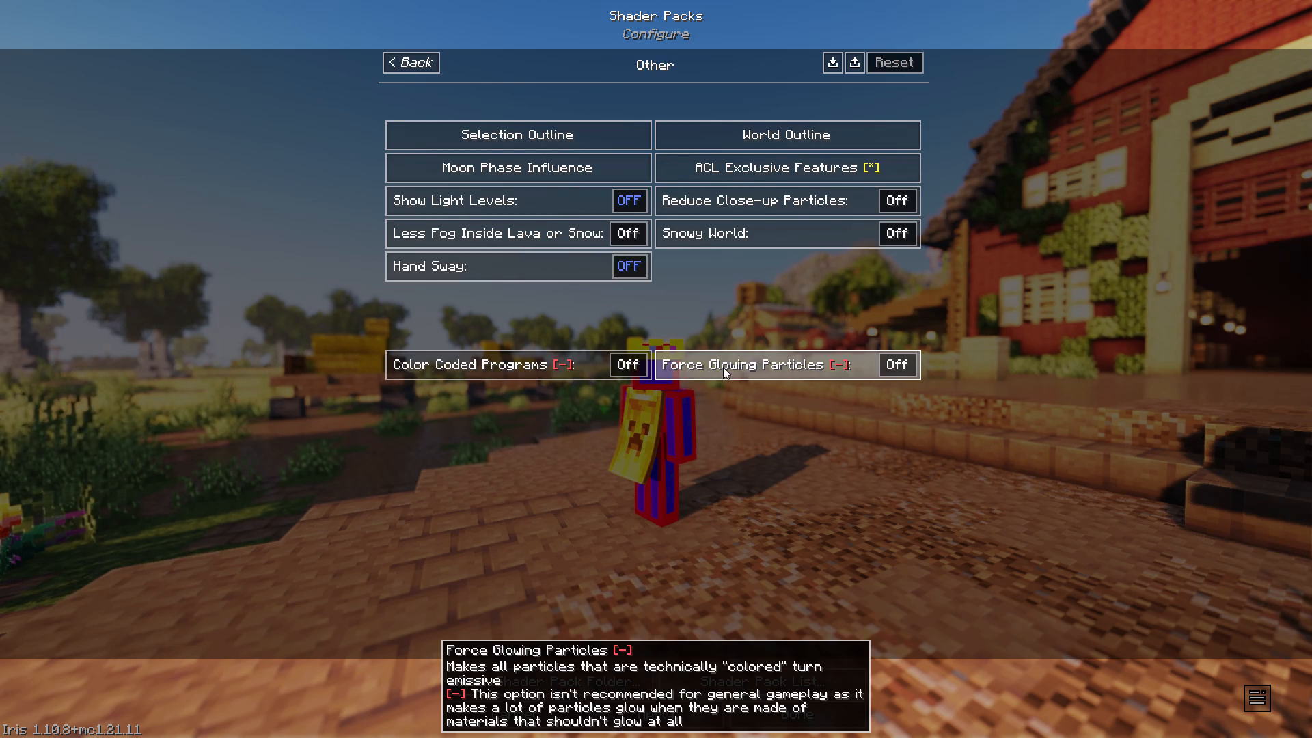
key(Escape)
click(573, 302)
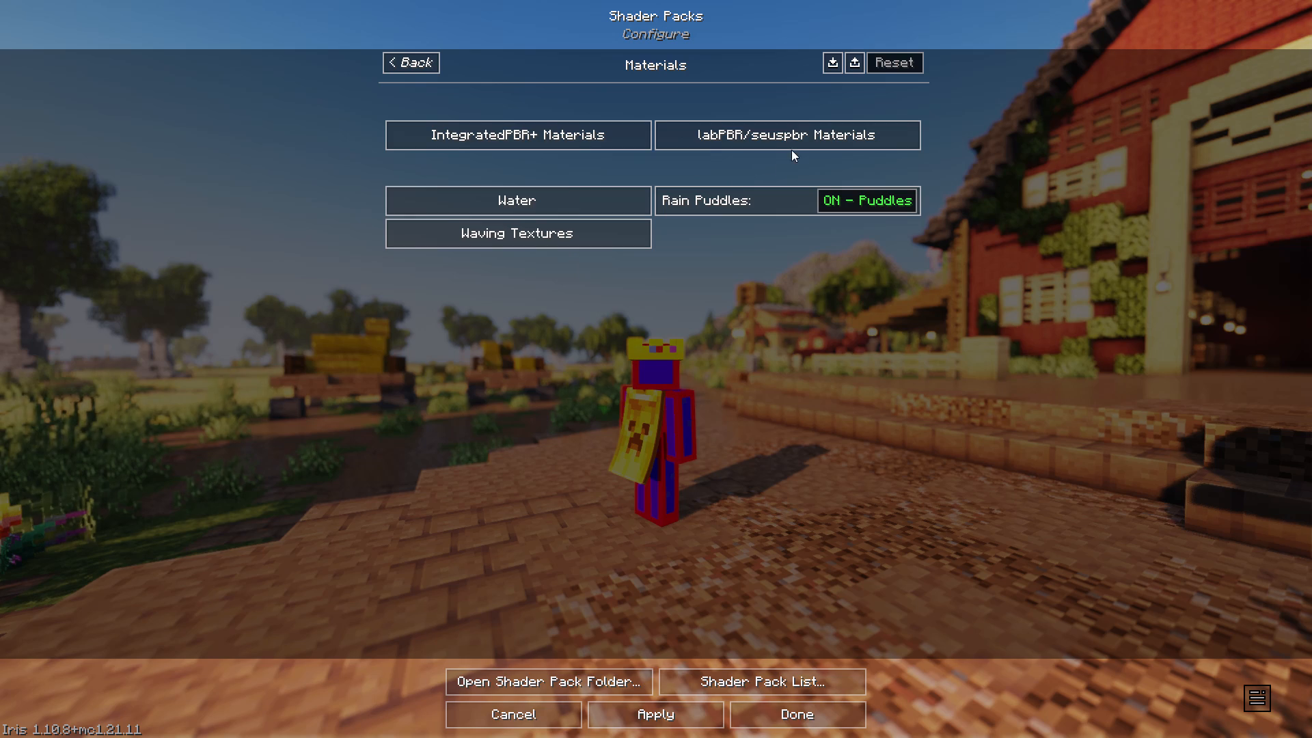
key(Escape)
click(537, 280)
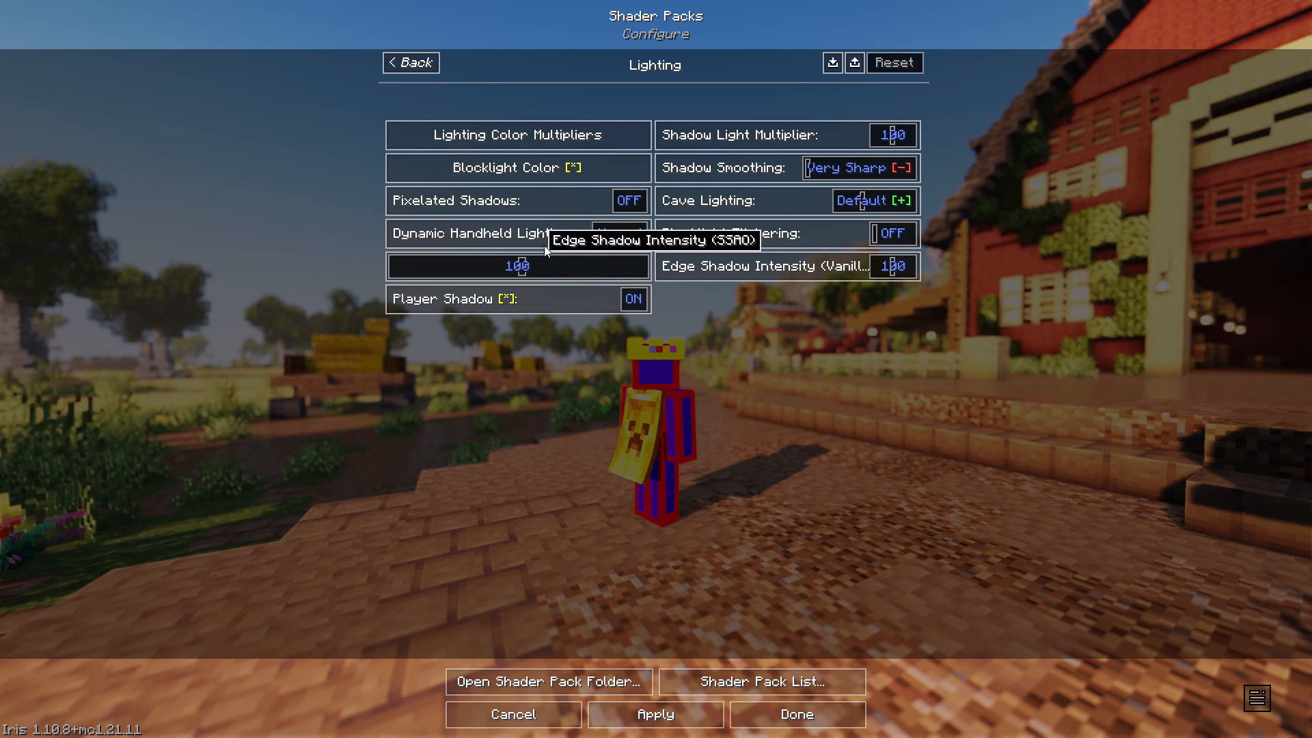
click(413, 58)
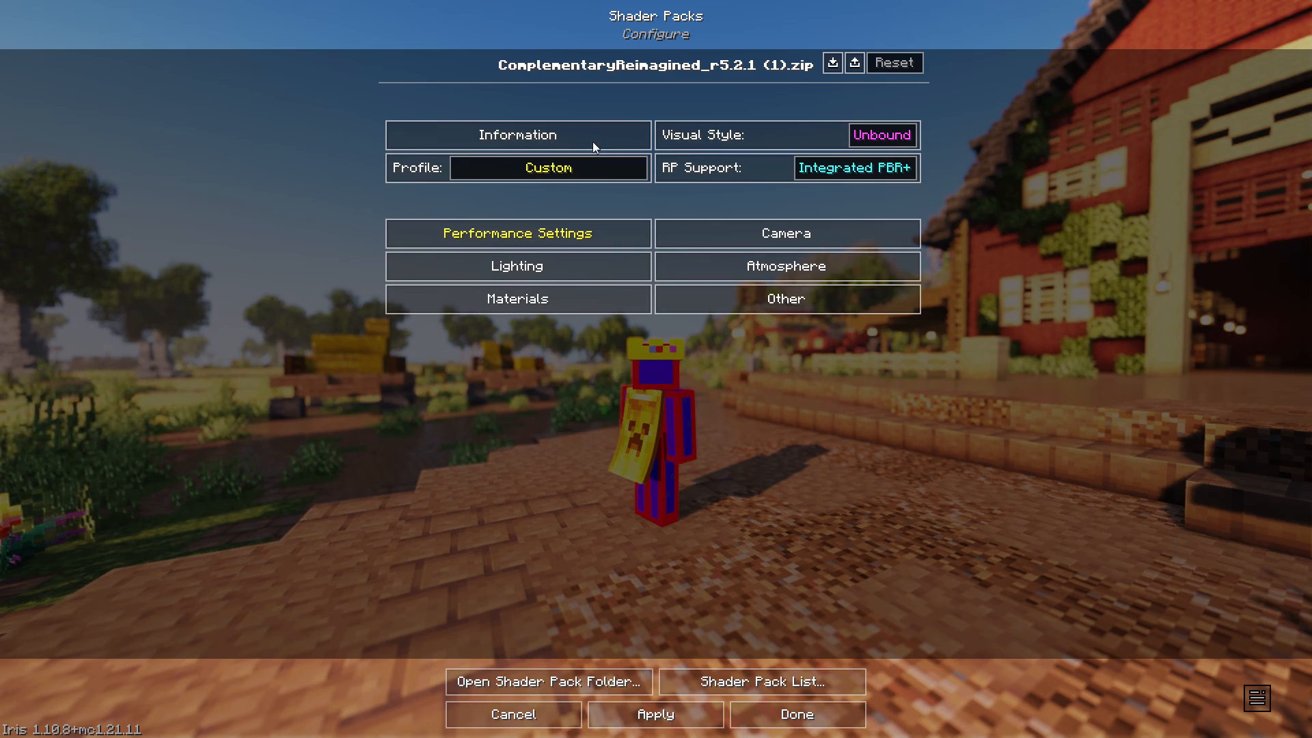
Set World Blur to OFF in the shader's Camera settings and return to the game.
click(767, 226)
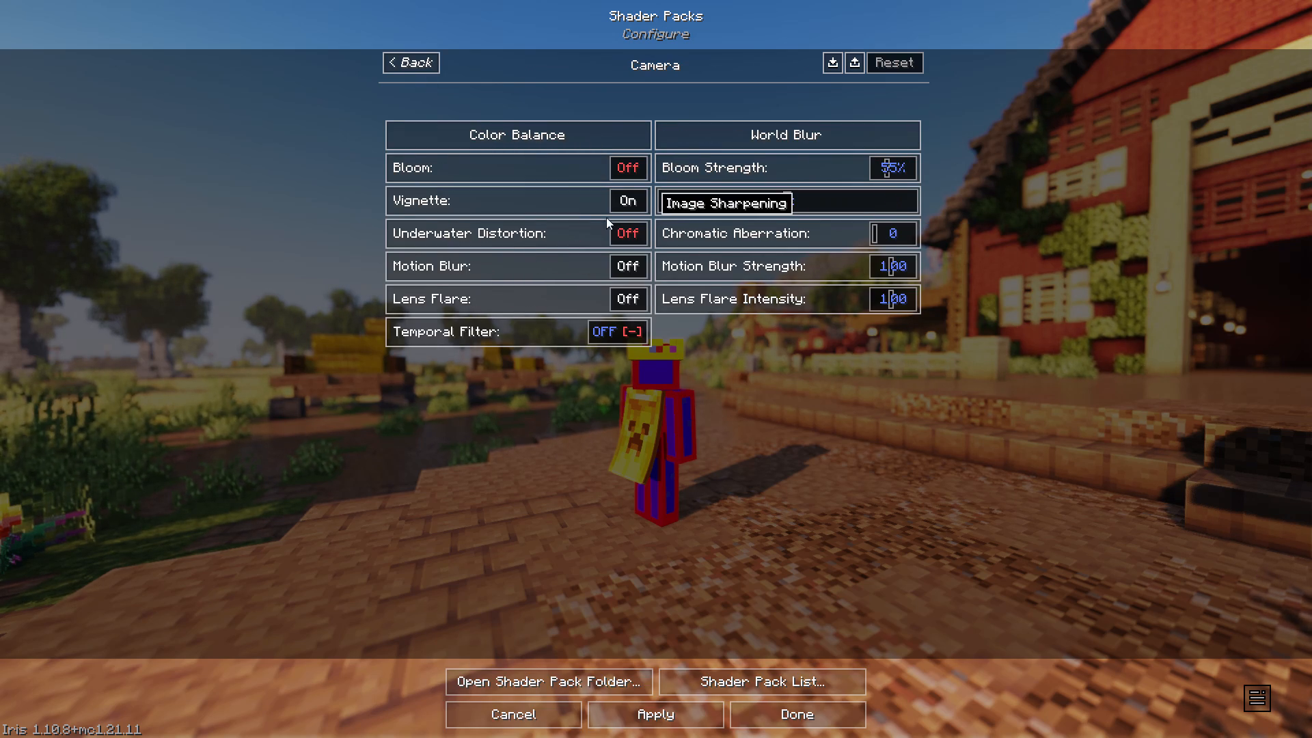
click(794, 134)
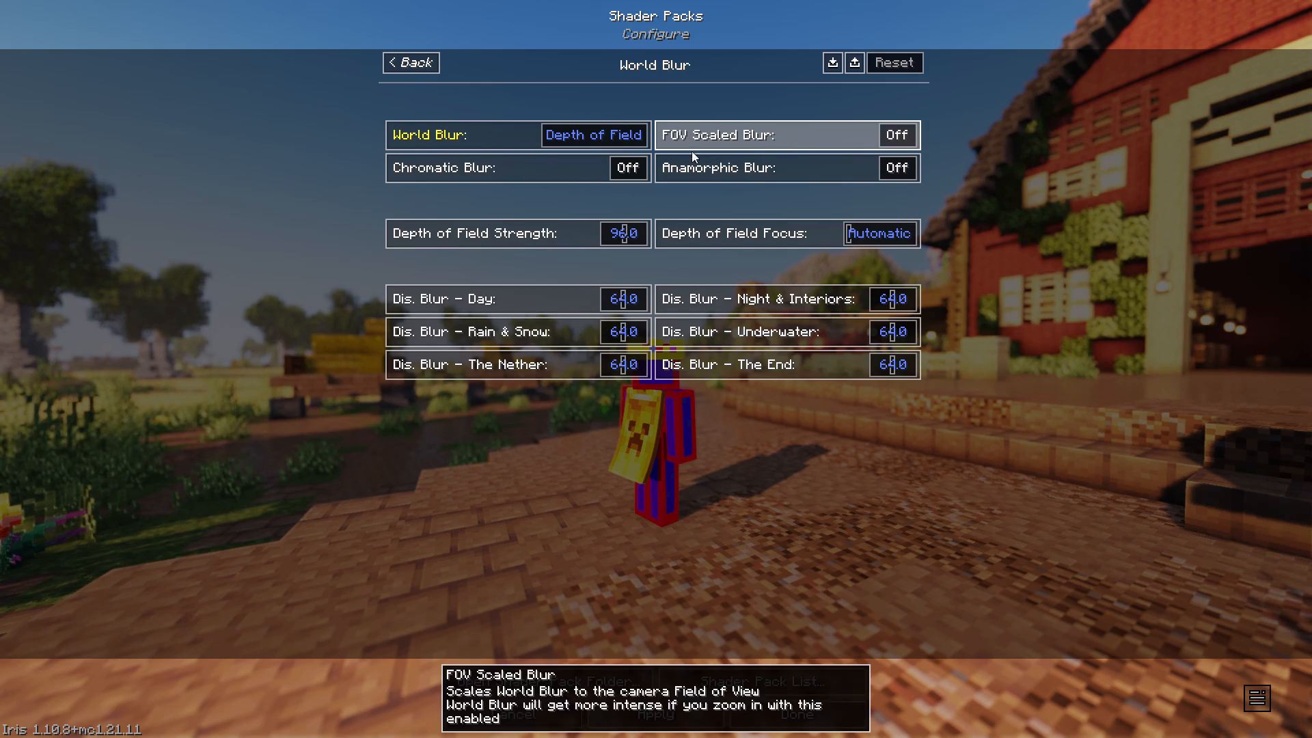
click(581, 146)
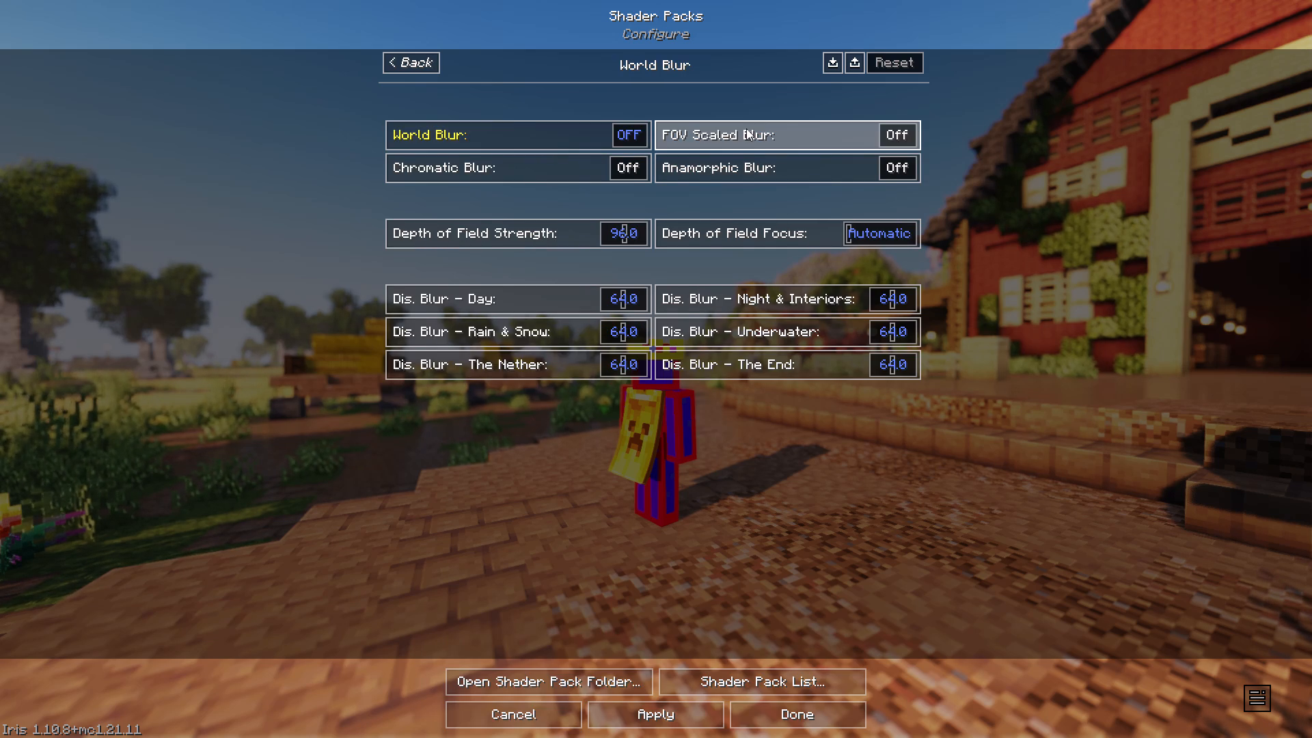
key(Escape)
key(Escape)
key(Escape)
key(Escape)
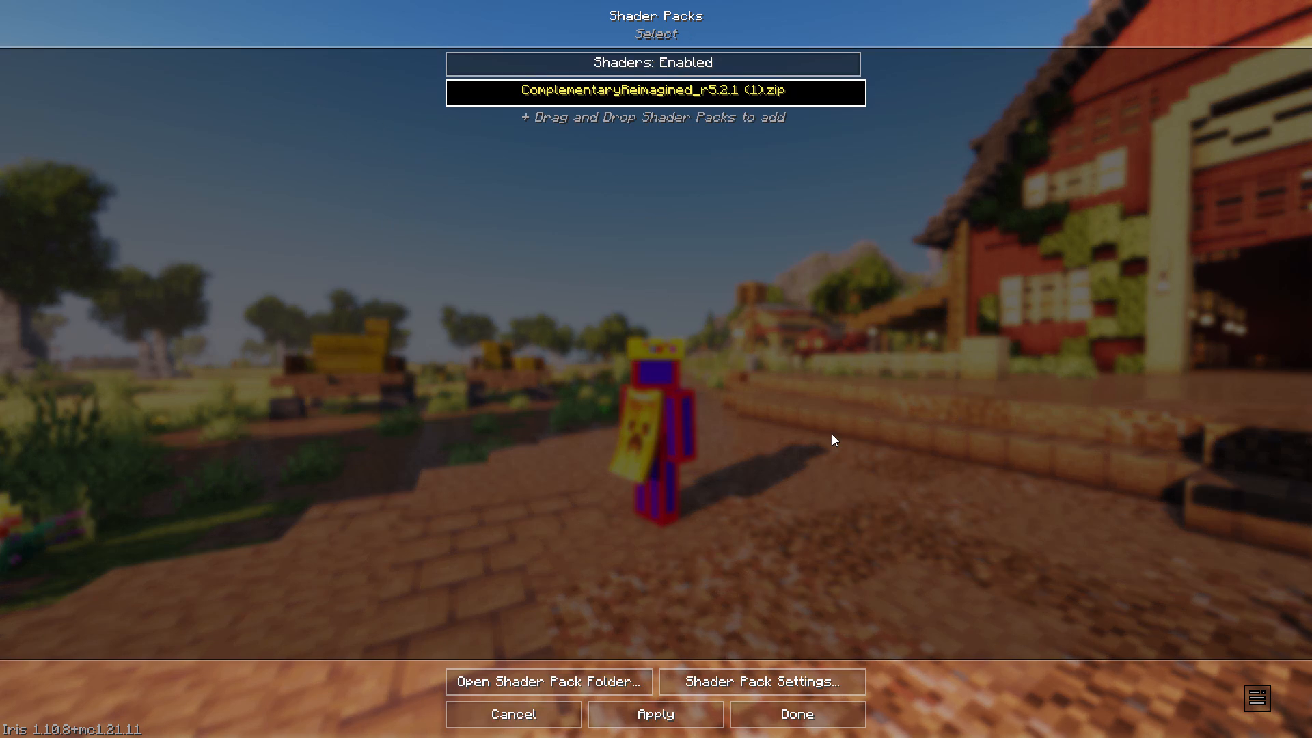
key(d)
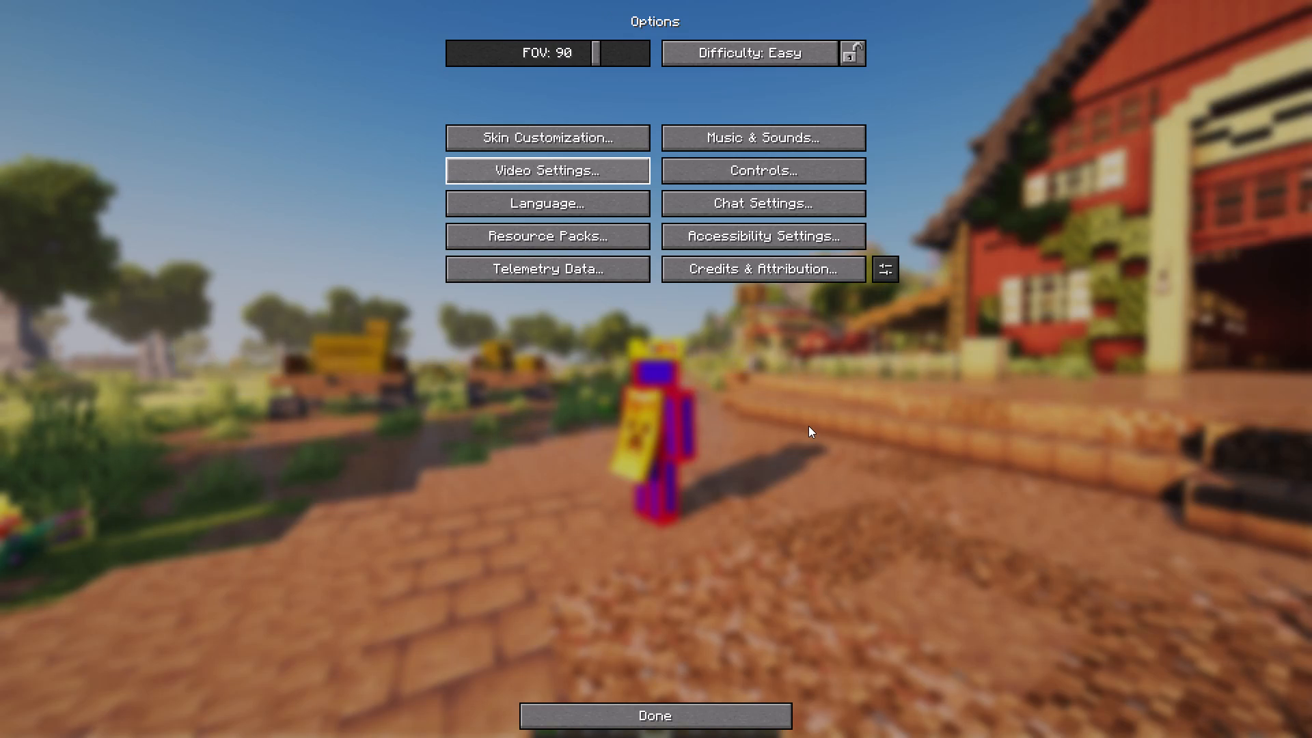
key(Escape)
key(Escape)
Sprint the character along the path past the red barn and examine the scenery without blur.
key(d)
key(w)
key(w)
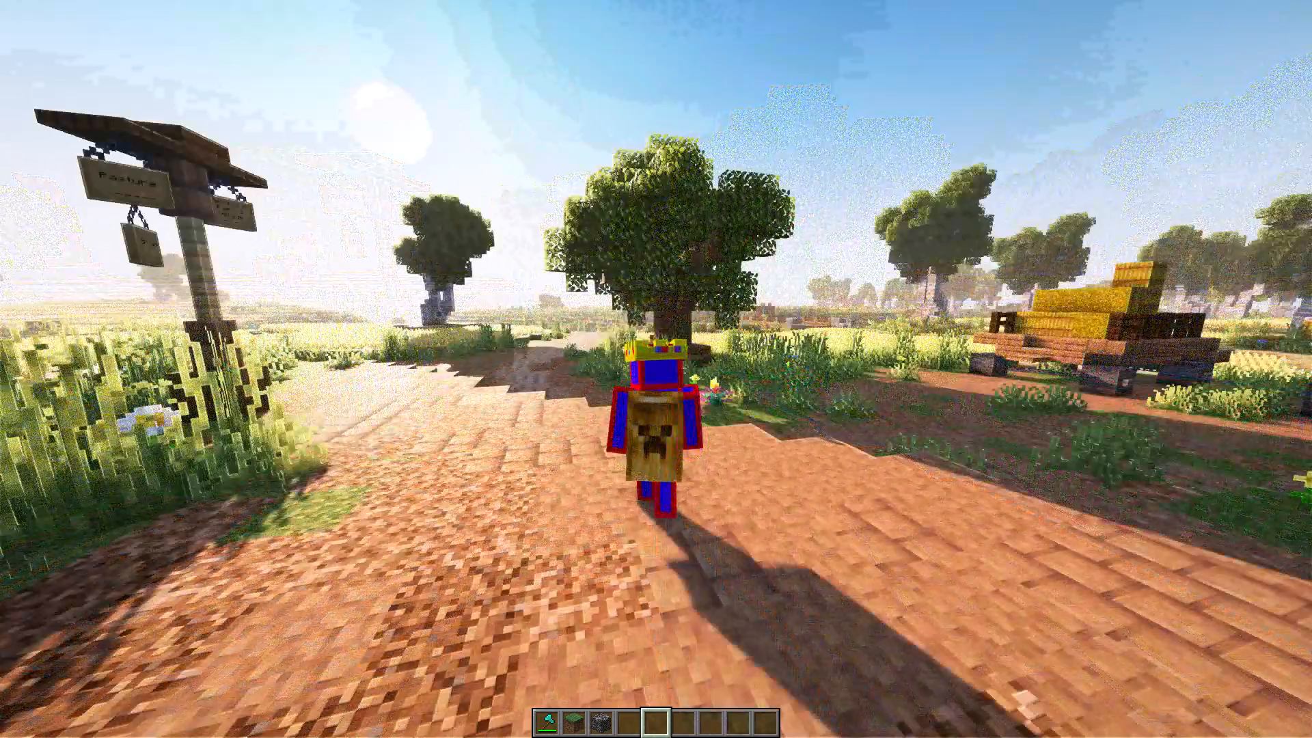
key(ctrl+space)
key(ctrl+space)
key(ctrl+space)
key(ctrl+space)
key(ctrl+space)
key(ctrl+space)
key(ctrl+space)
key(ctrl+space)
key(ctrl+space)
key(ctrl+space)
key(ctrl+space)
key(ctrl+space)
key(ctrl+space)
key(ctrl+space)
key(ctrl+space)
key(ctrl+space)
key(ctrl+space)
key(ctrl+space)
key(ctrl+space)
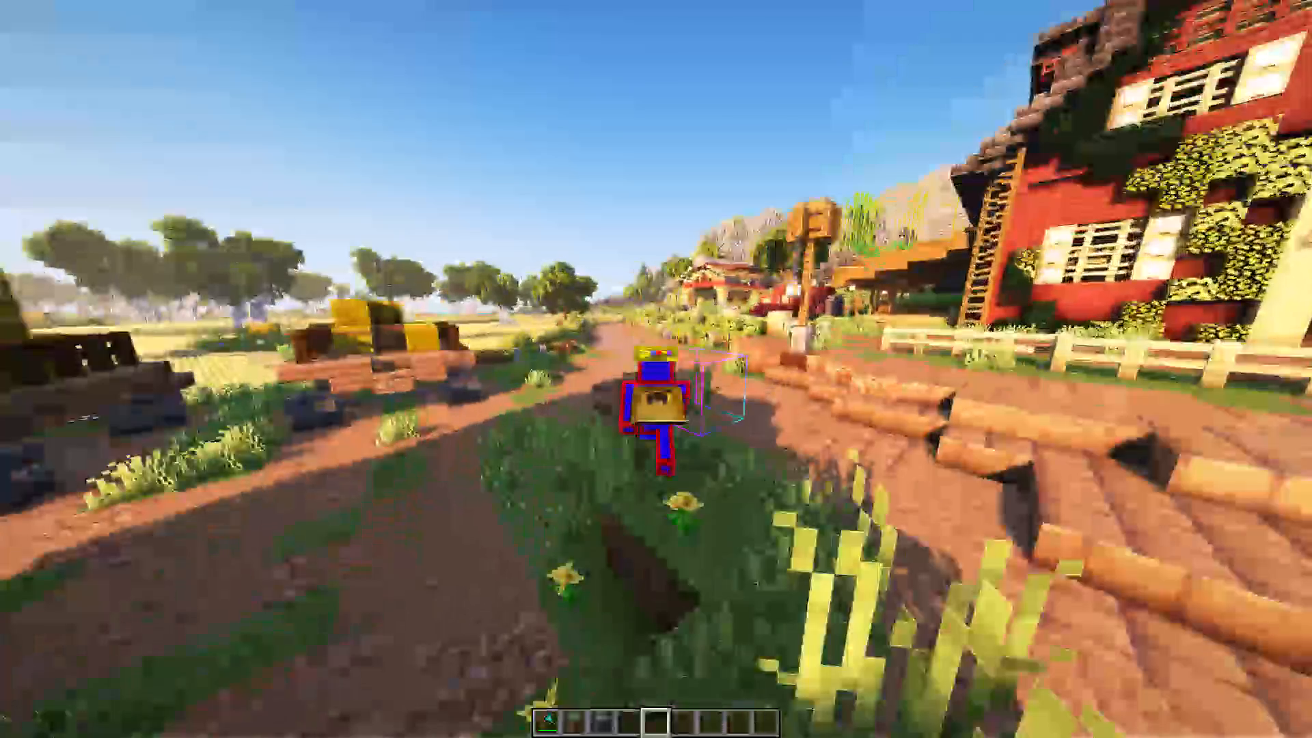
Keep running down the path while cycling the camera through the front view to first person.
key(ctrl+r)
key(ctrl+r)
ctrl+click(656, 369)
key(ctrl+r)
key(ctrl+r)
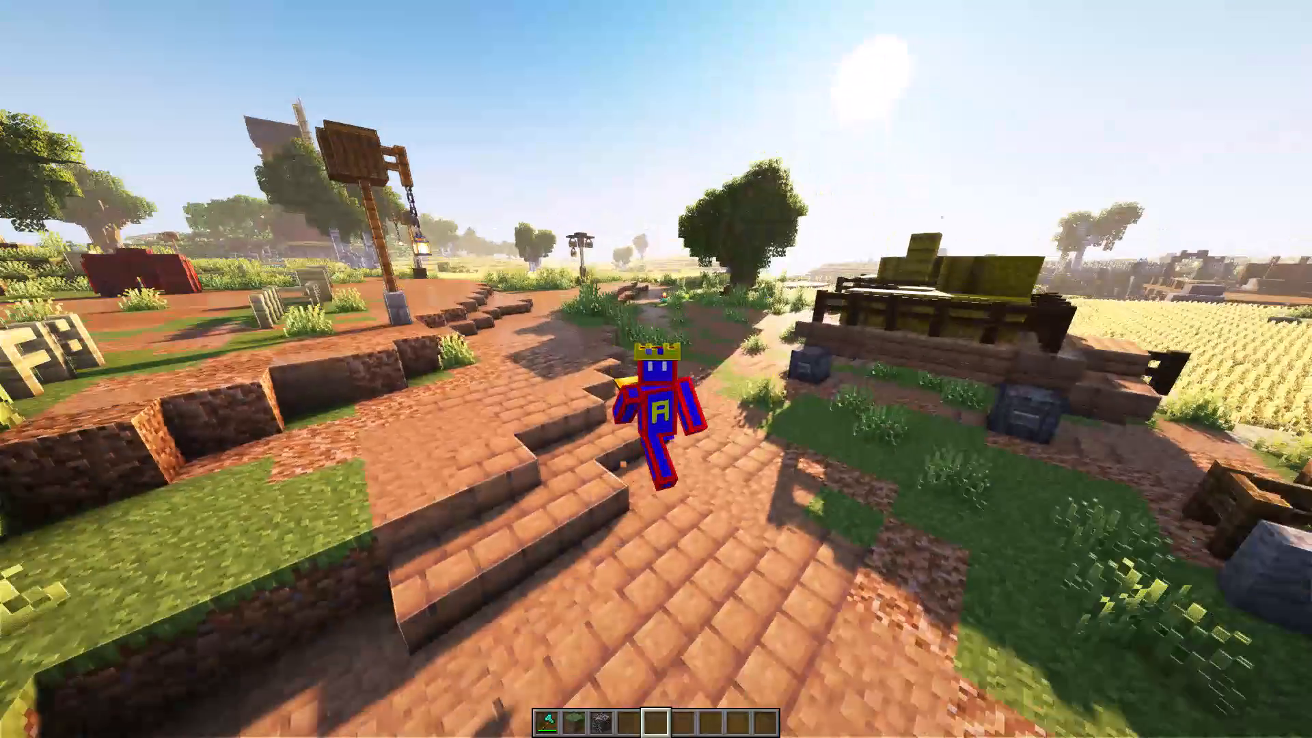
ctrl+click(655, 370)
key(ctrl+c)
key(ctrl+c)
key(ctrl+c)
key(ctrl+c)
key(ctrl+c)
key(ctrl+c)
key(ctrl+c)
key(ctrl+c)
key(ctrl+c)
key(ctrl+c)
key(ctrl+c)
key(ctrl+c)
key(ctrl+c)
key(ctrl+c)
key(ctrl+c)
ctrl+double_click(656, 369)
key(ctrl+r)
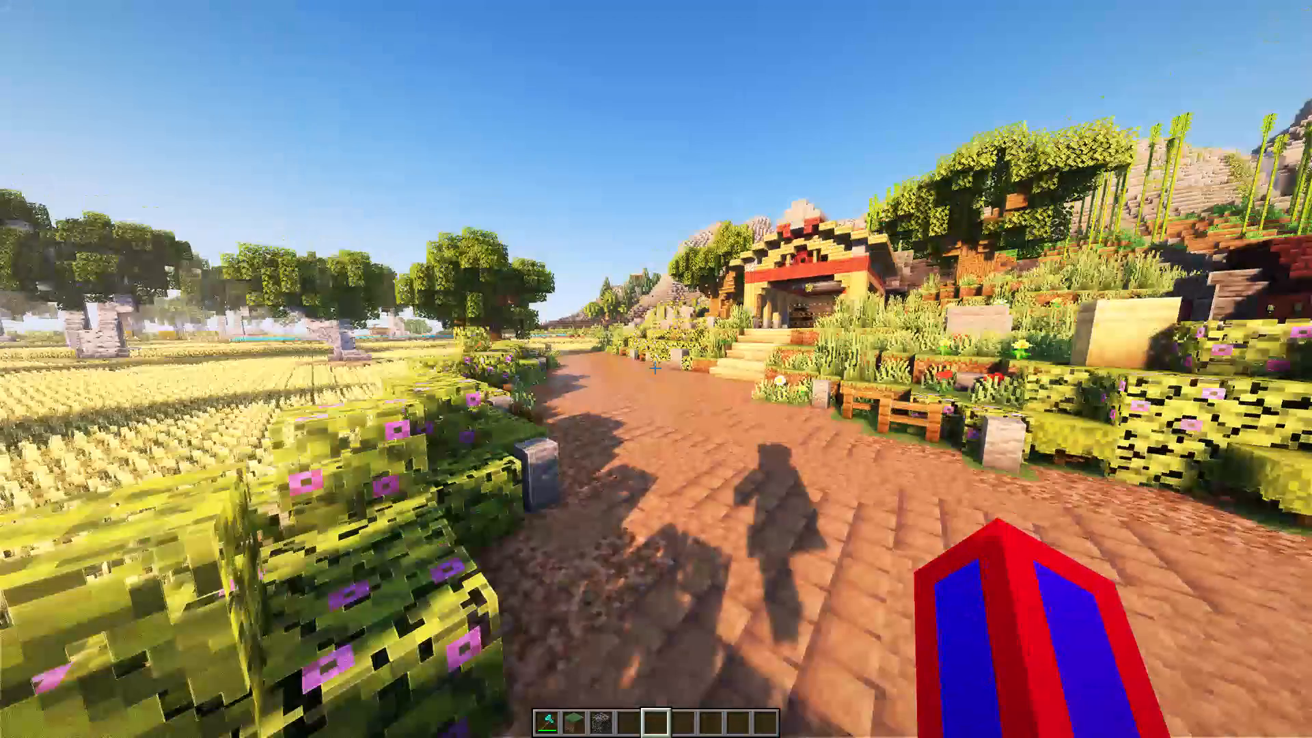
Position the character on the path before the yellow-roofed building and switch to the third-person rear view.
key(ctrl+space)
key(s)
key(d)
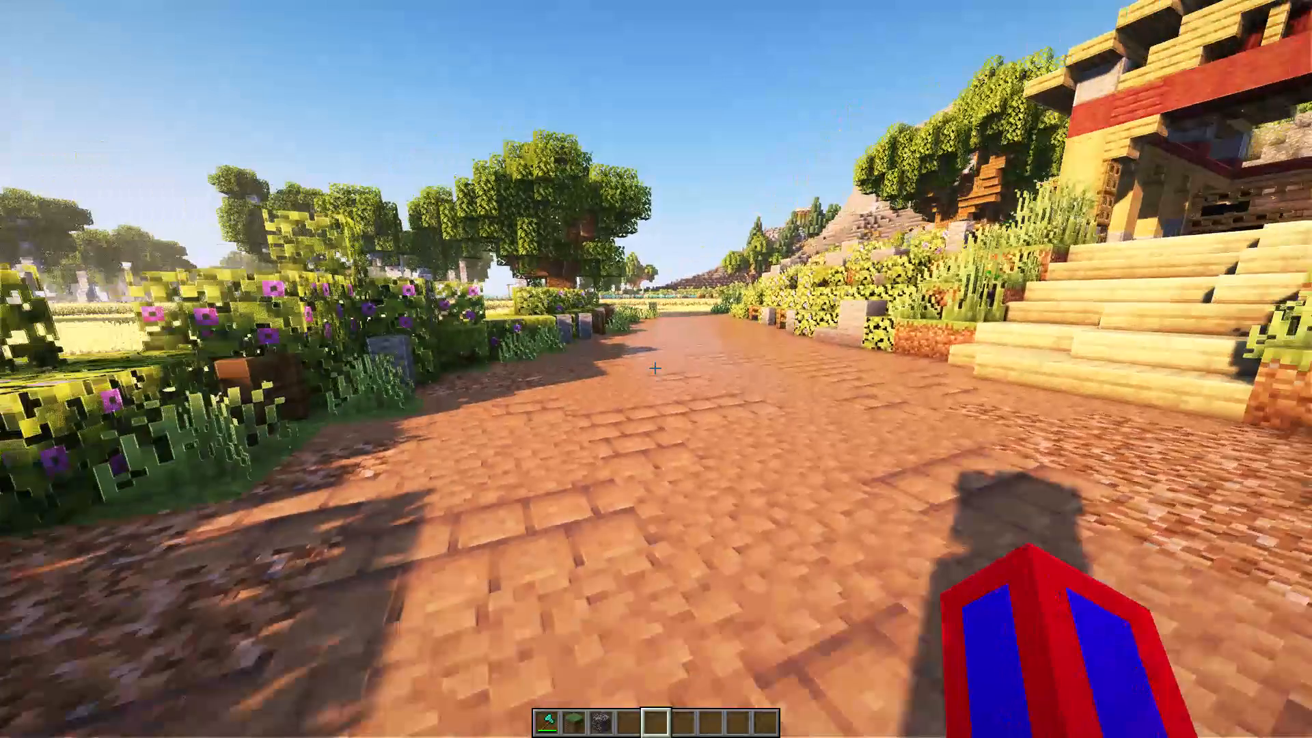
text(drad)
key(s)
key(s)
key(s)
key(s)
key(s)
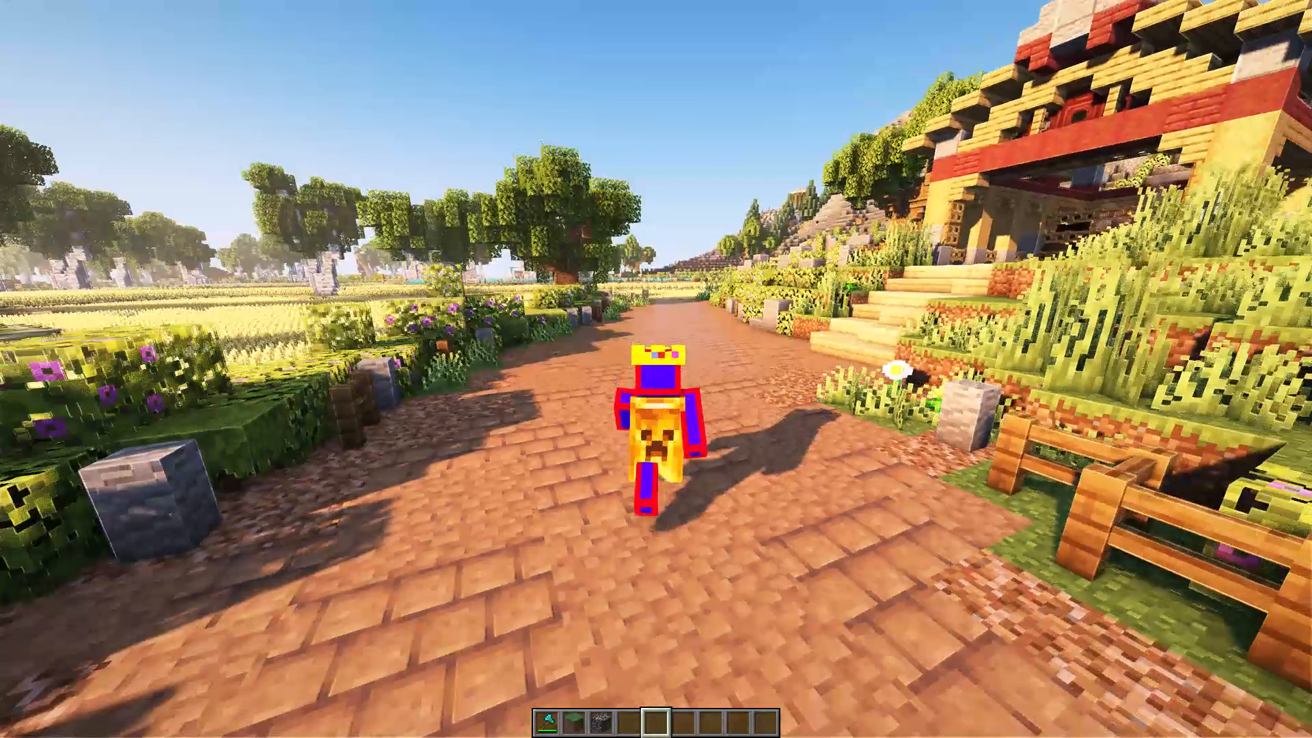
Start a Flashback replay recording and return to the game.
key(Escape)
drag(814, 255, 656, 369)
Move the character forward along the brick path and switch the camera to first person.
key(w)
key(w)
key(w)
key(w)
key(w)
key(w)
key(w)
key(w)
key(w)
key(w)
key(w)
key(w)
key(w)
key(w)
key(w)
key(w)
key(w)
key(w)
key(w)
key(w)
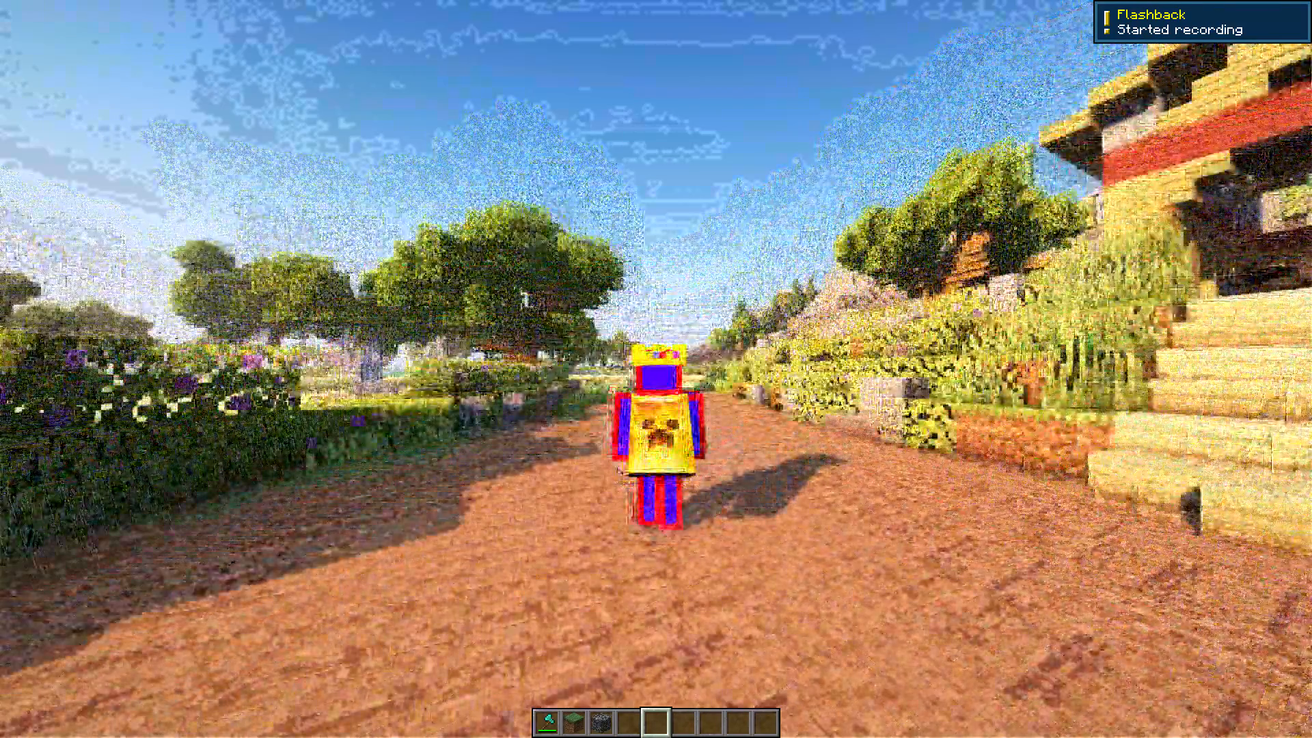
key(r)
key(r)
Sprint down the path and through the wheat field toward the mountain in first person.
key(ctrl+space)
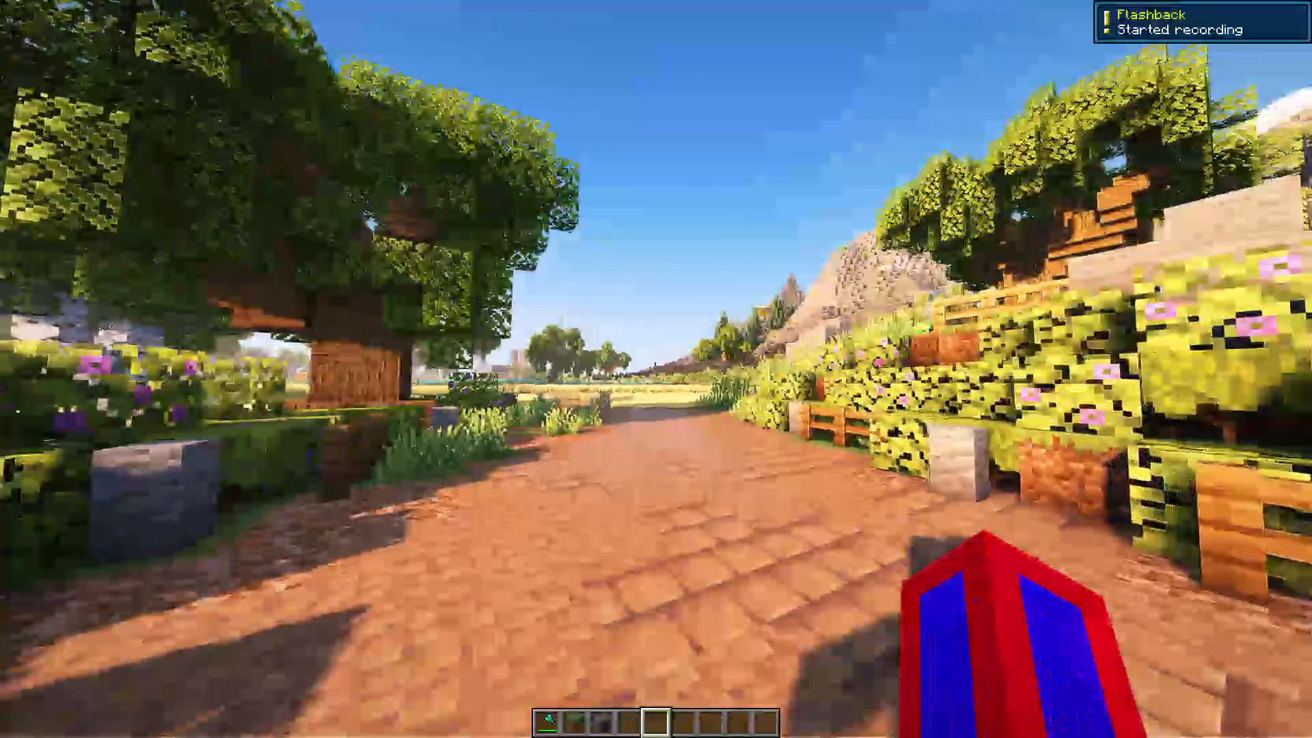
key(w)
key(w)
key(w)
key(w)
key(w)
key(w)
key(w)
key(w)
key(w)
key(w)
key(w)
key(w)
key(w)
key(w)
key(w)
key(w)
key(w)
key(w)
key(w)
key(w)
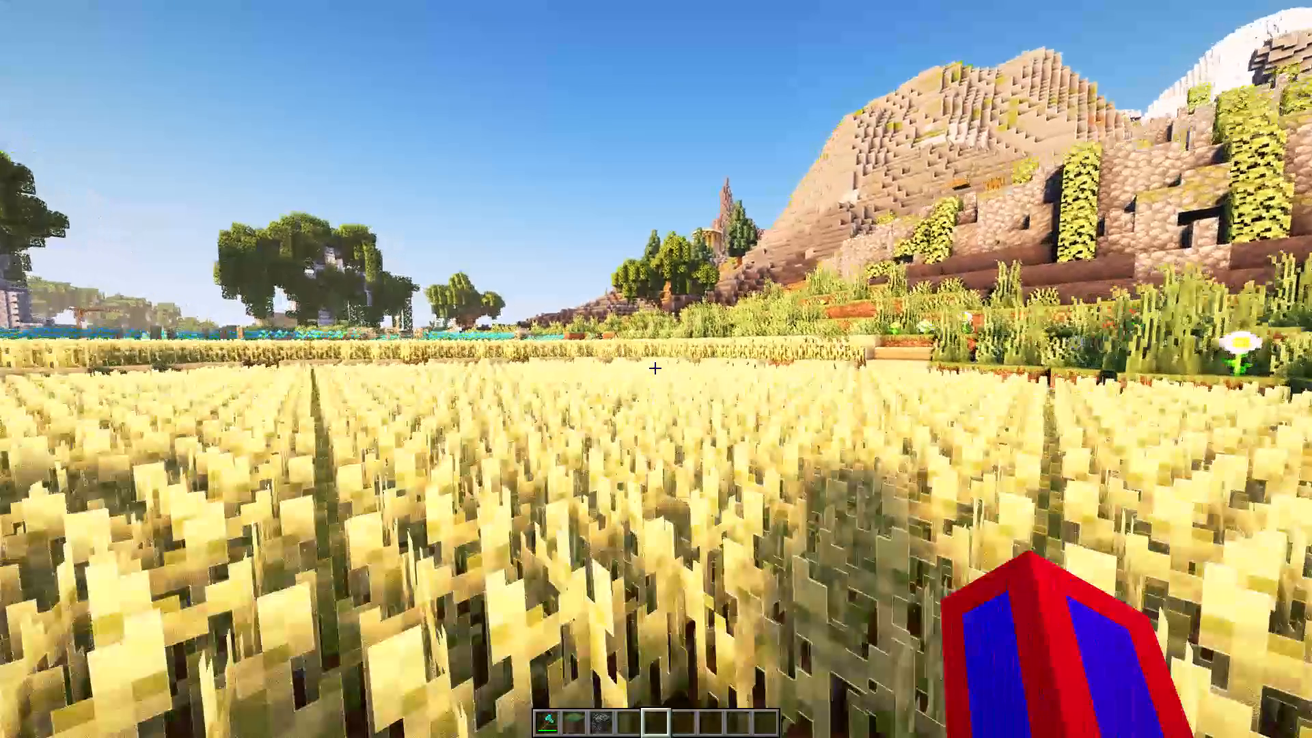
triple_click(656, 369)
click(656, 369)
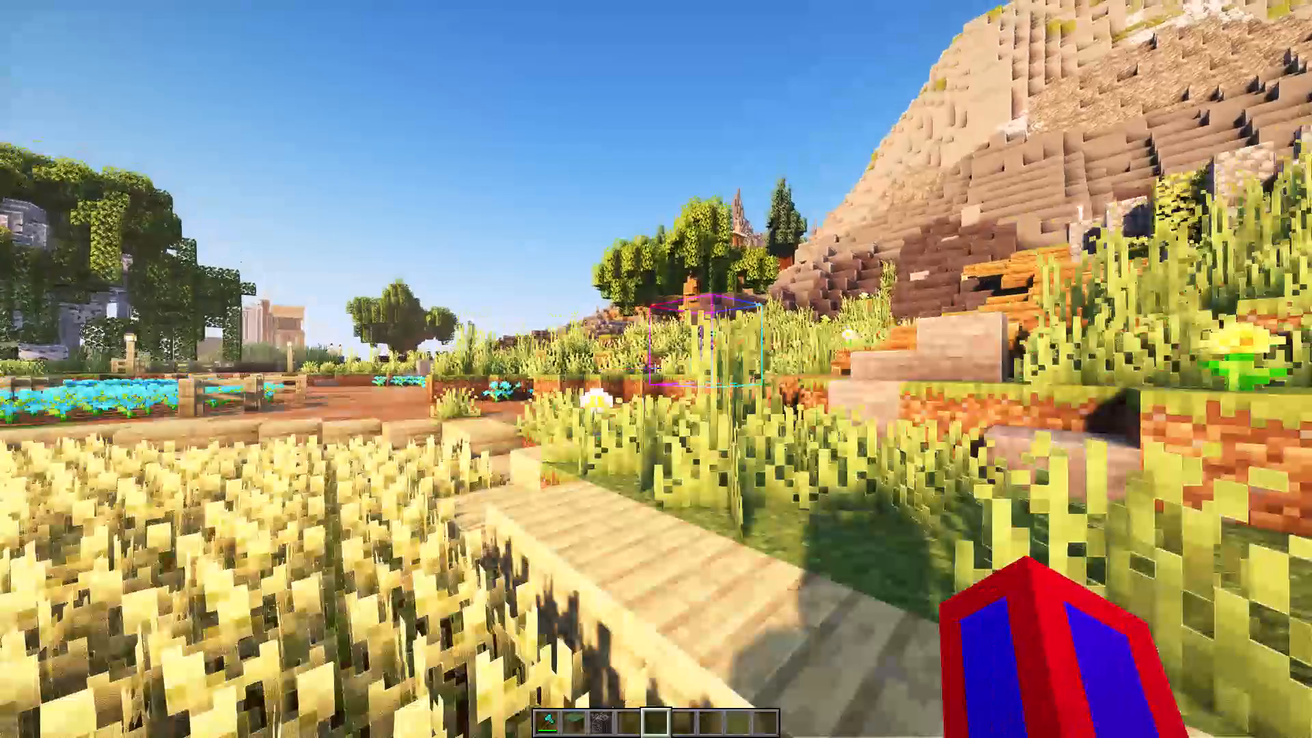
Run from the wheat field past the wooden steps and jump up the brown terraces at the mountain's foot.
key(space)
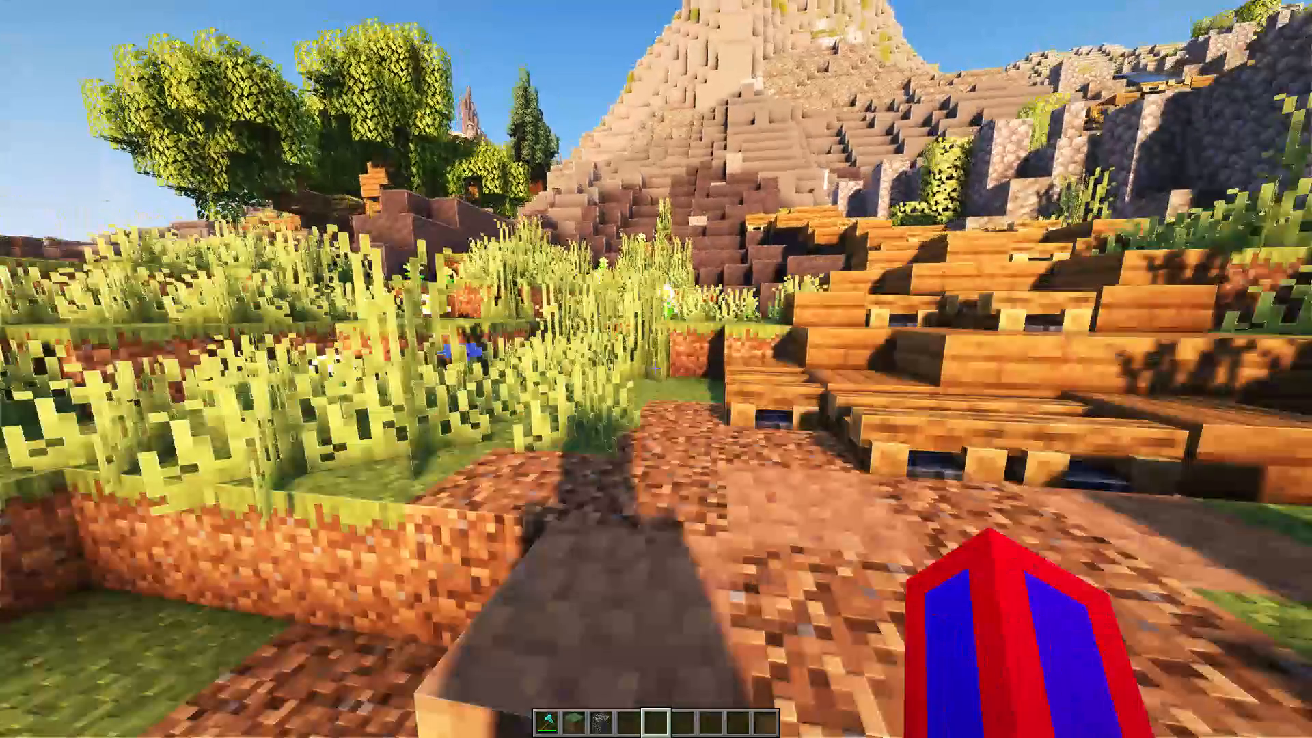
key(space)
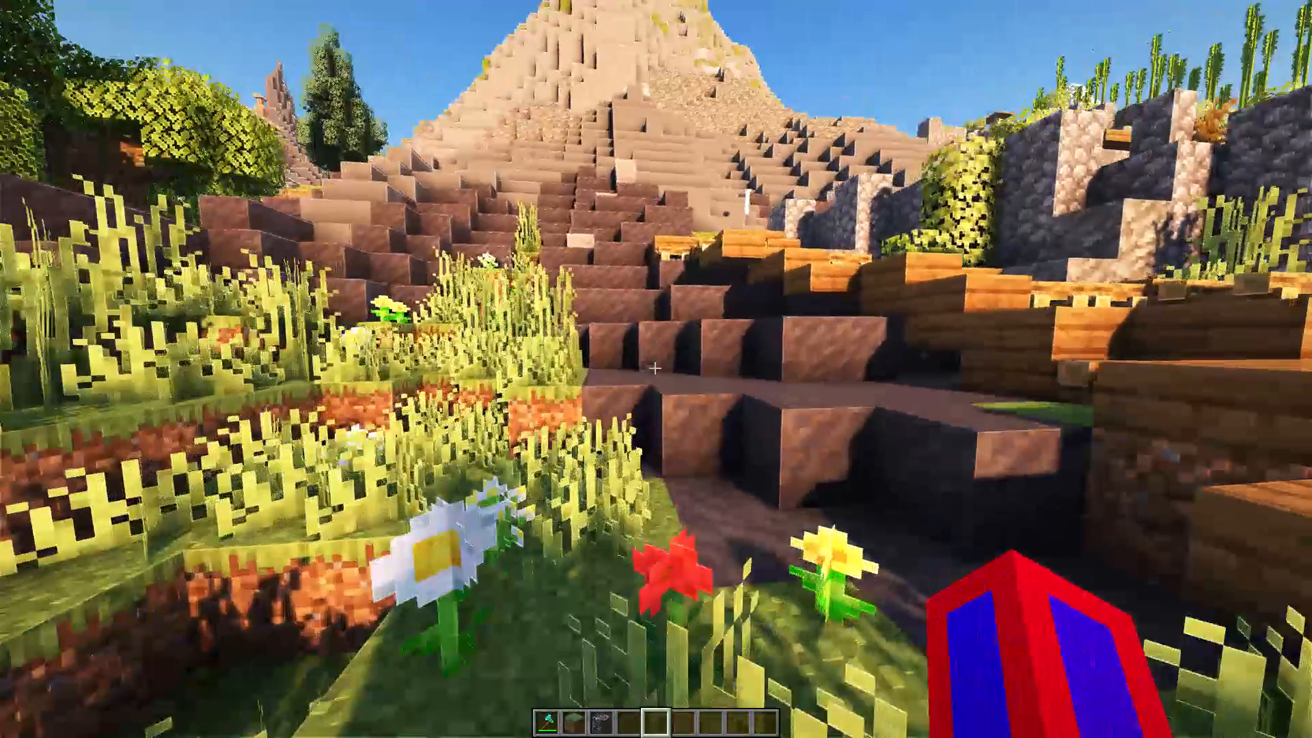
key(space)
key(space)
key(space)
key(space)
key(space)
key(space)
key(space)
key(space)
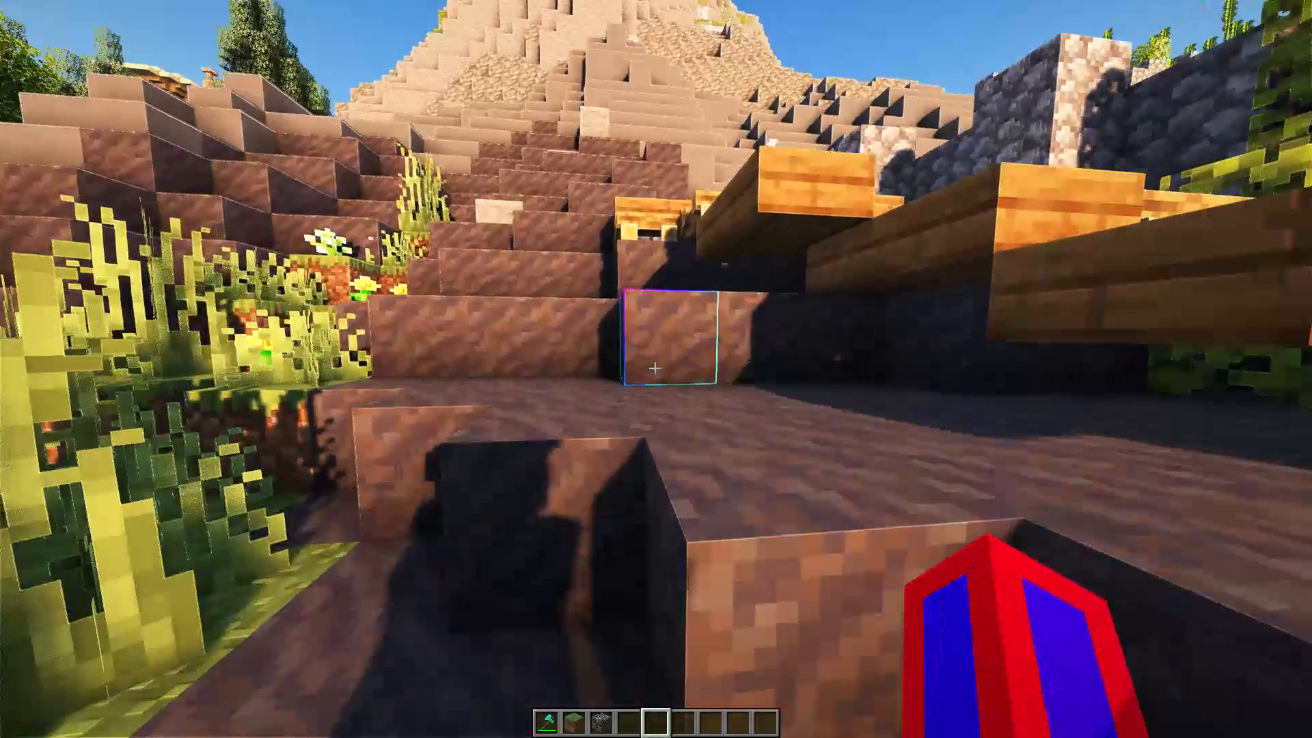
key(space)
key(space)
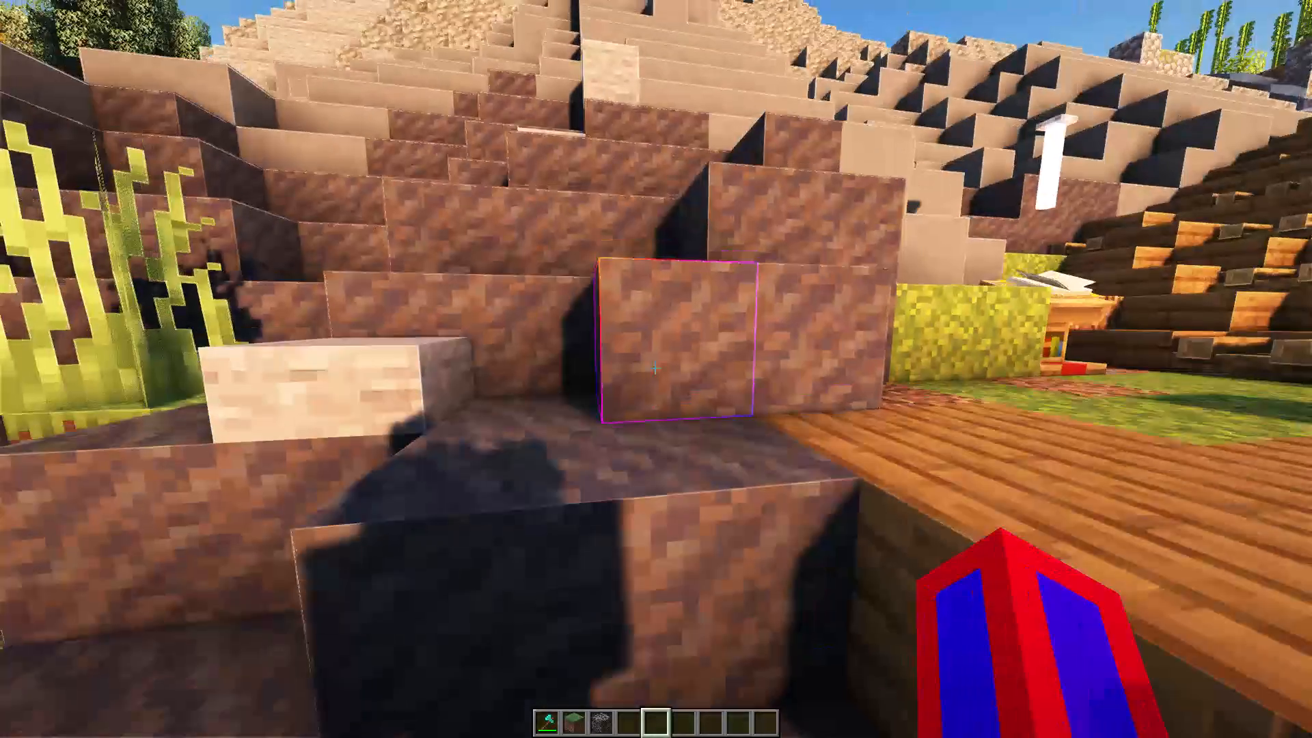
Climb the brown and beige block terraces to the sunlit ledge above the pine trees.
key(space)
key(space)
key(space)
key(space)
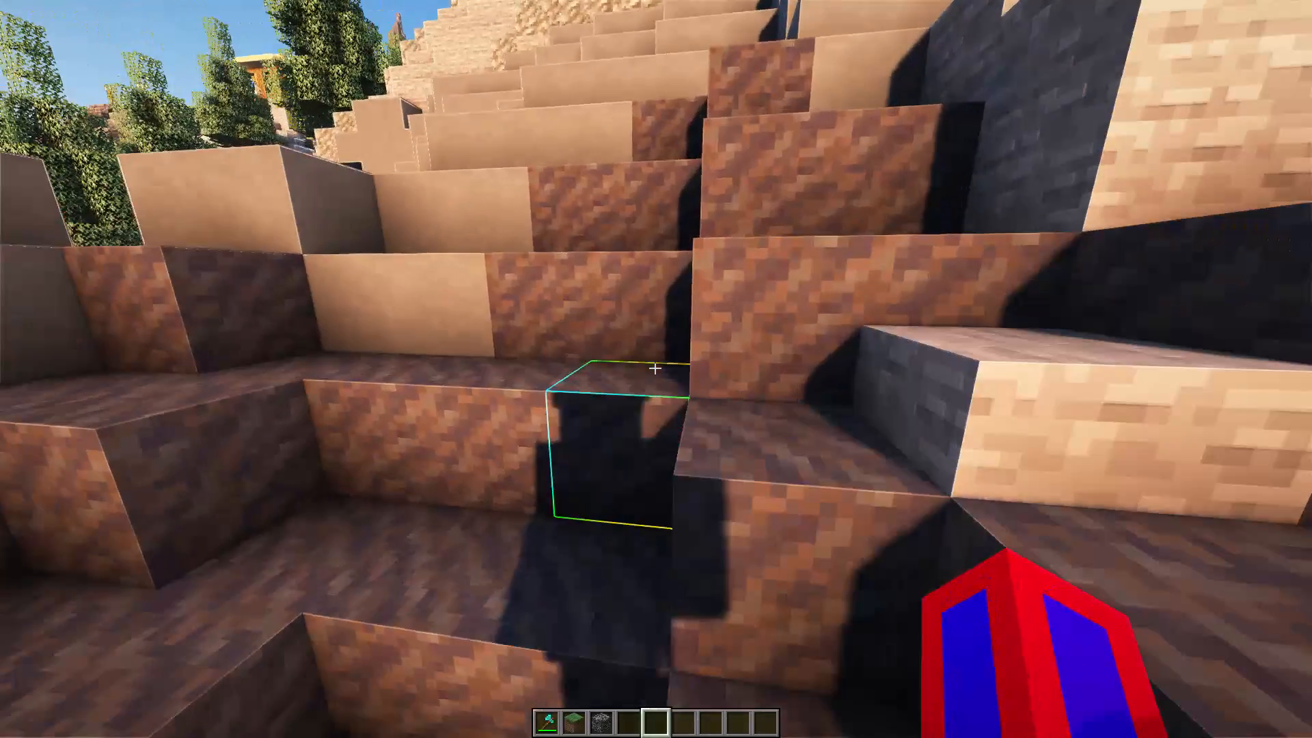
key(space)
key(space)
key(space)
key(space)
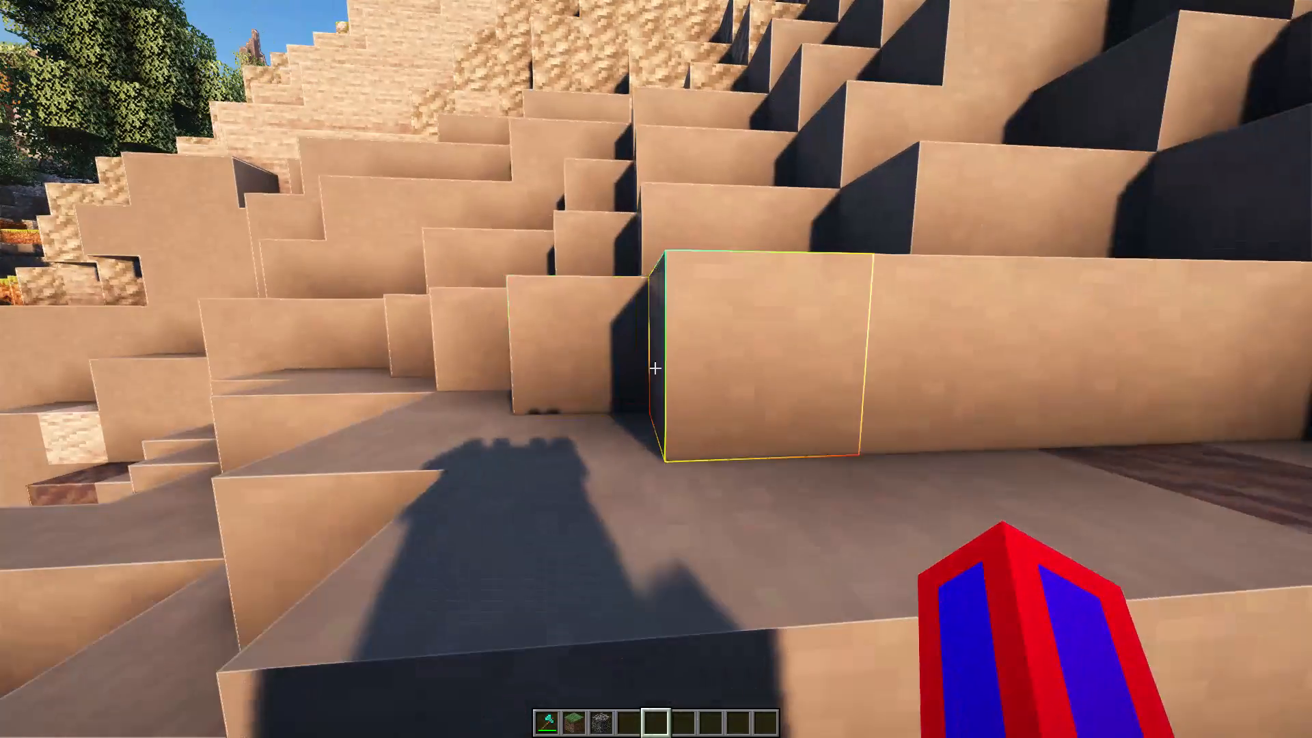
key(space)
key(space)
key(space)
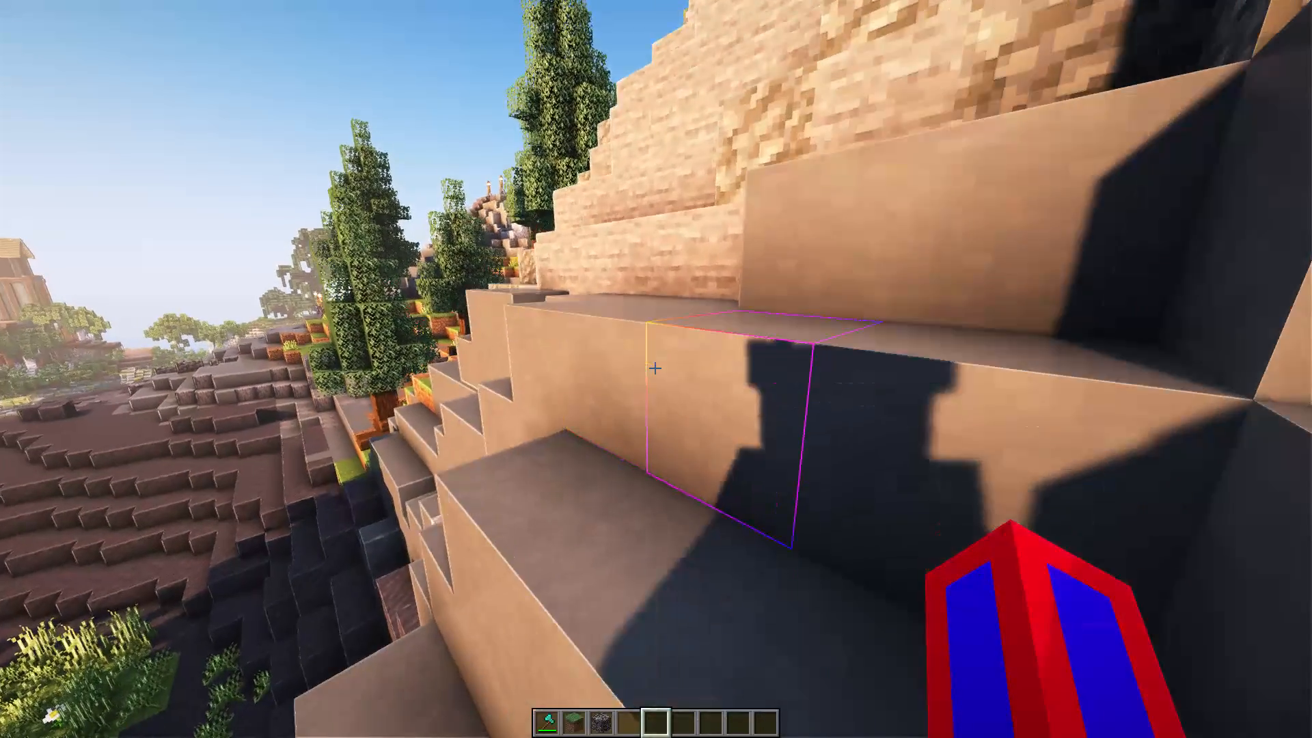
key(space)
key(space)
key(space)
key(space)
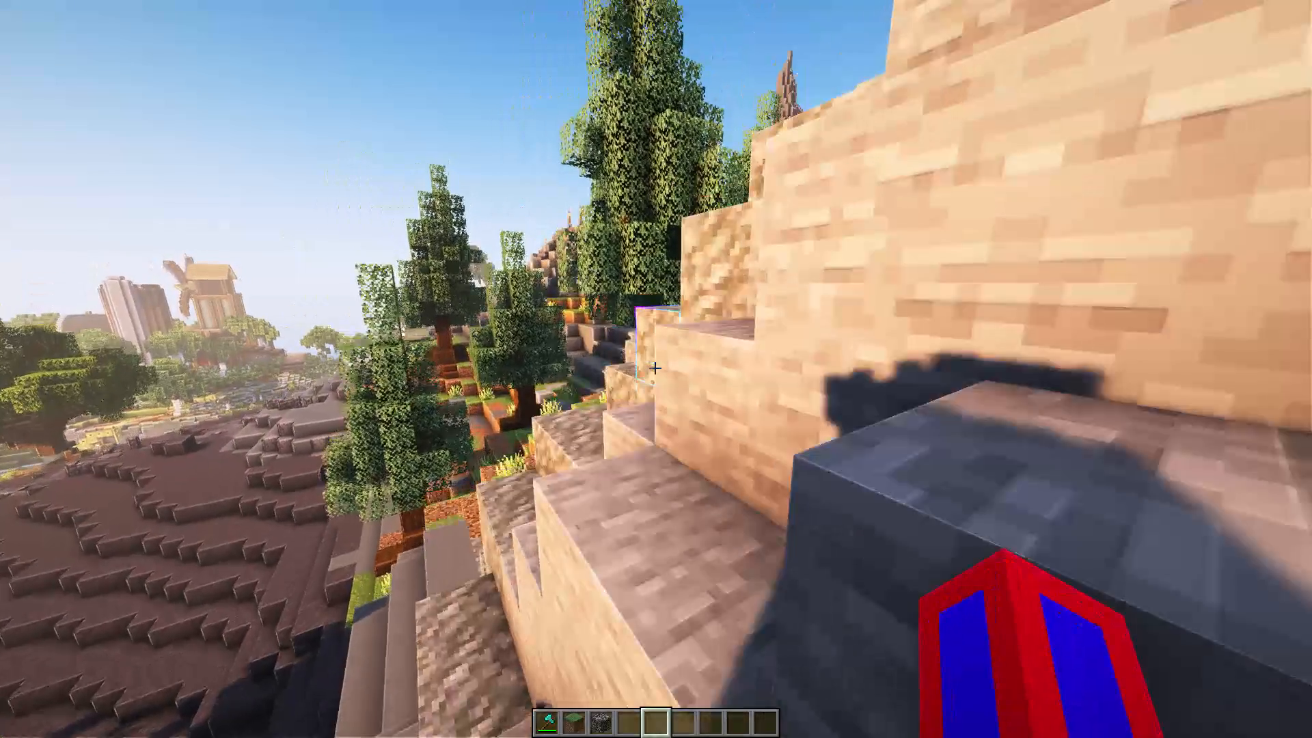
Follow the stone ledges around the mountain and climb onto its shaded, mossy side.
key(space)
key(space)
key(space)
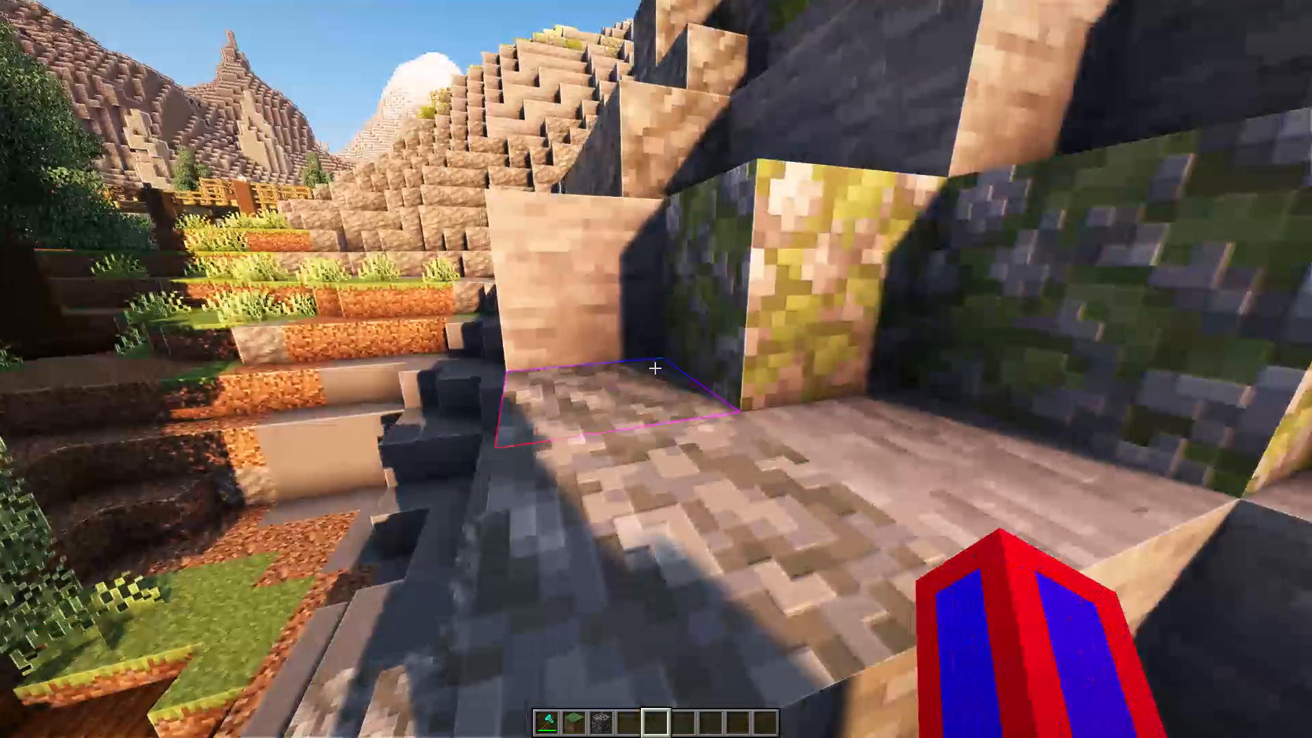
key(space)
key(space)
key(space)
key(space)
key(space)
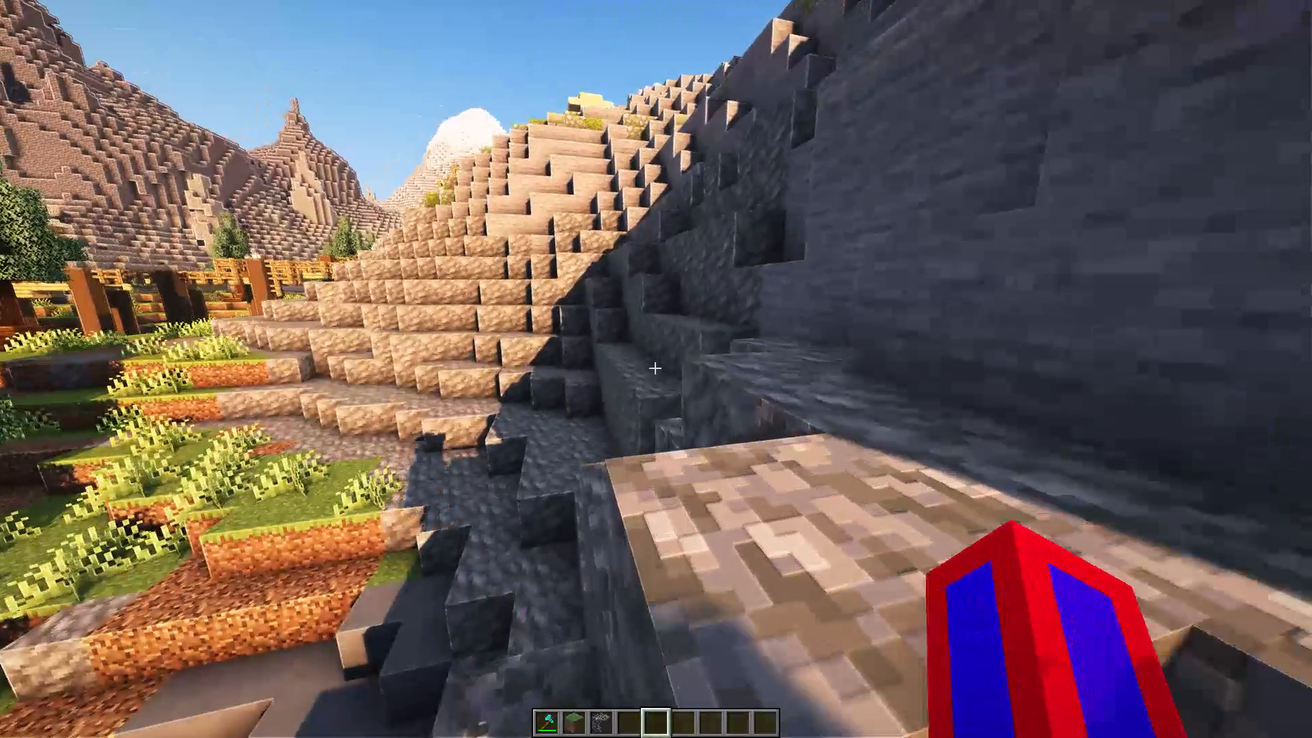
key(space)
key(space)
key(space)
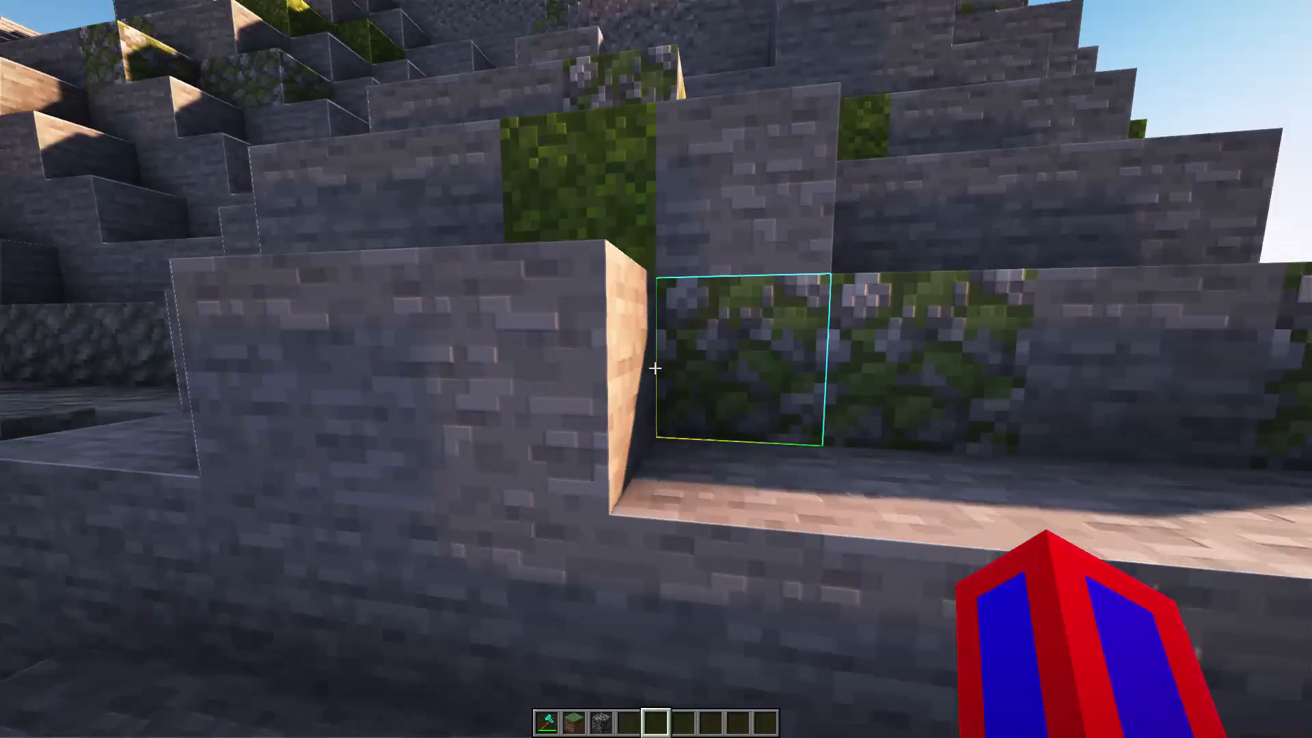
key(space)
key(space)
key(space)
key(space)
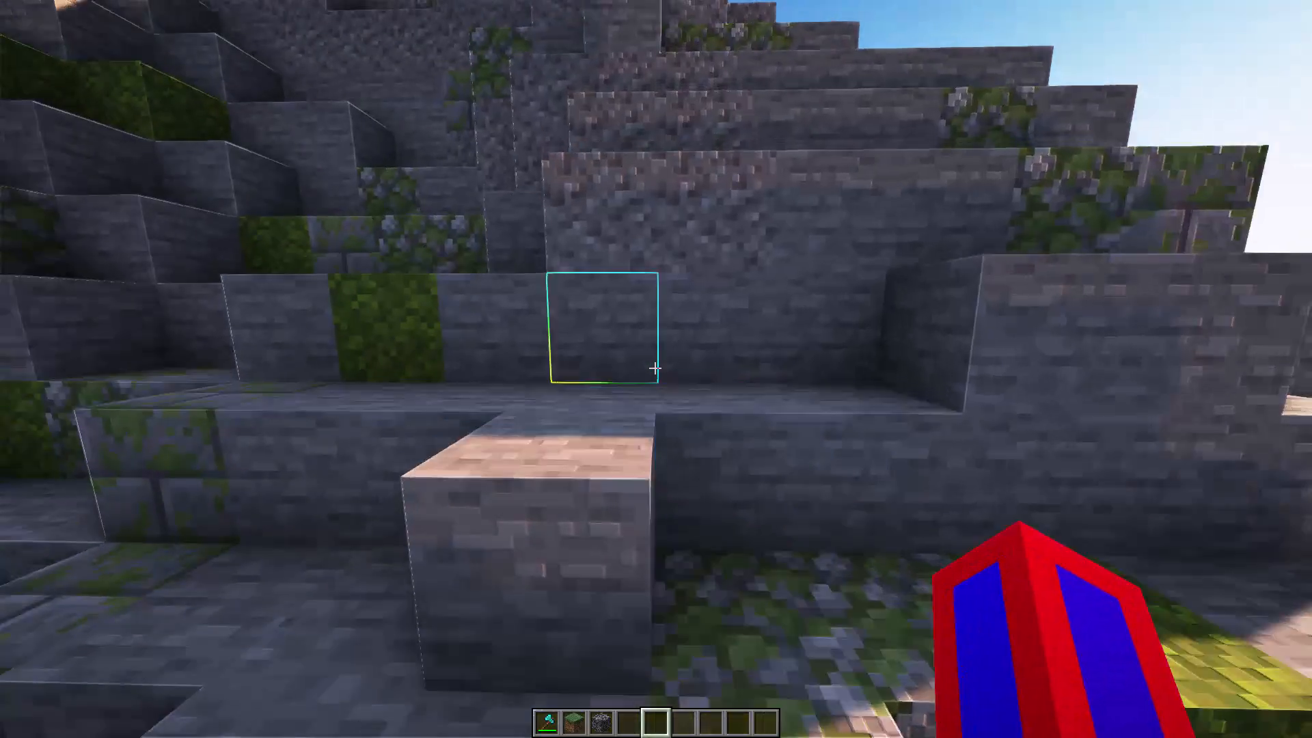
Climb the mossy stone terraces to the upper ridge and cross toward the valley with the purple-leaved trees.
key(space)
key(space)
key(space)
key(space)
key(space)
key(space)
key(space)
key(space)
key(space)
key(space)
key(space)
key(space)
key(space)
key(space)
key(space)
key(space)
key(space)
key(space)
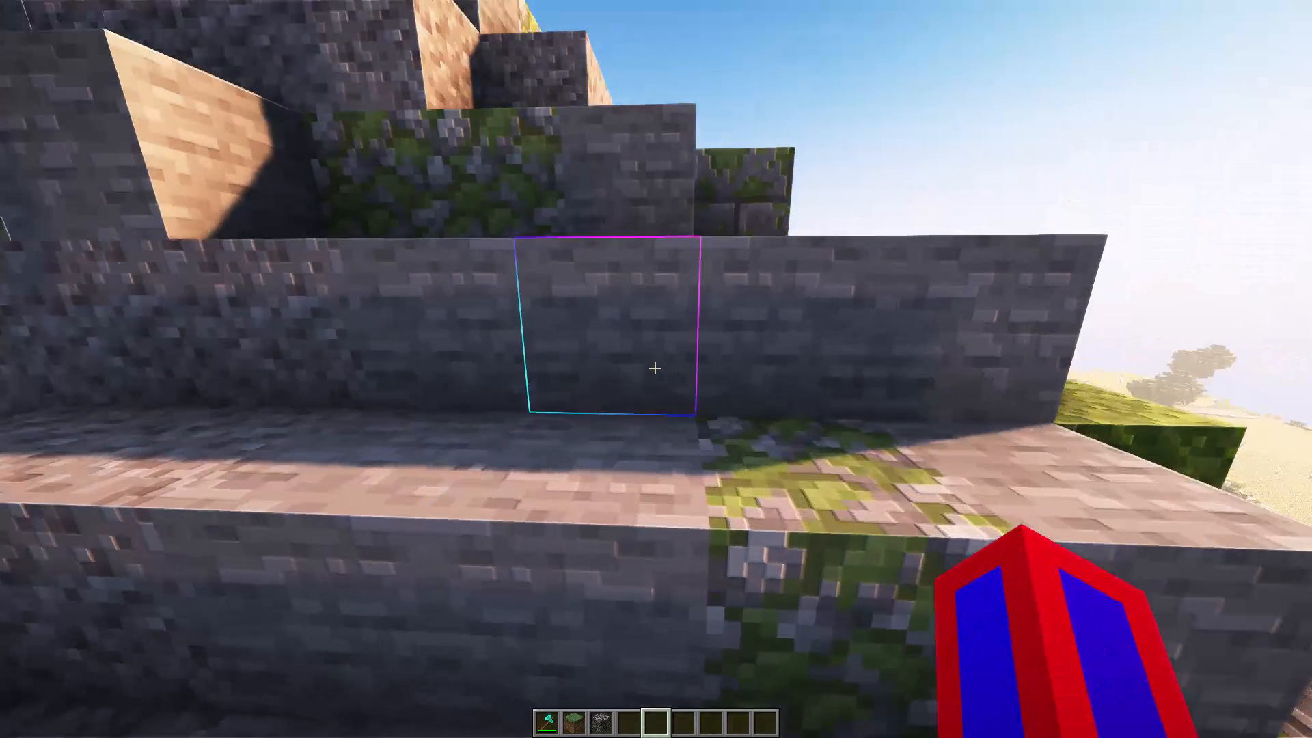
key(space)
key(space)
key(space)
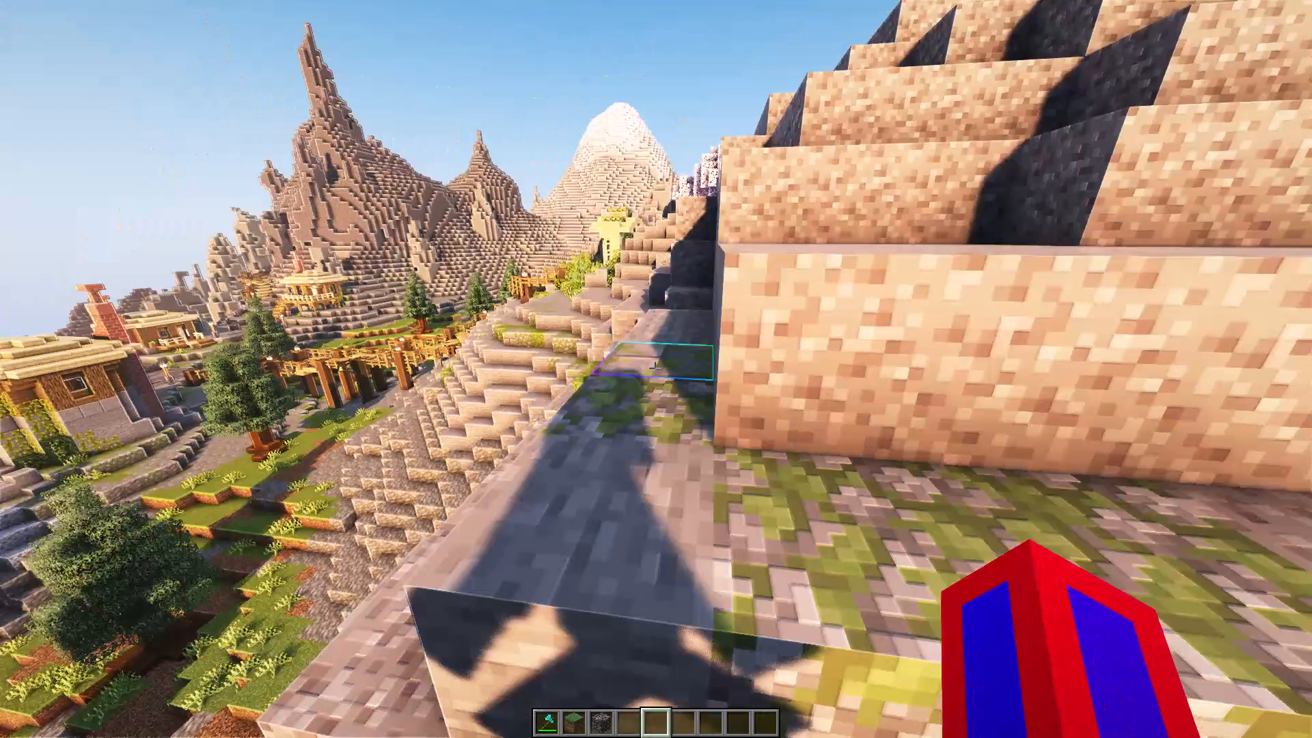
key(space)
key(space)
key(space)
key(space)
key(space)
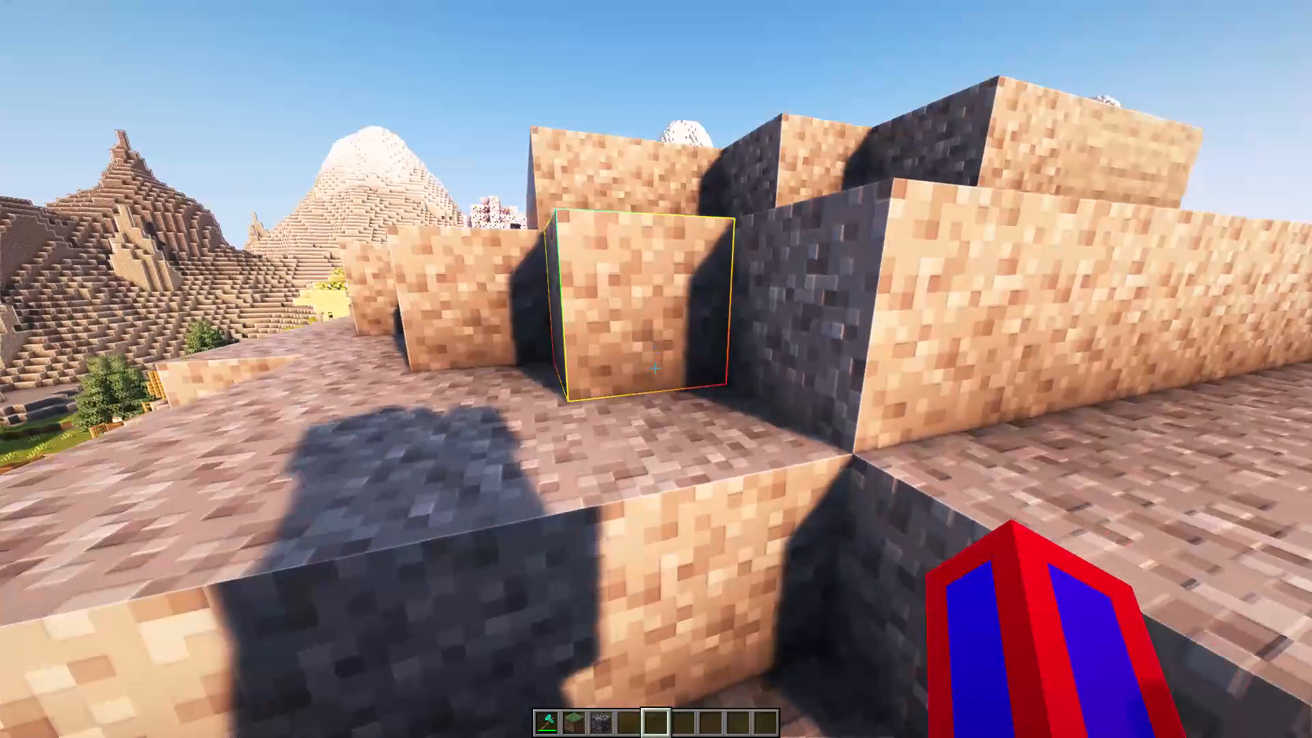
key(space)
key(space)
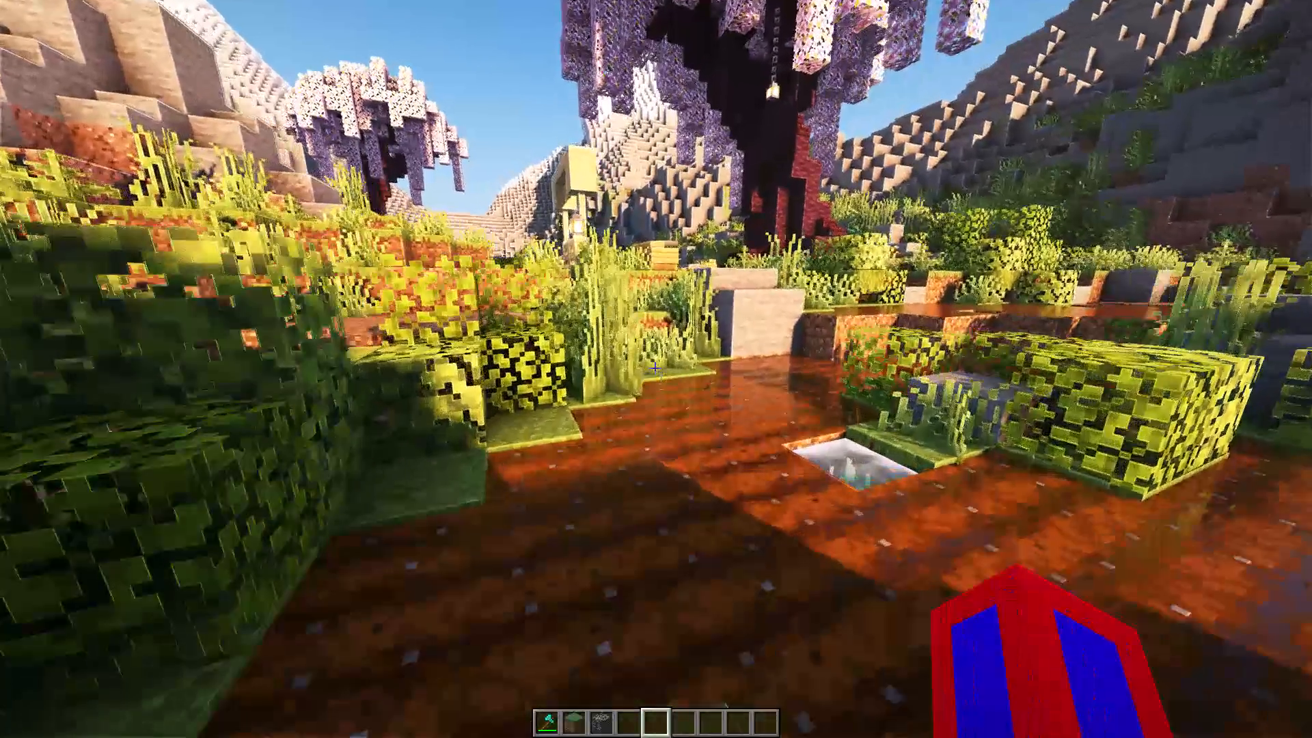
Run through the tall grass to the plank crossing over the water channel near the dark-trunked tree.
key(space)
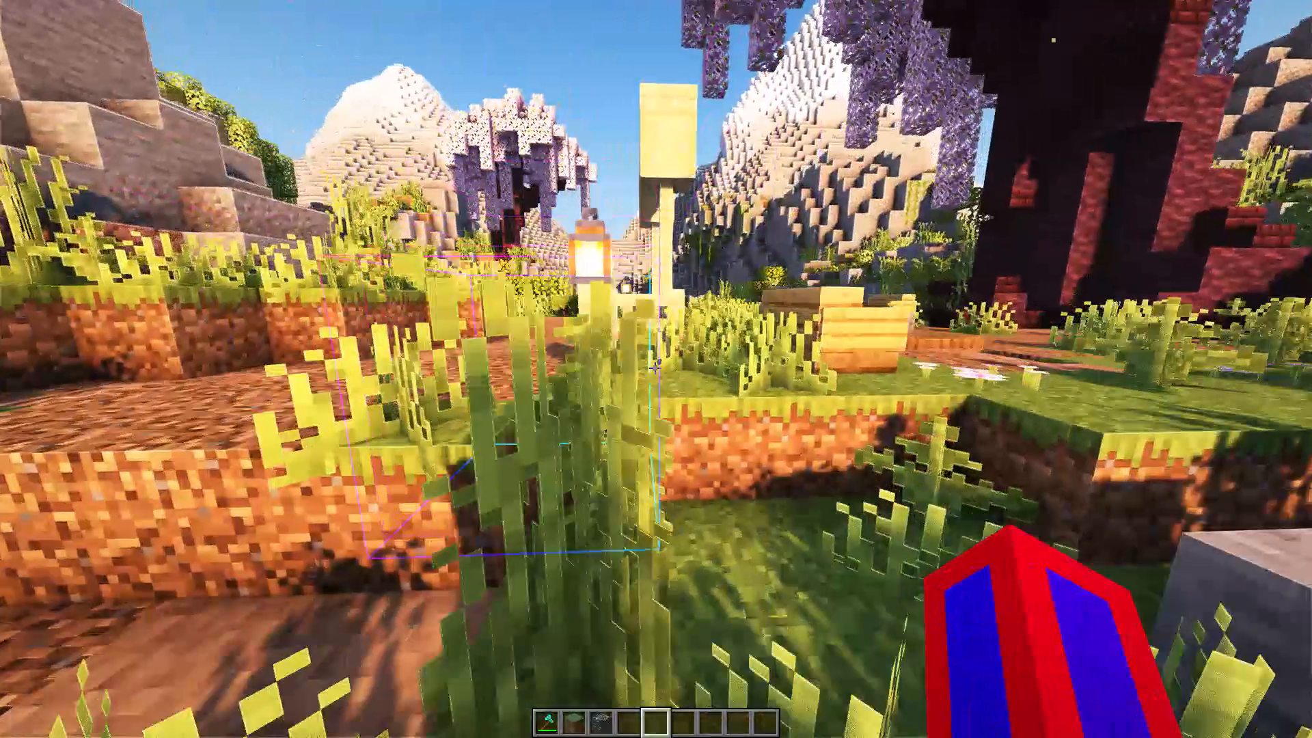
key(space)
key(space)
key(space)
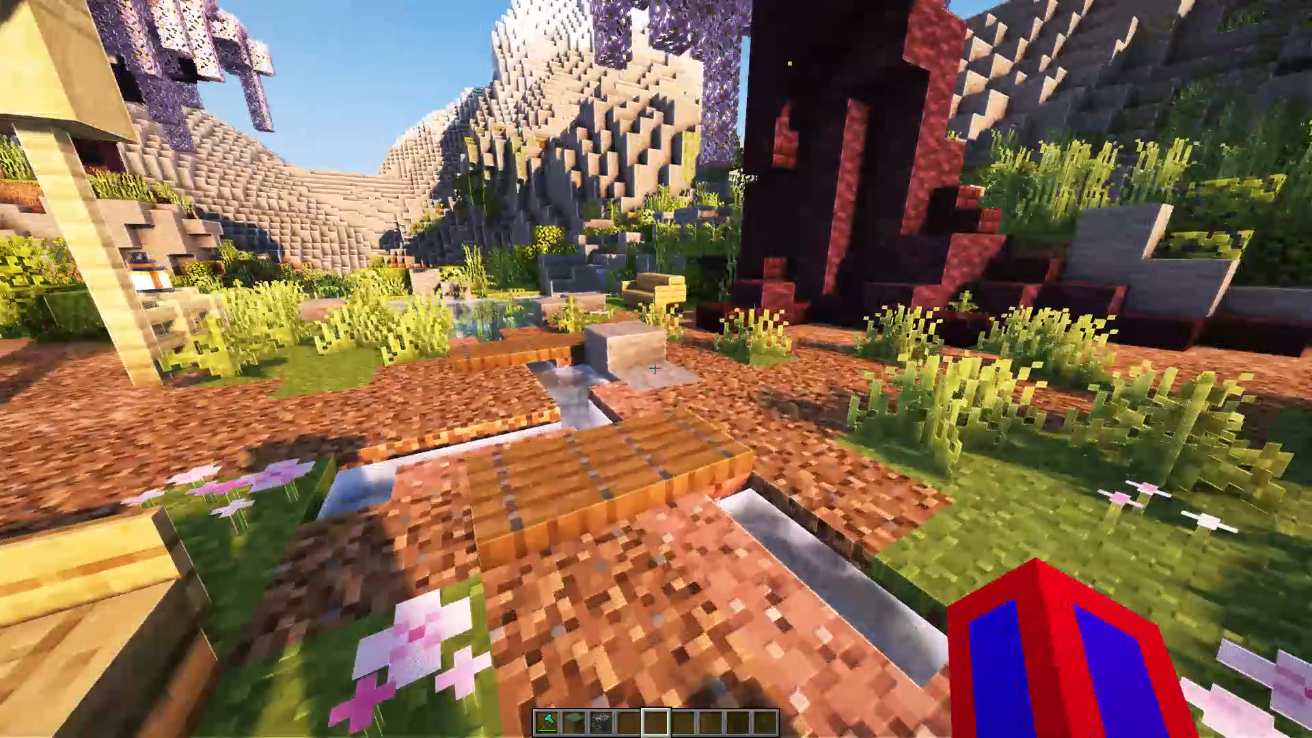
Show the character in third-person rear and front views beside the dark-trunked tree, then return to first person.
key(r)
key(s)
key(d)
key(d)
key(d)
key(d)
key(d)
key(d)
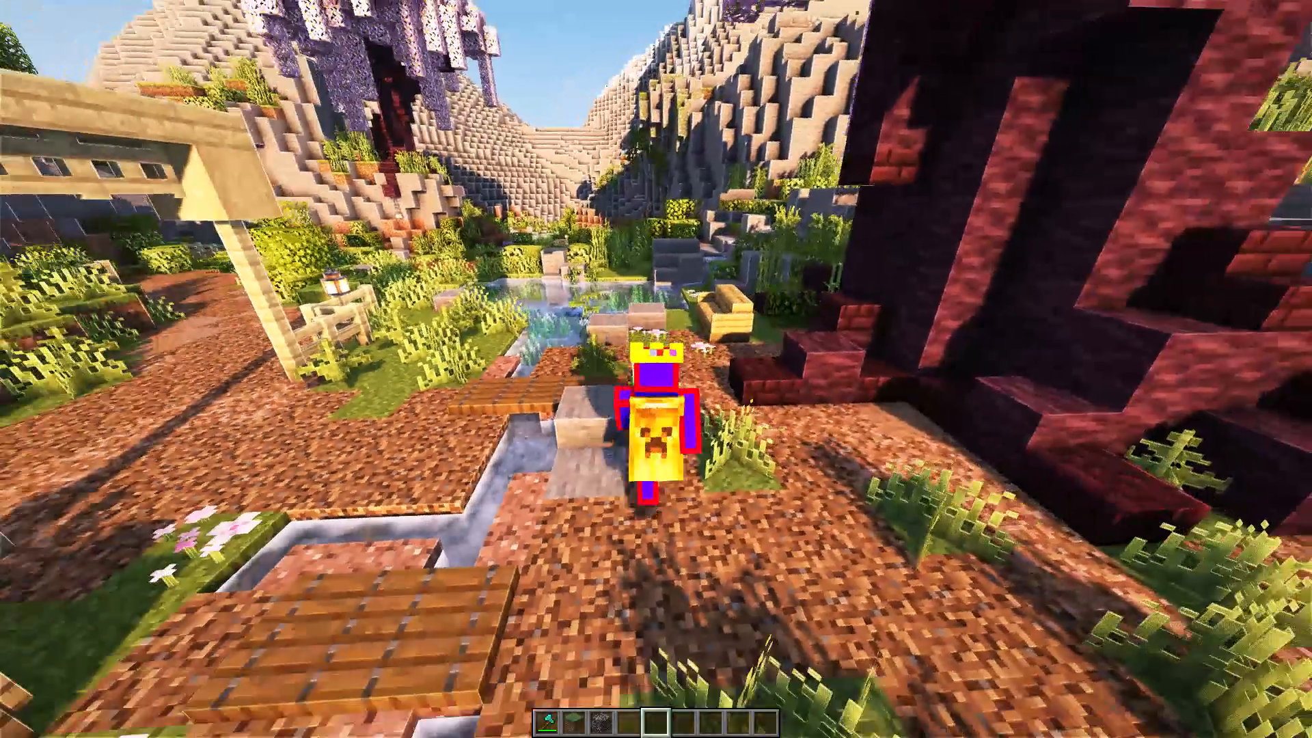
key(r)
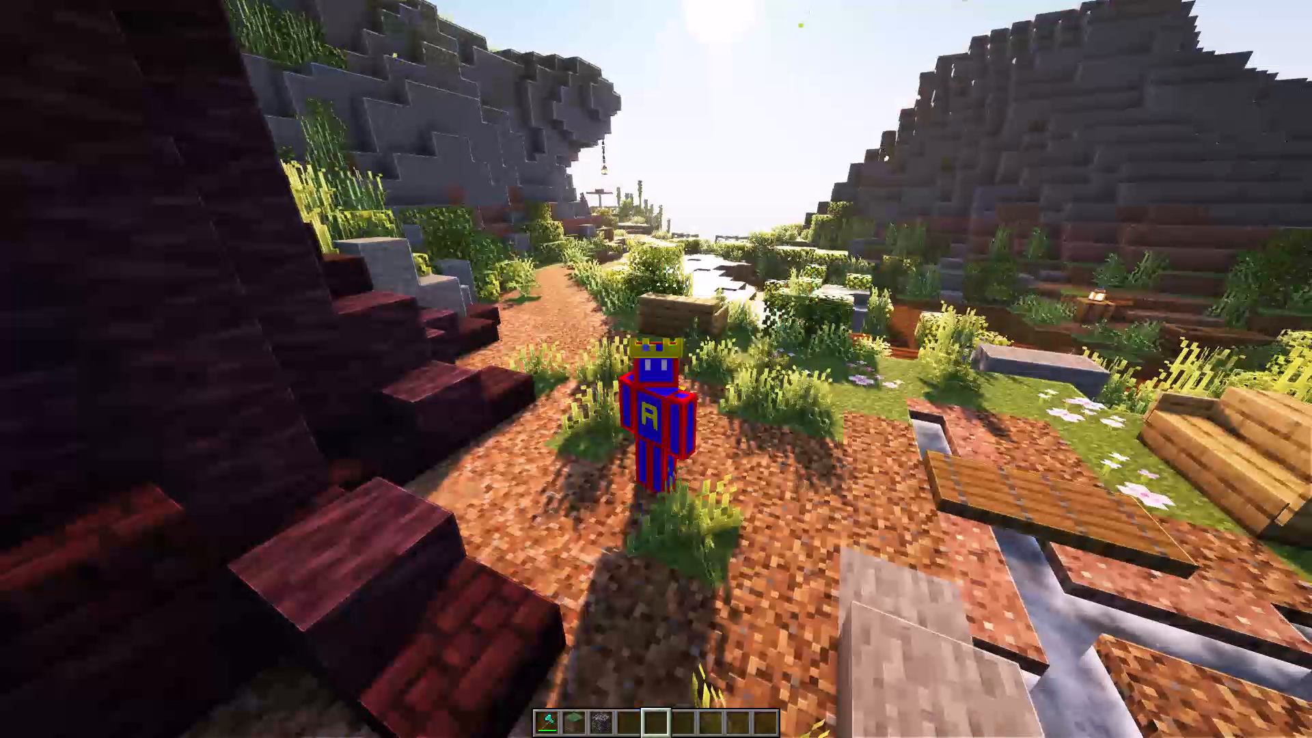
key(r)
Run in first person past the pond and lantern-lit fence to the farmland path by the wooden crates.
key(s)
key(s)
key(w)
key(w)
key(w)
key(w)
key(w)
key(w)
key(w)
key(w)
key(w)
key(w)
key(w)
key(w)
key(w)
key(w)
key(w)
key(w)
key(w)
key(w)
key(w)
key(w)
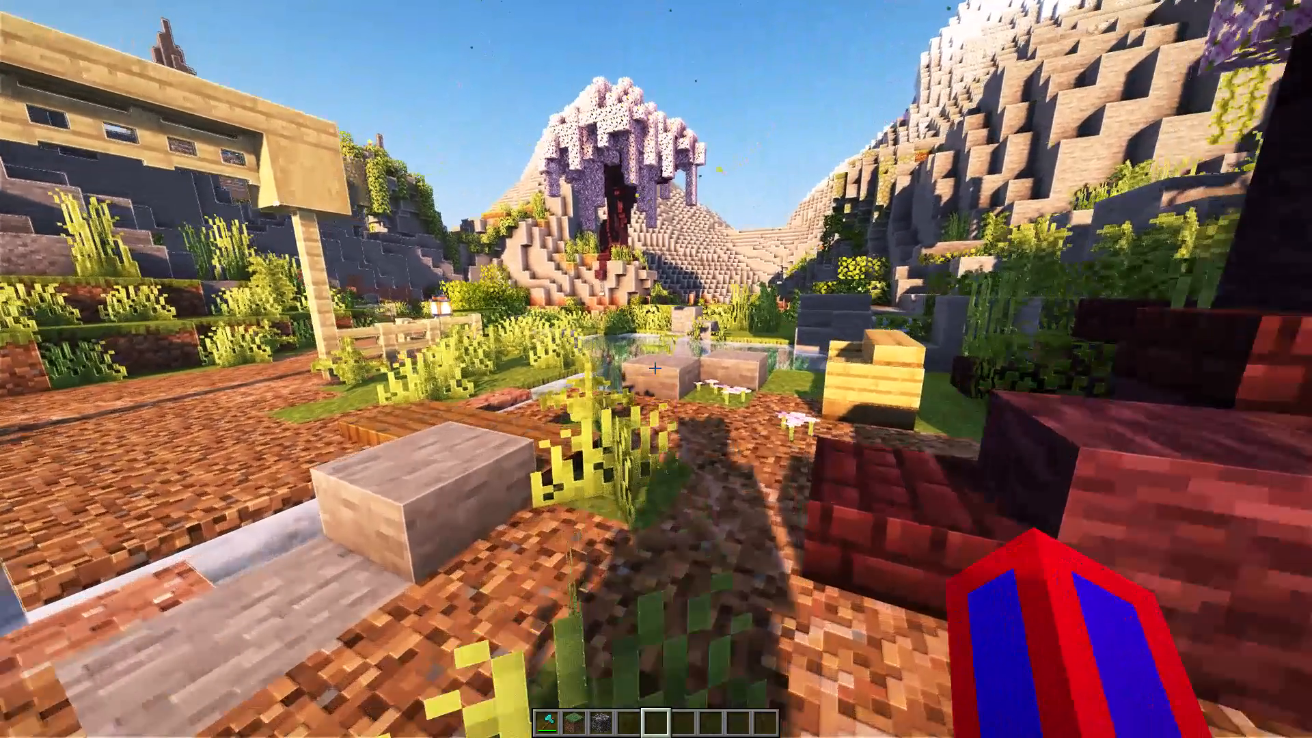
key(space)
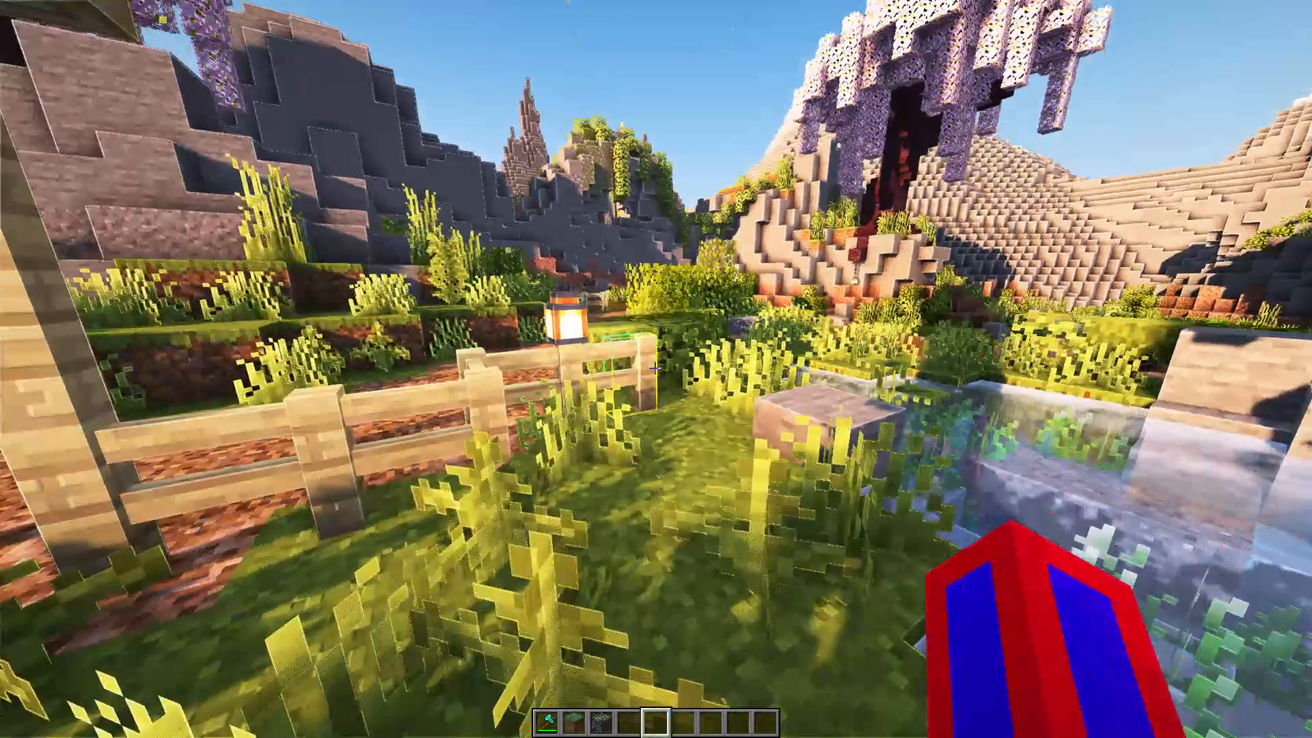
key(space)
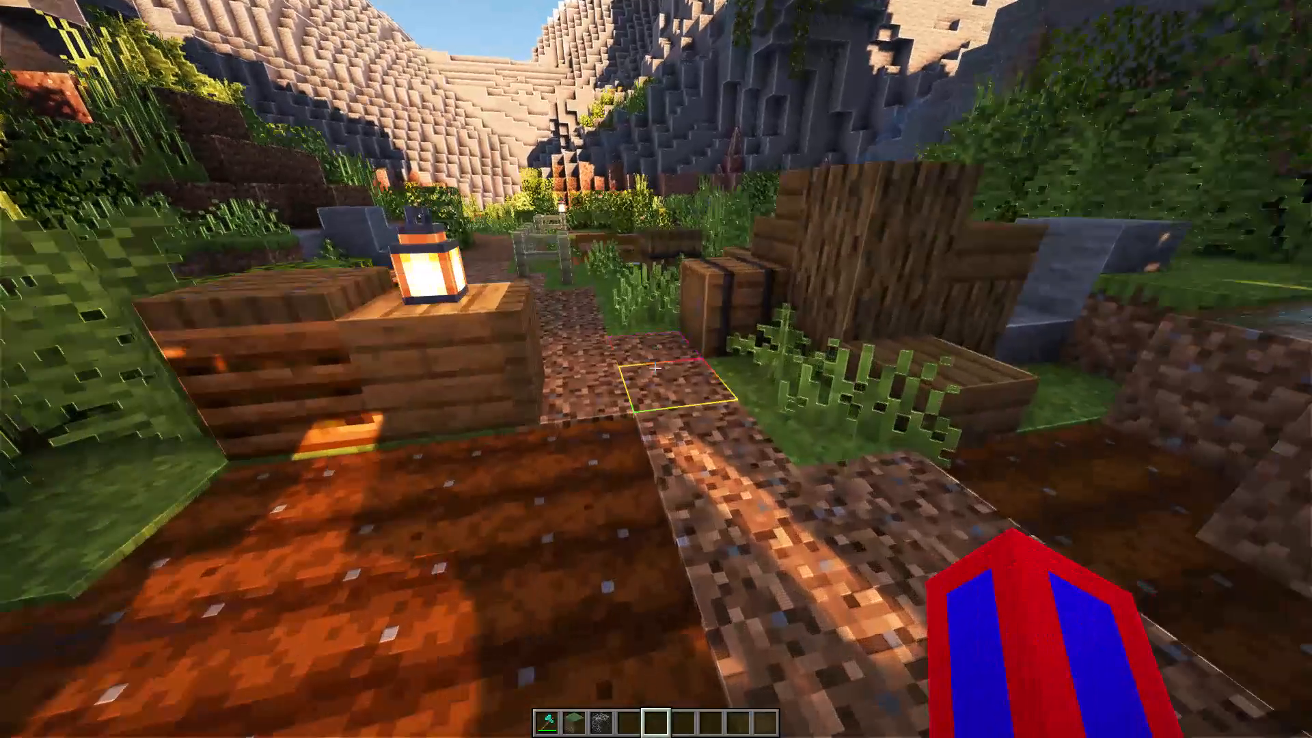
Cycle through the camera perspectives back to first person and follow the dirt path to the pond's edge.
text(rrr)
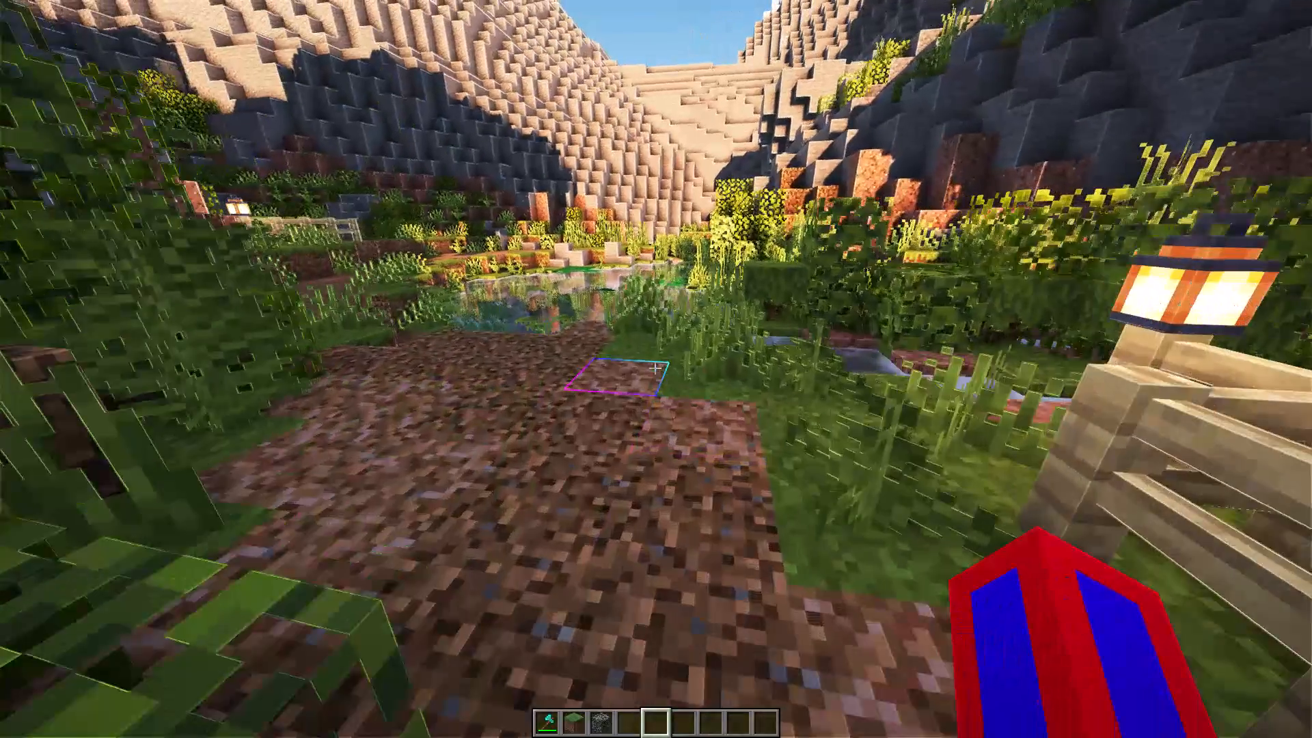
key(a)
key(a)
key(a)
key(w)
key(d)
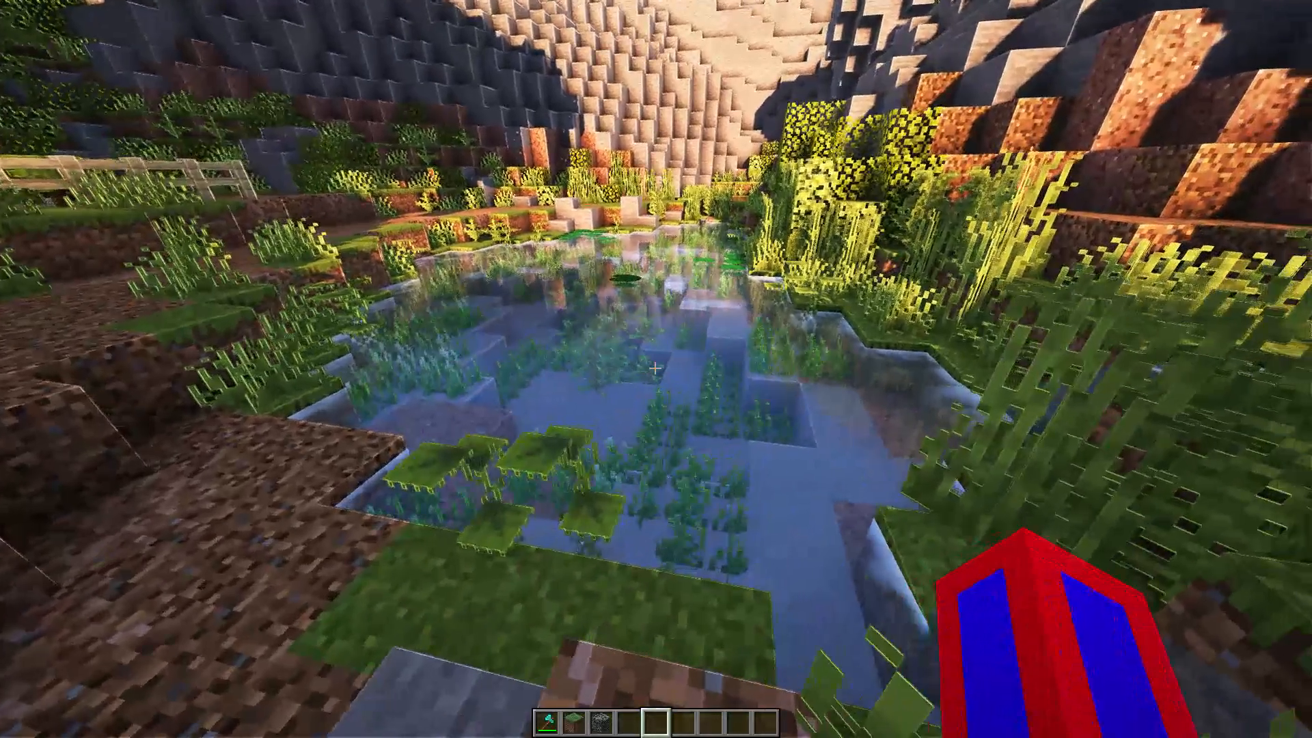
Switch to the third-person rear view at the pond and finish the Flashback recording.
key(r)
text(ws)
key(Escape)
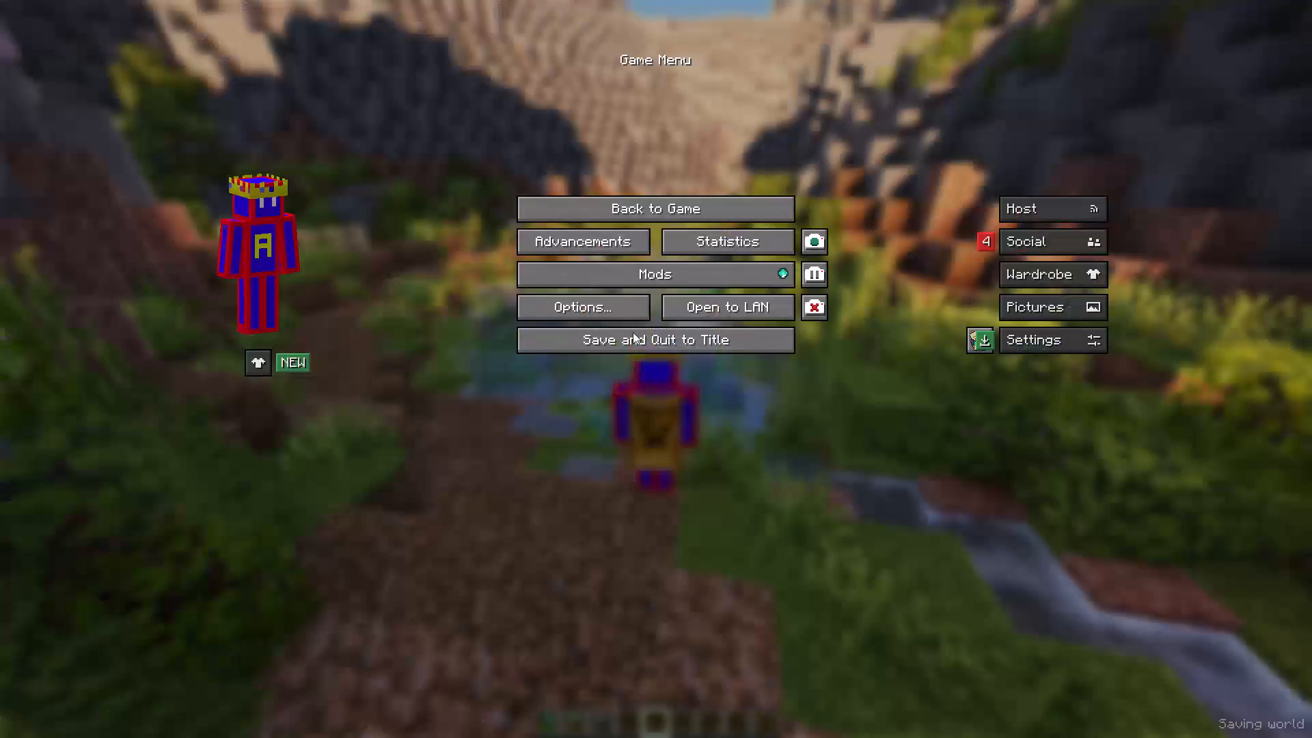
drag(825, 254, 656, 369)
click(573, 441)
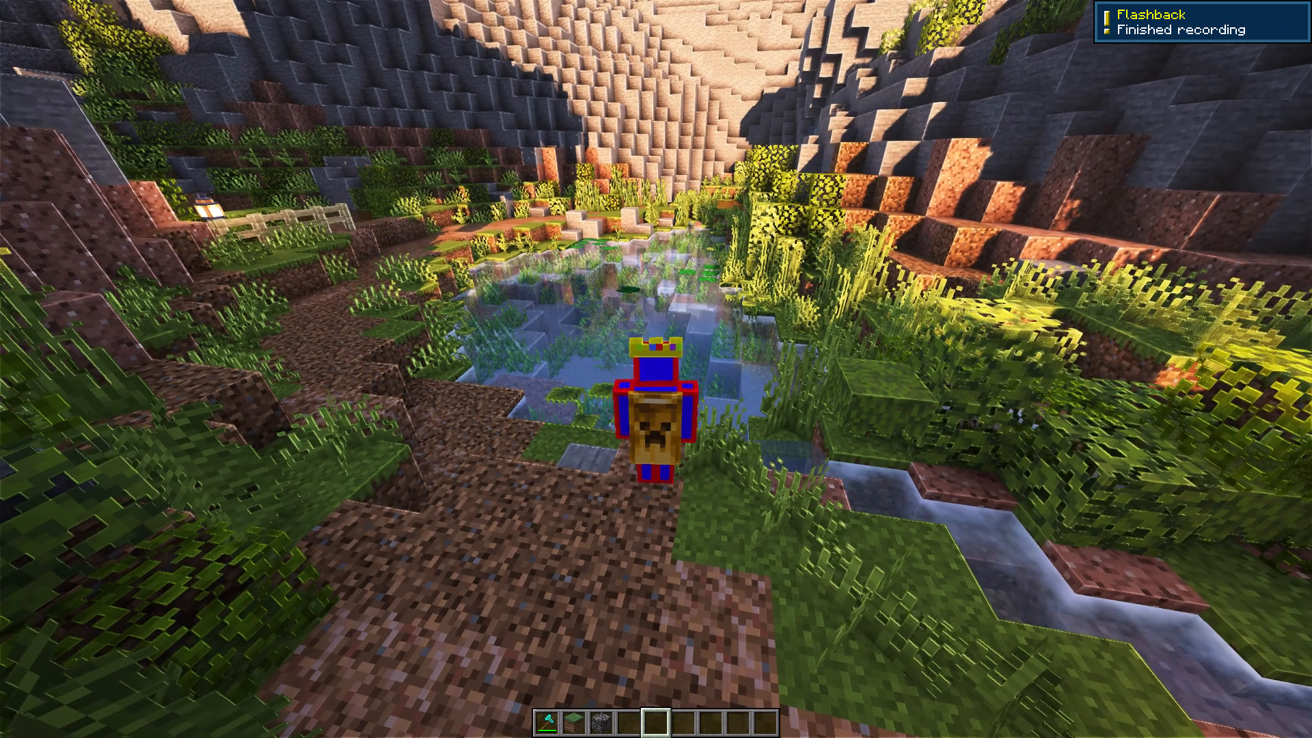
Save and quit the world to the title screen, and open the recorded replay in Flashback.
key(Escape)
click(700, 340)
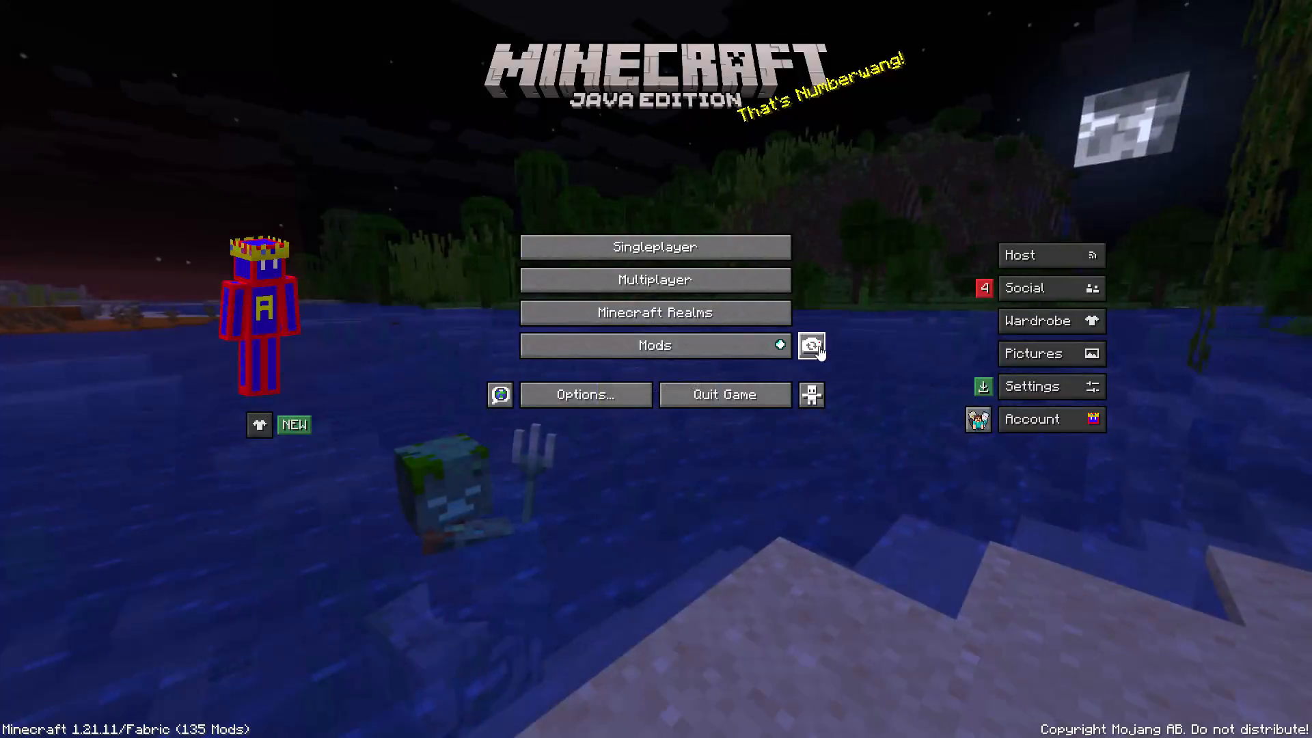
click(819, 346)
click(484, 152)
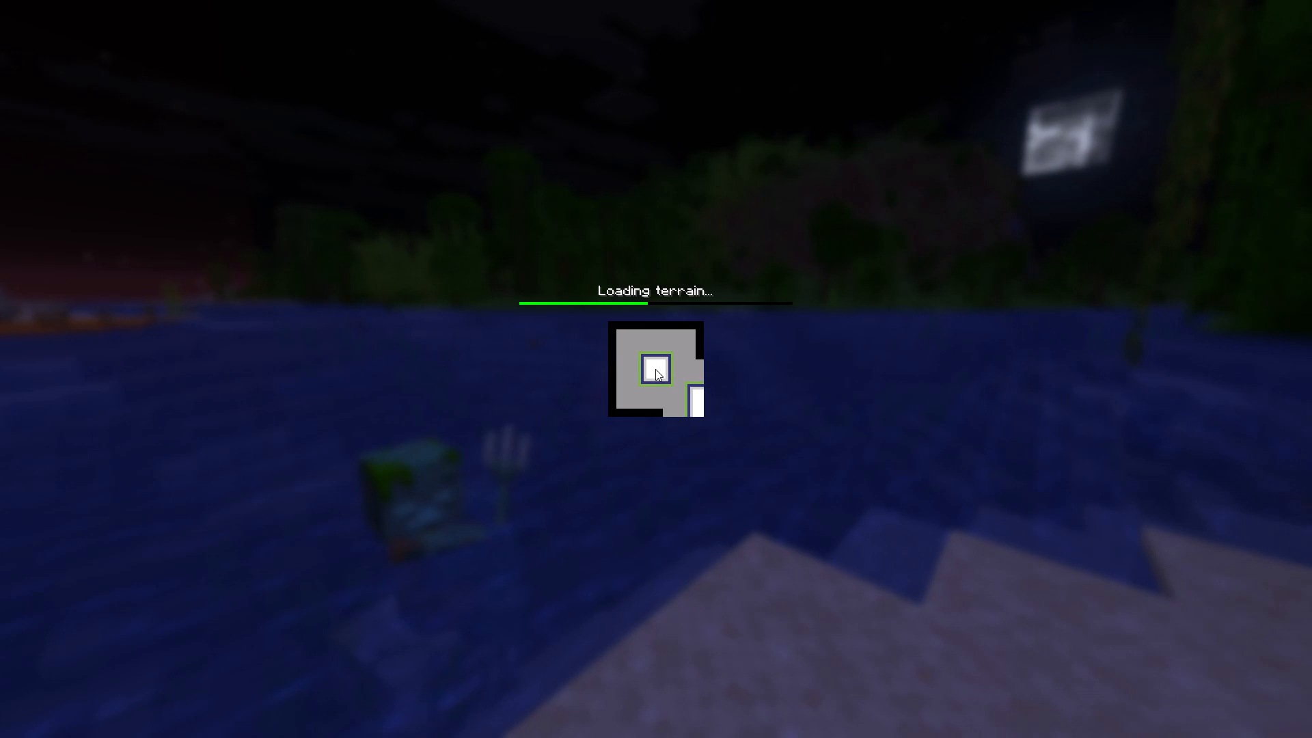
Position the replay camera on the brick plaza so it faces the character from the front.
key(d)
key(d)
key(d)
key(d)
drag(644, 378, 655, 368)
key(d)
key(a)
key(d)
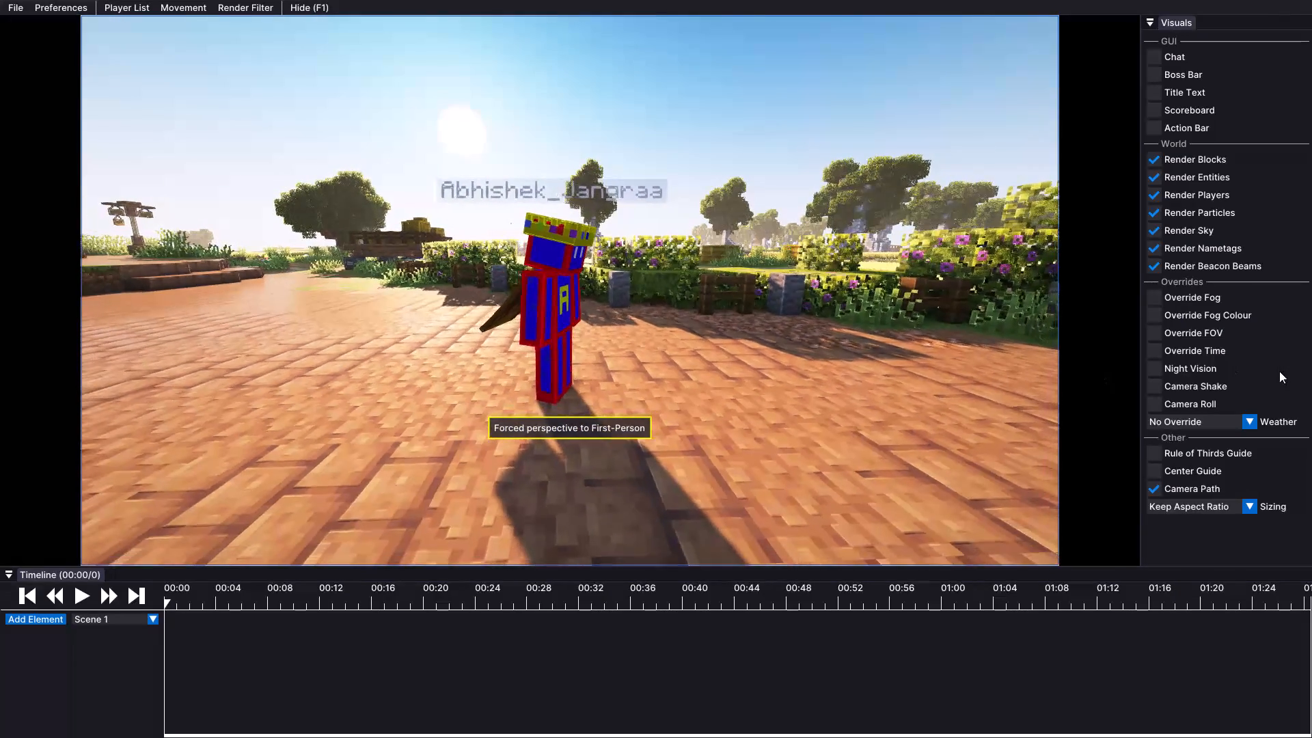
drag(473, 254, 656, 369)
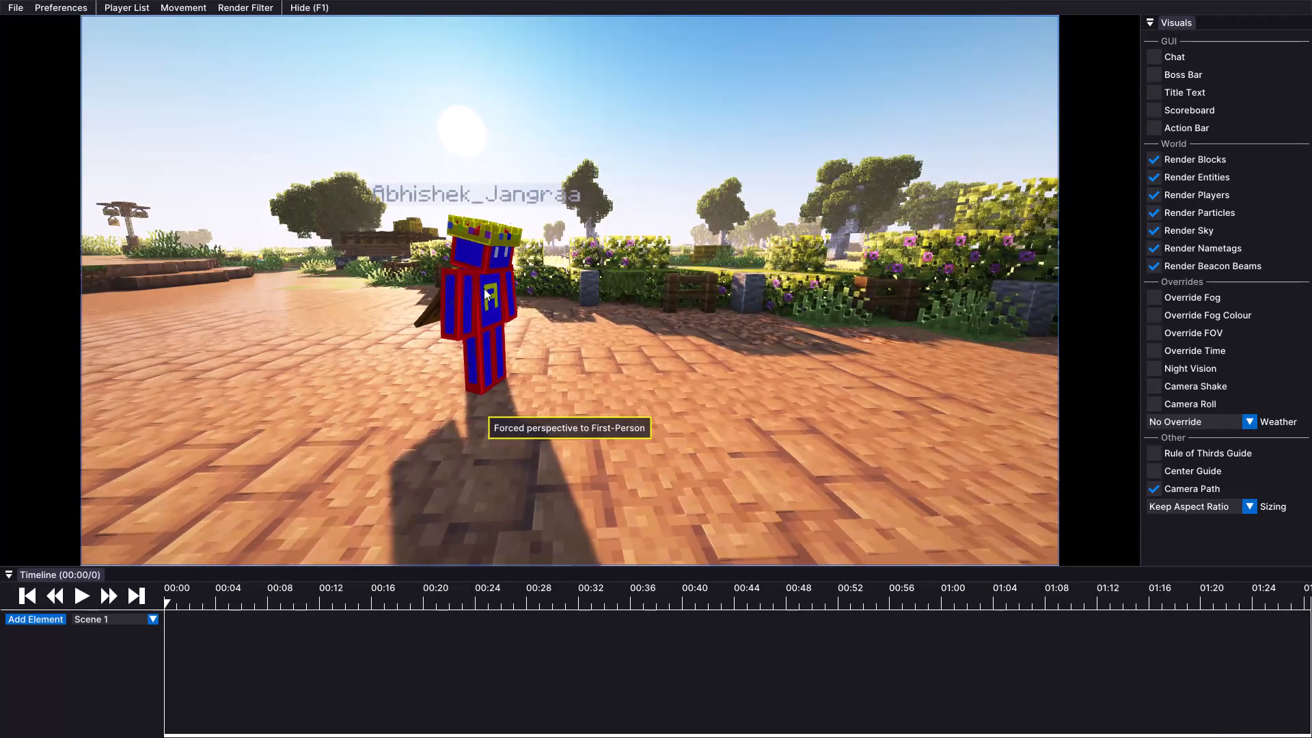
Turn off Render Nametag for the character in the replay.
right_click(484, 288)
click(495, 391)
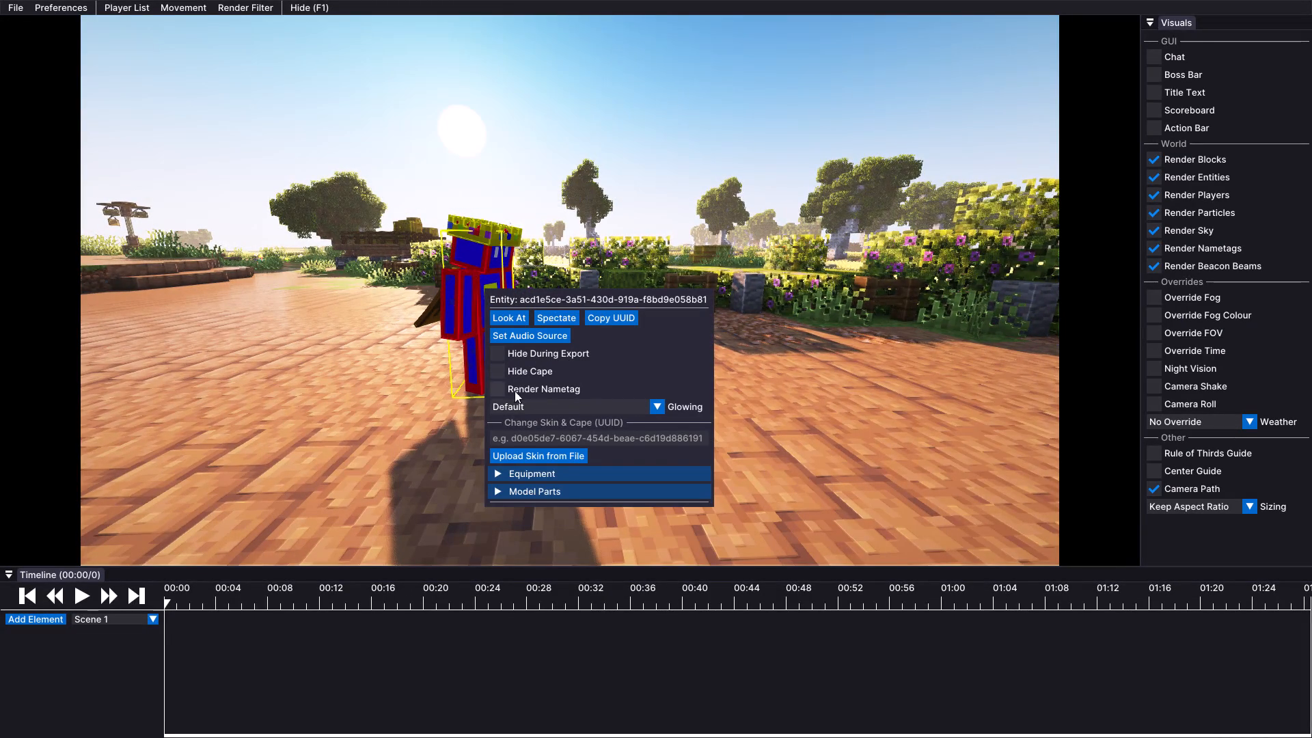
click(840, 380)
Play the first second or so of the replay, pause it and return the playhead to 00:00.
click(86, 603)
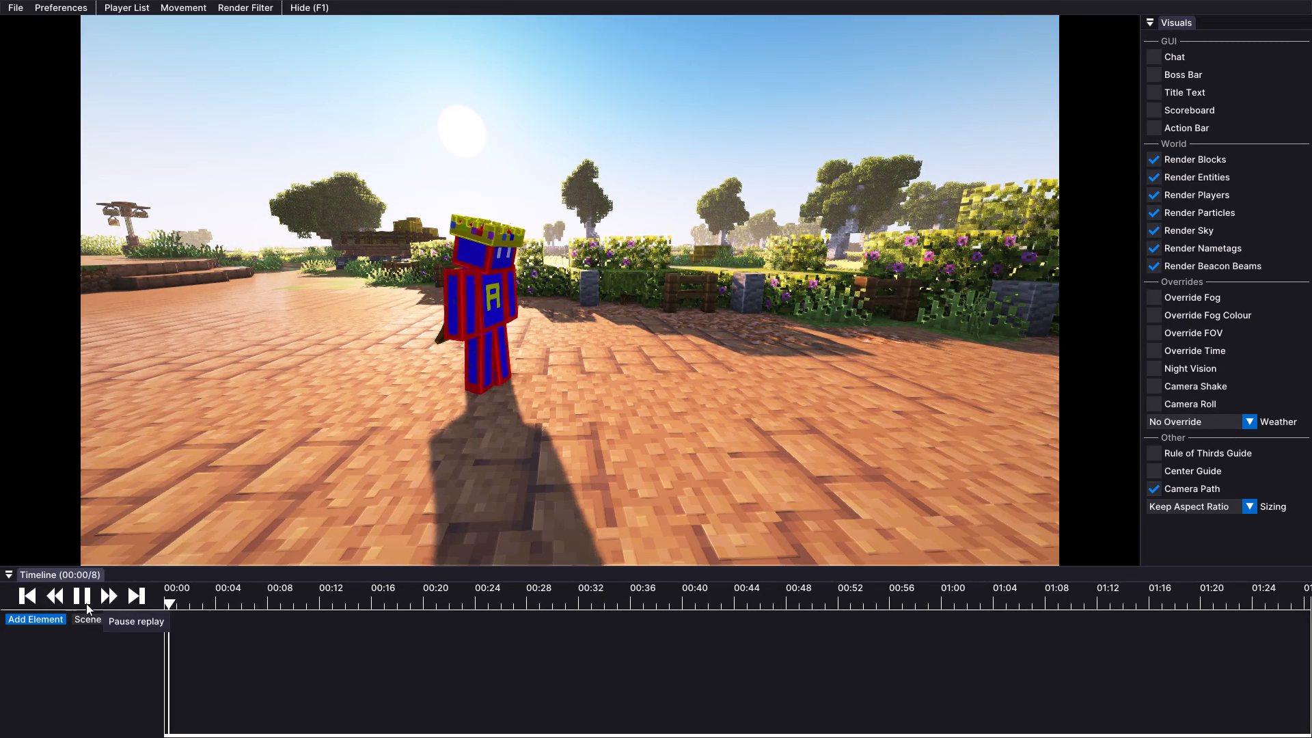
click(87, 596)
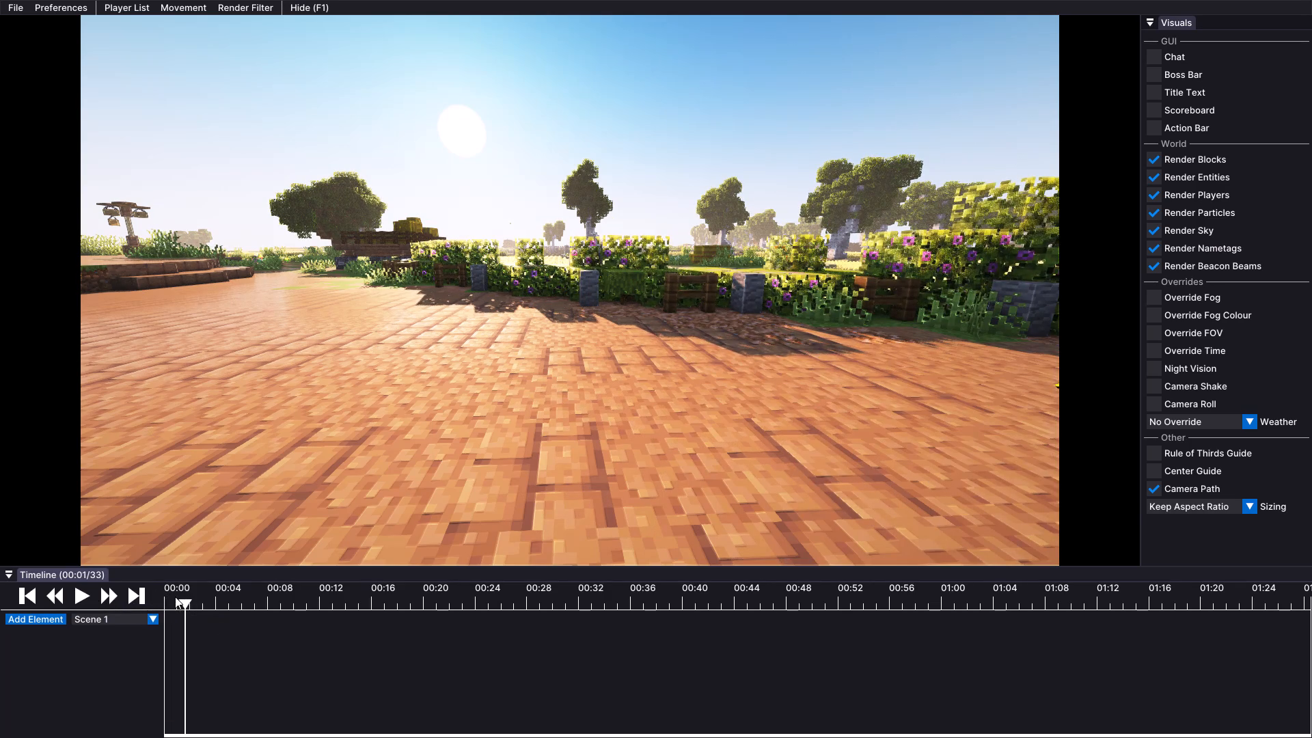
drag(175, 597, 112, 604)
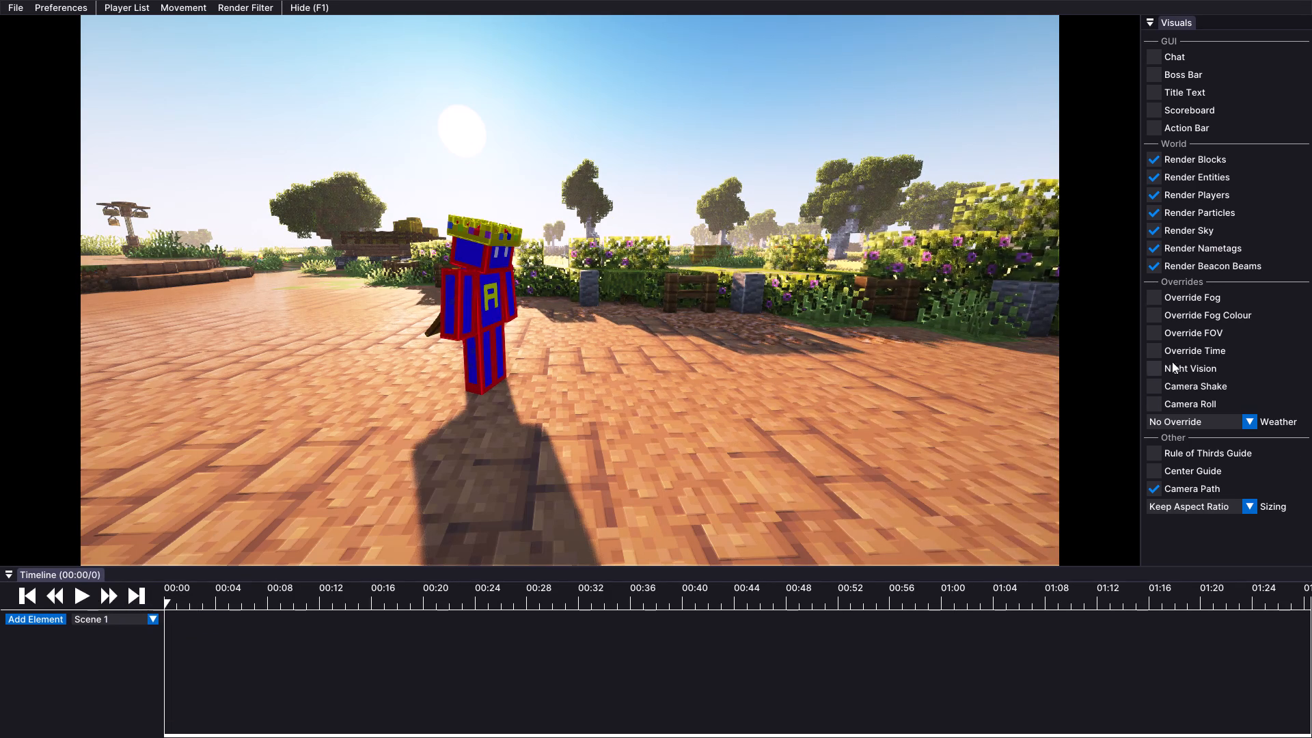
Enable Override Time for the replay and set the time to 10356 for warm late-afternoon daylight.
click(1160, 348)
drag(1160, 367, 1176, 366)
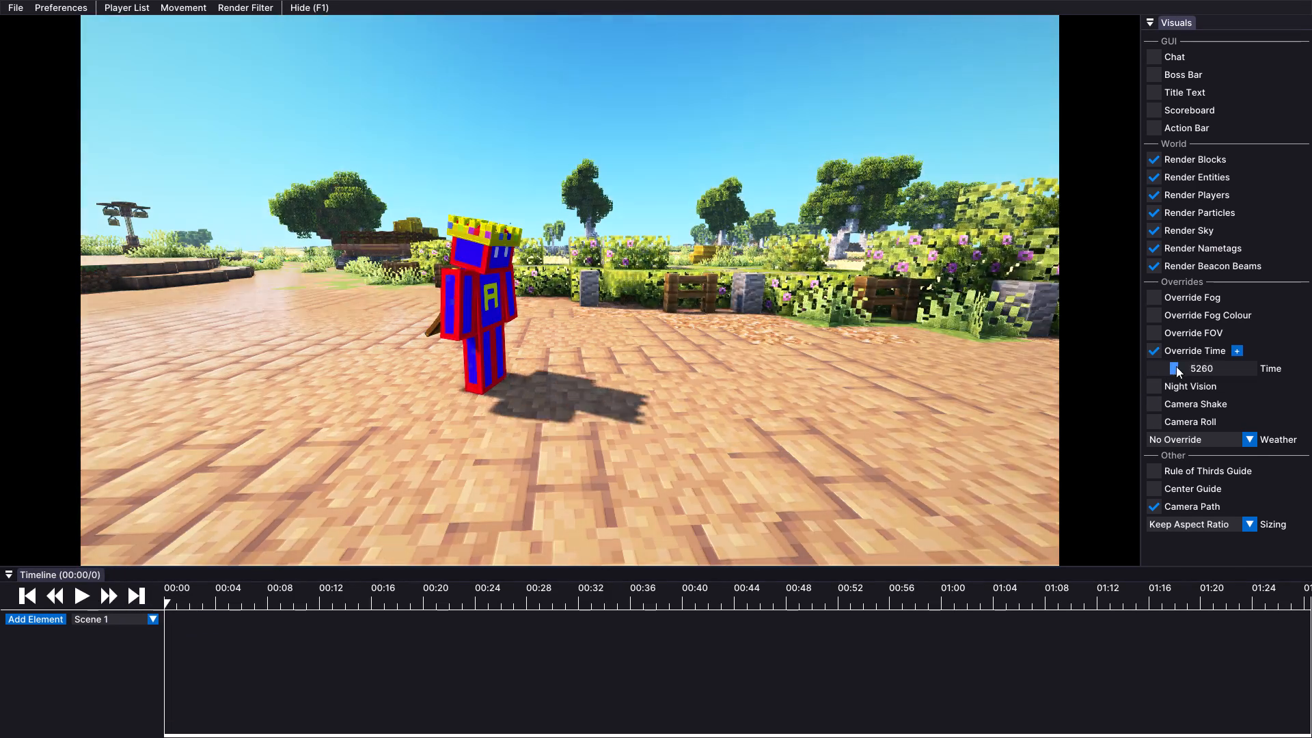
drag(1176, 366, 1186, 362)
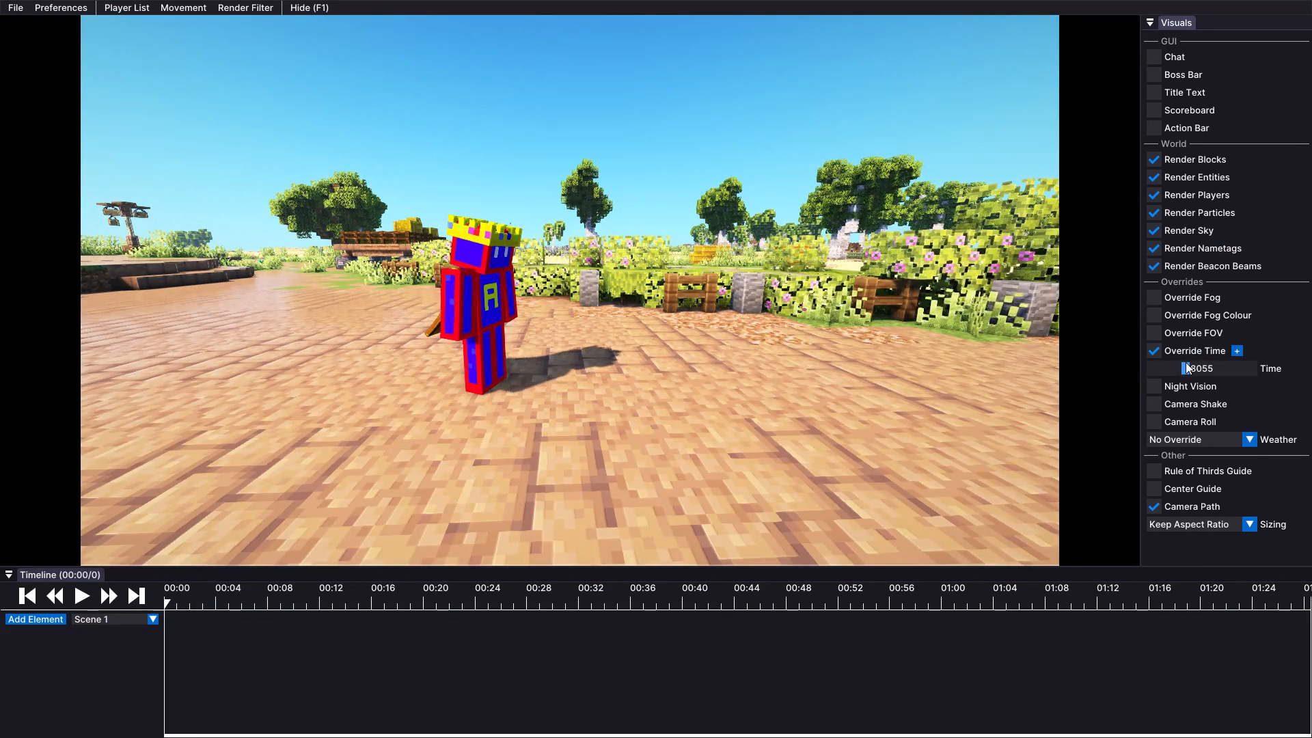
drag(1186, 362, 1194, 360)
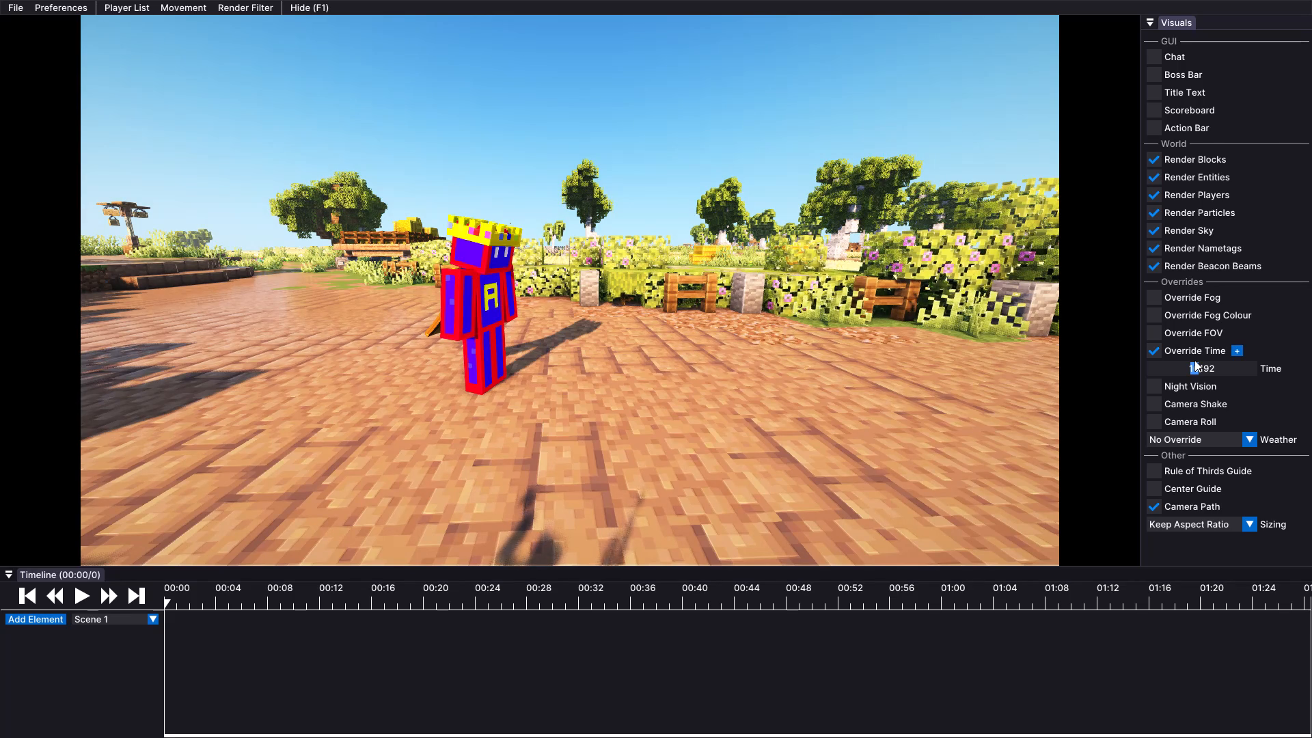
drag(1194, 360, 1207, 374)
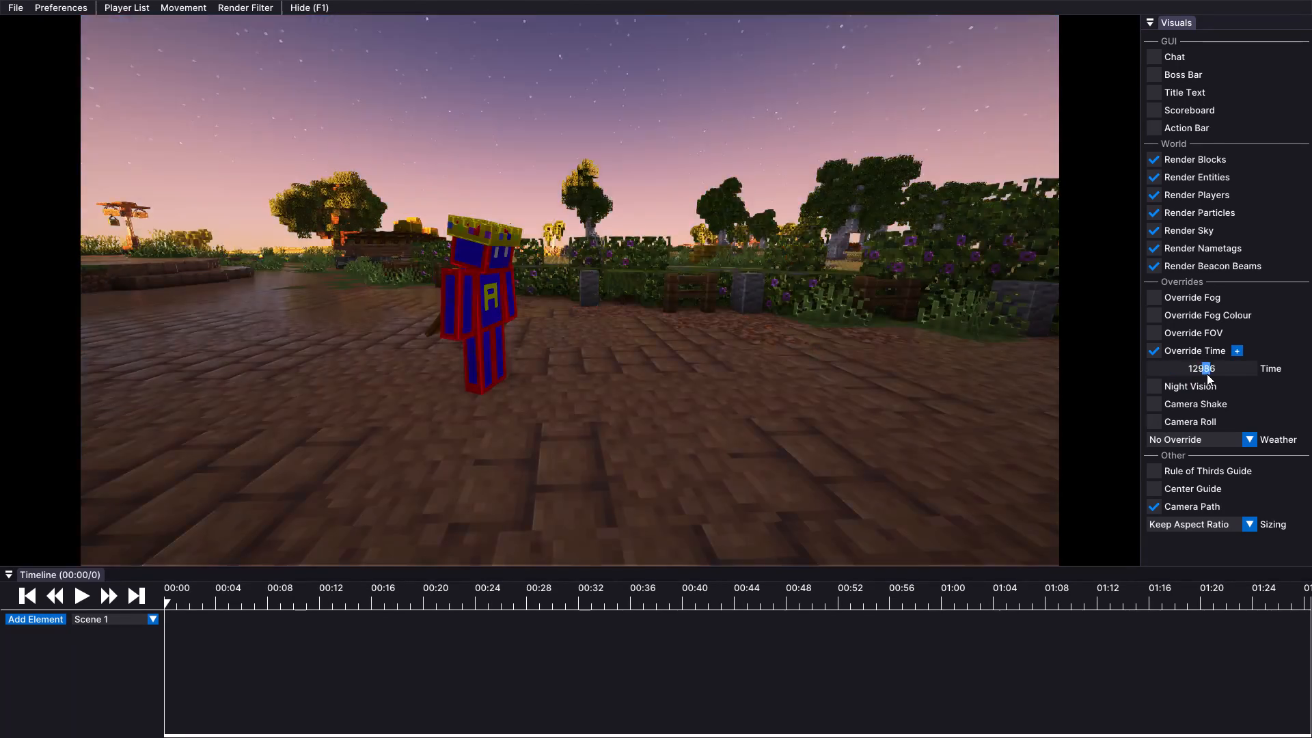
drag(1207, 374, 1206, 379)
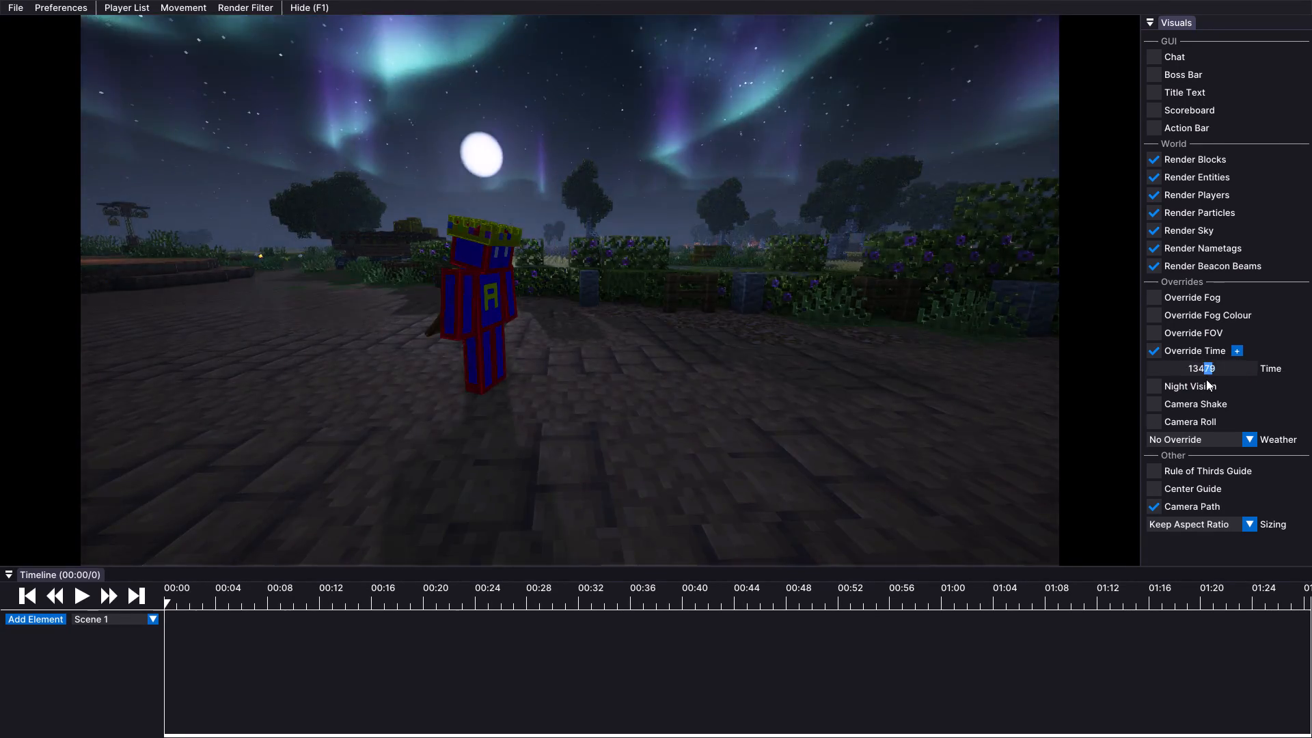
drag(1206, 379, 1203, 383)
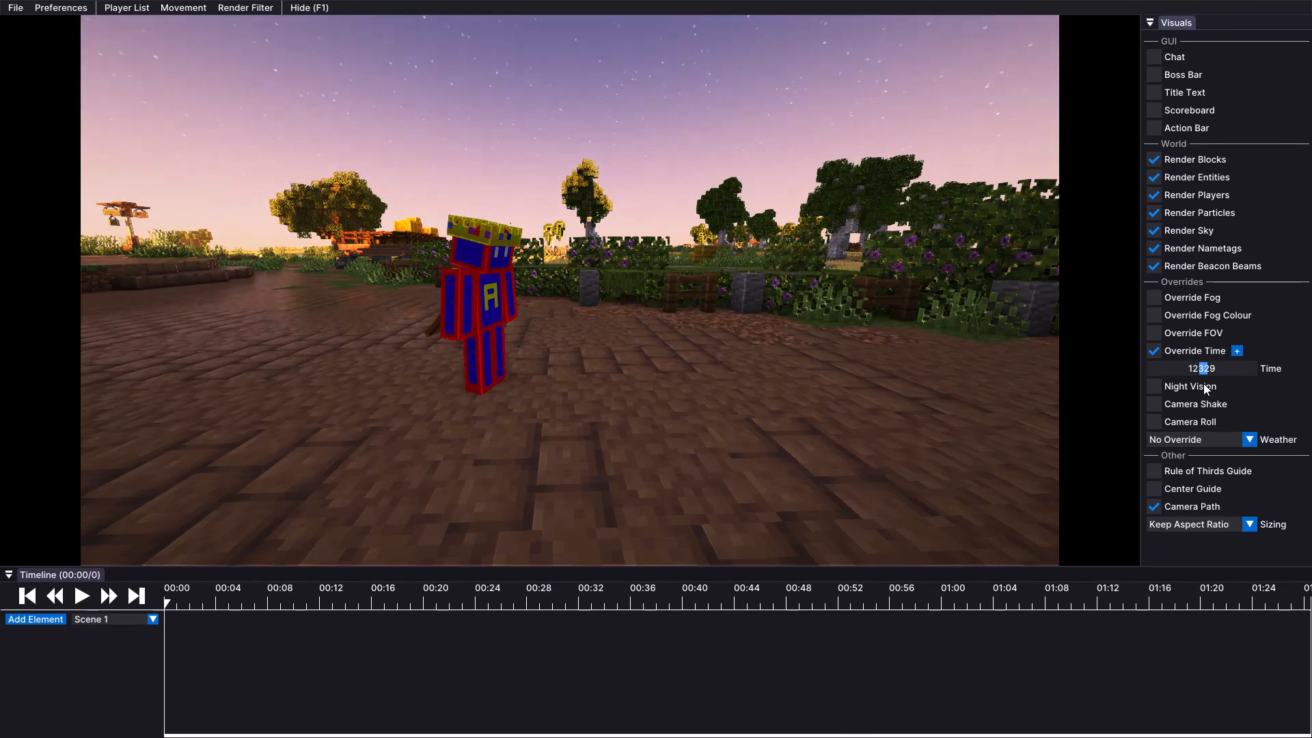
drag(1203, 383, 1195, 383)
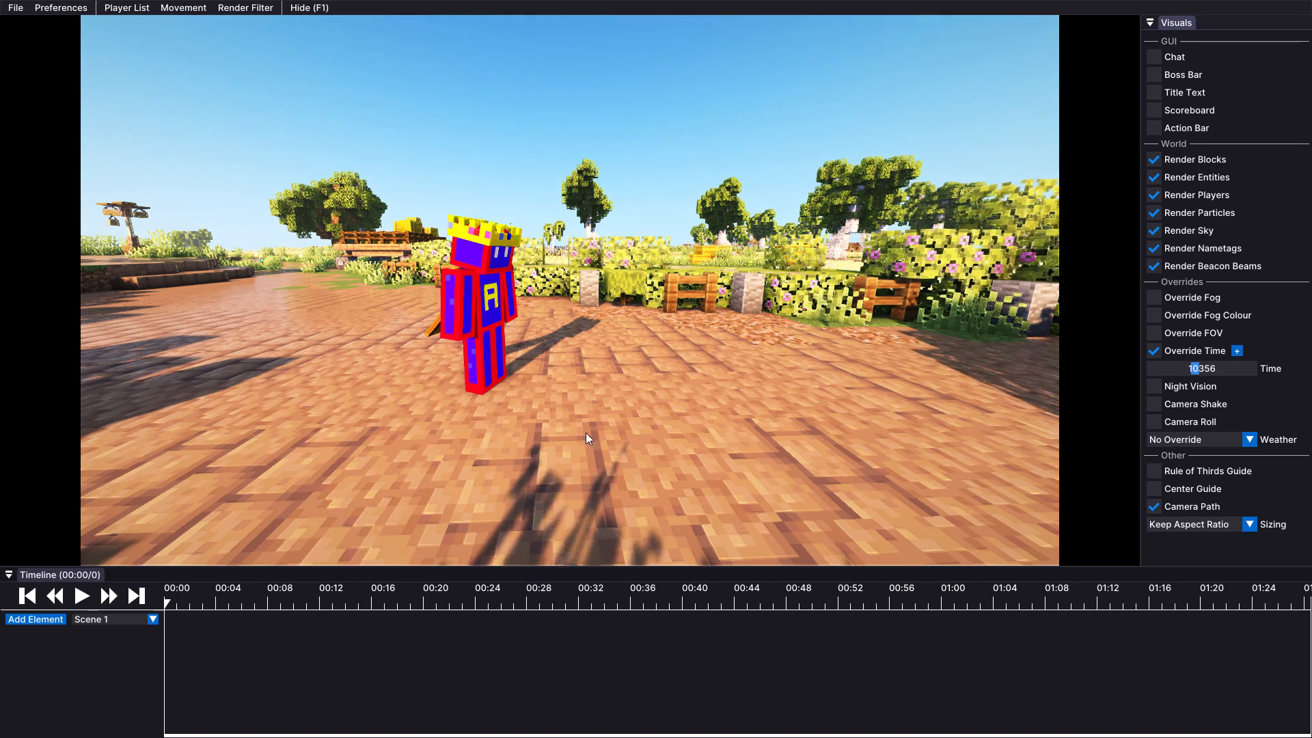
Add a Camera element to the replay timeline.
click(43, 620)
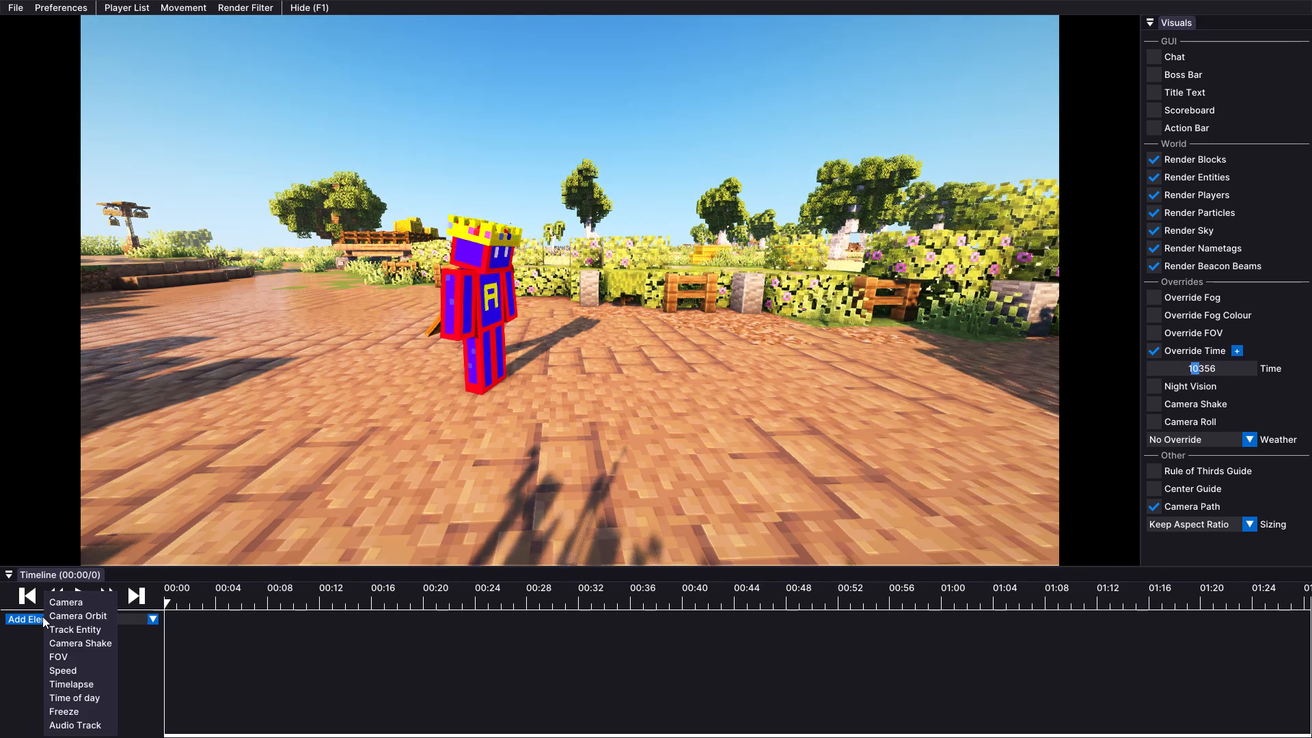
click(92, 602)
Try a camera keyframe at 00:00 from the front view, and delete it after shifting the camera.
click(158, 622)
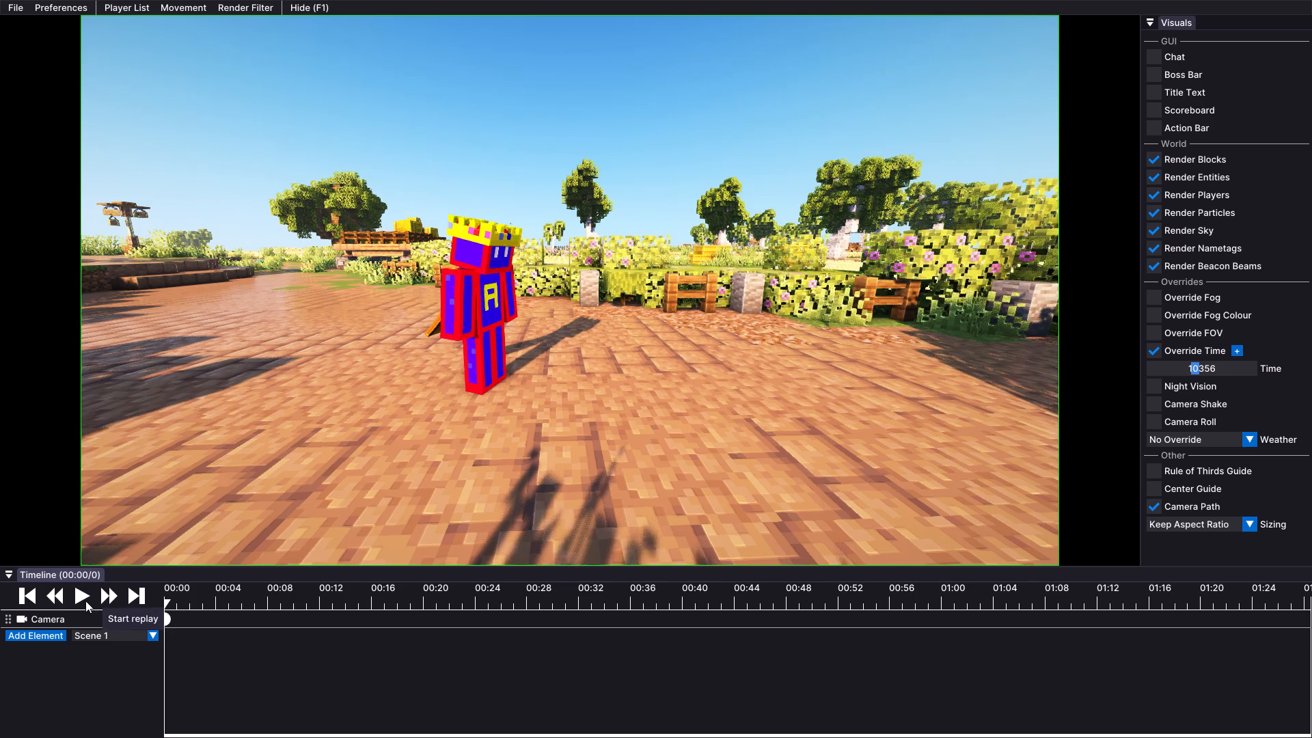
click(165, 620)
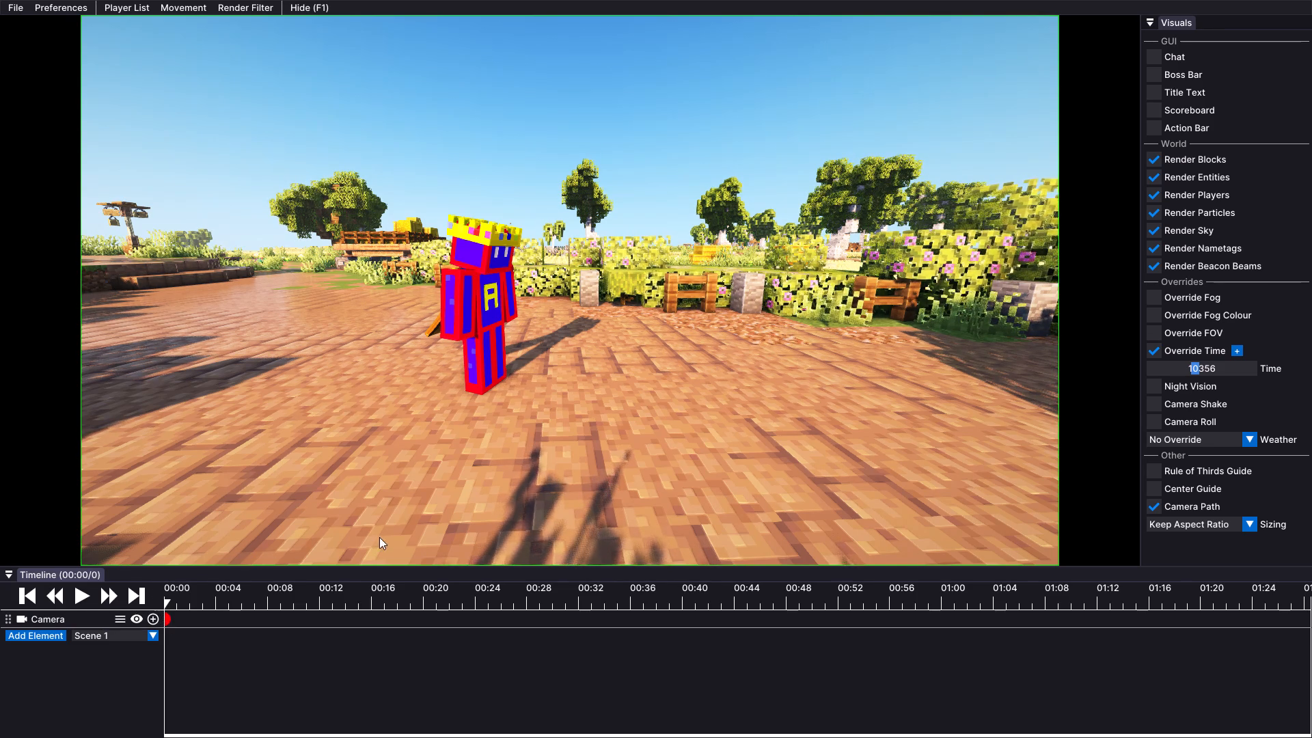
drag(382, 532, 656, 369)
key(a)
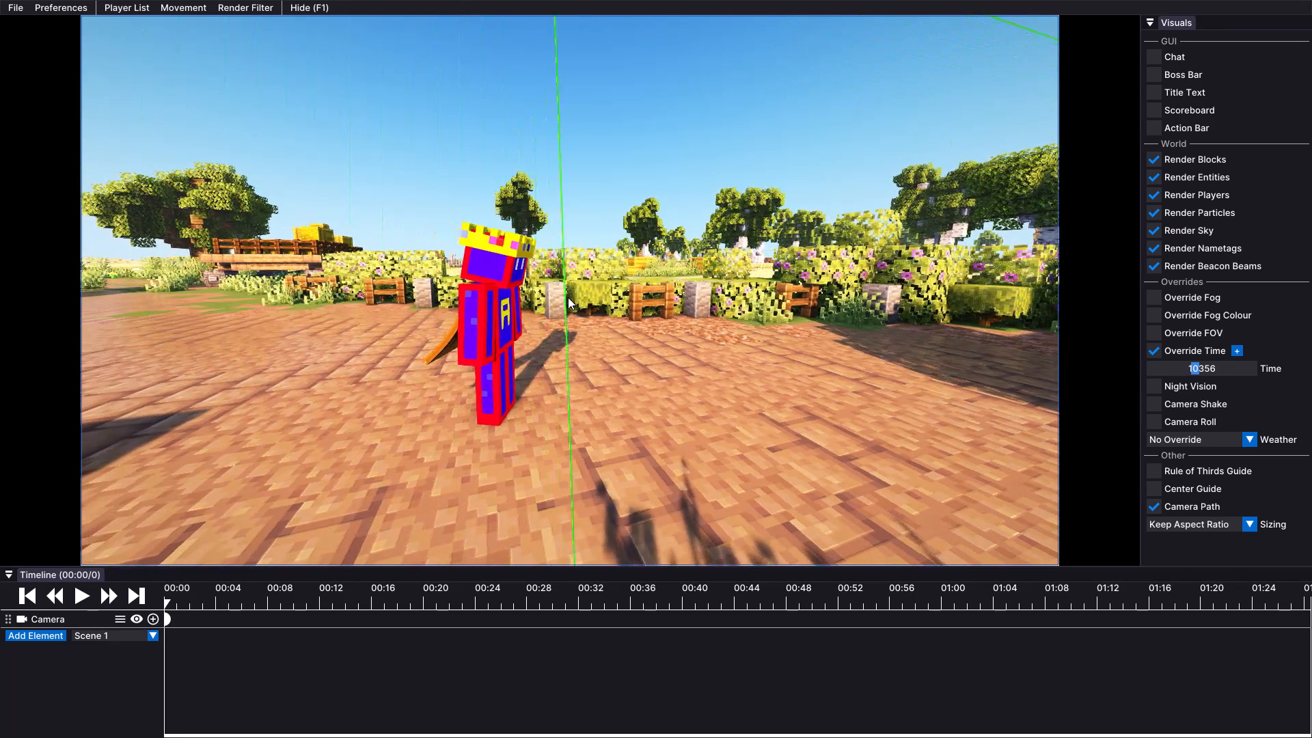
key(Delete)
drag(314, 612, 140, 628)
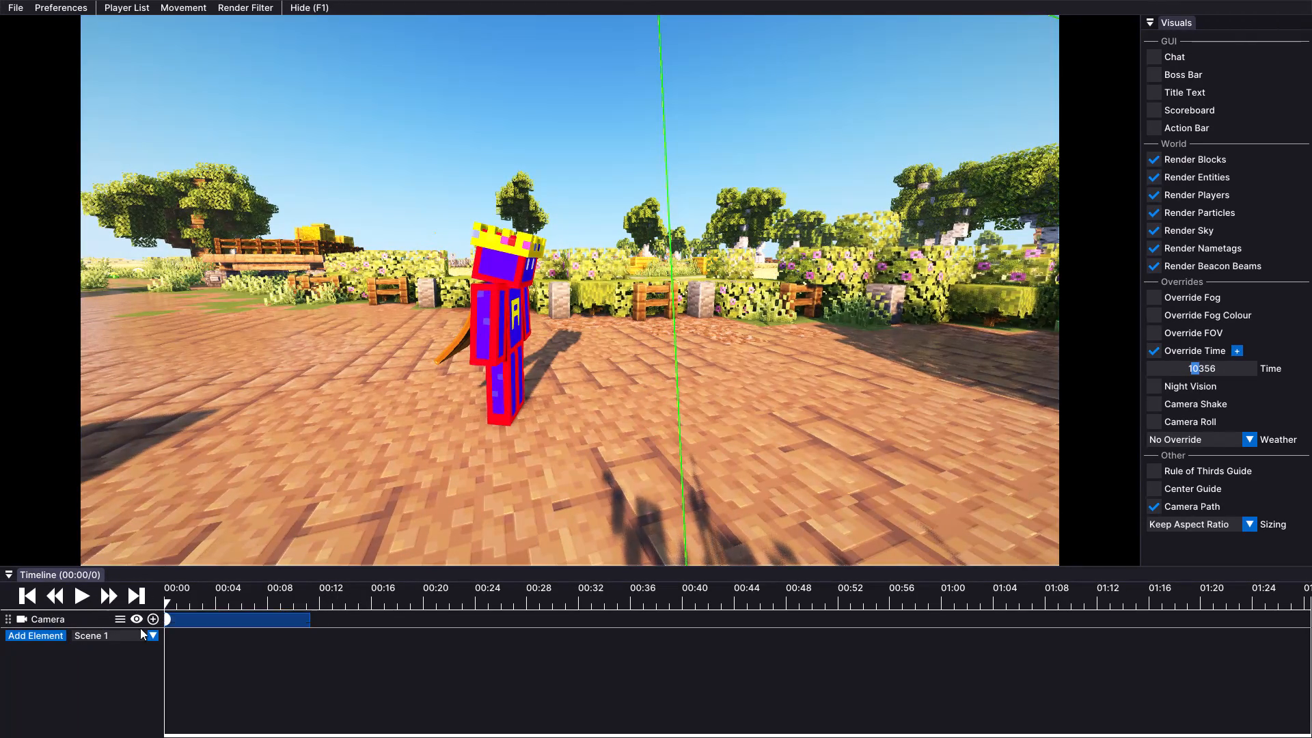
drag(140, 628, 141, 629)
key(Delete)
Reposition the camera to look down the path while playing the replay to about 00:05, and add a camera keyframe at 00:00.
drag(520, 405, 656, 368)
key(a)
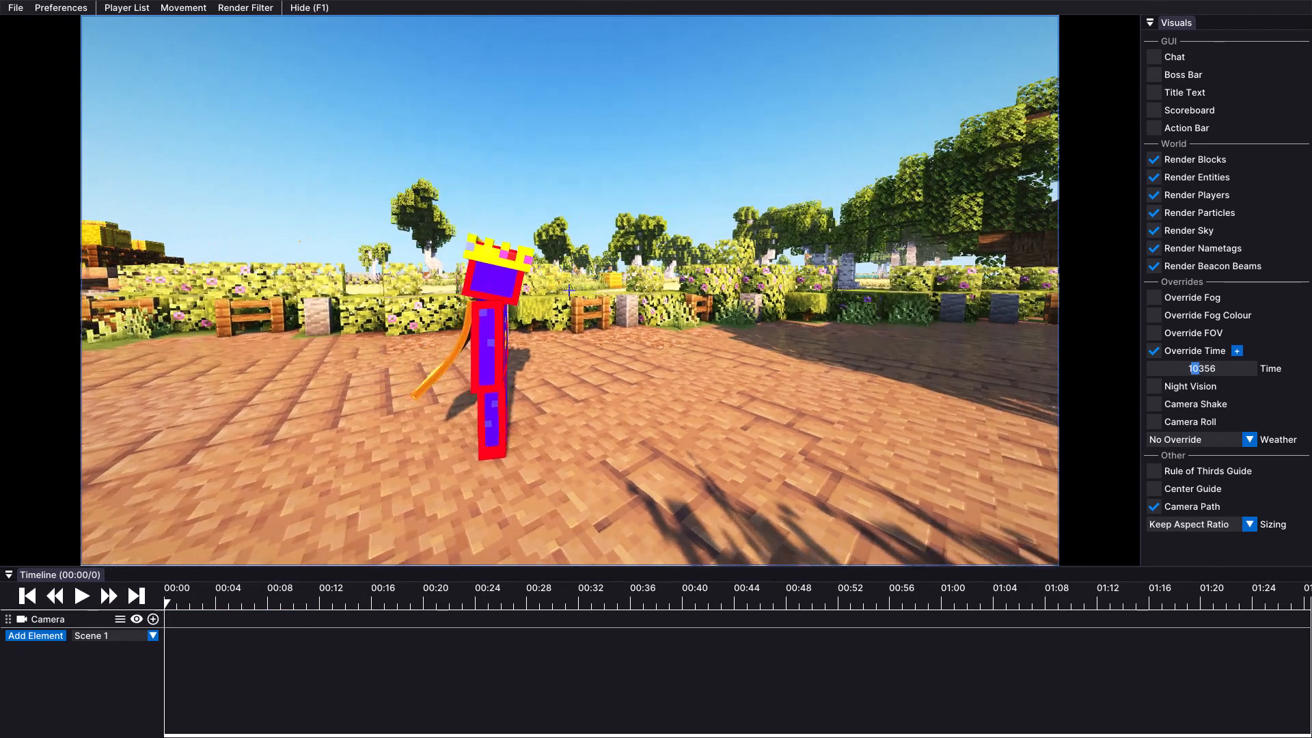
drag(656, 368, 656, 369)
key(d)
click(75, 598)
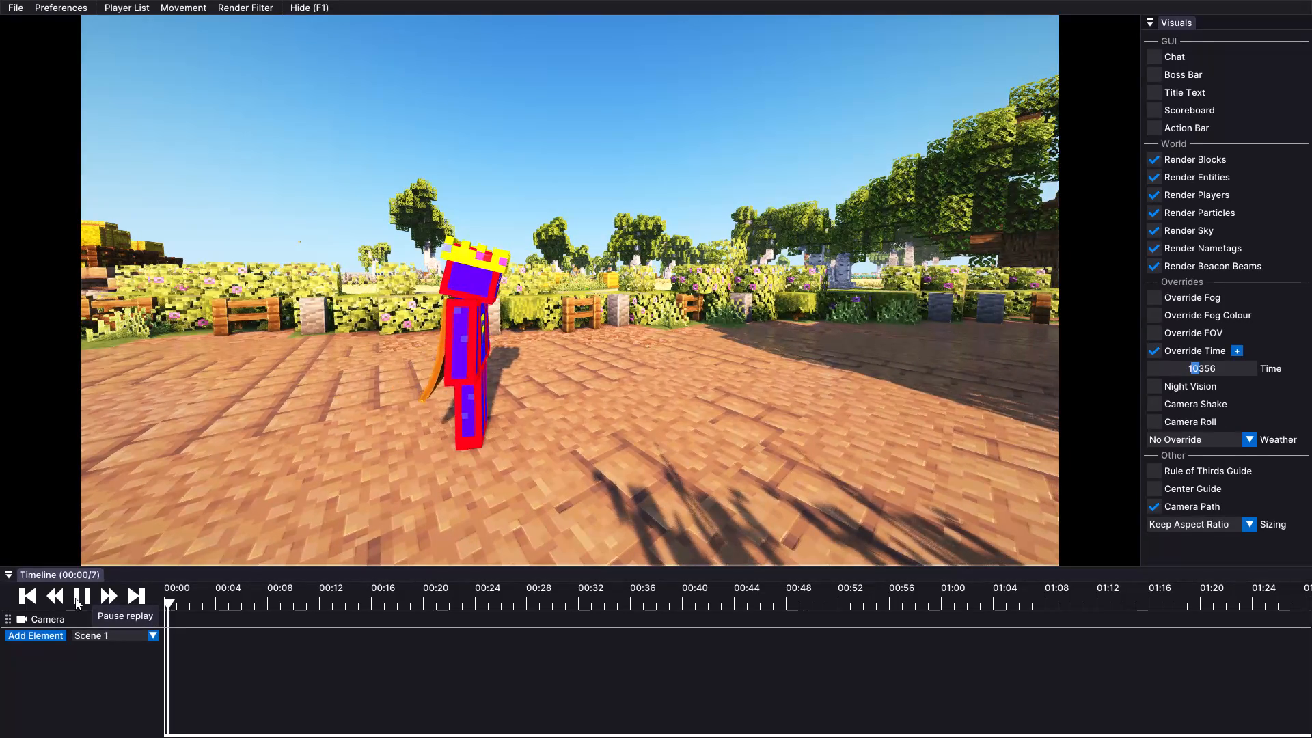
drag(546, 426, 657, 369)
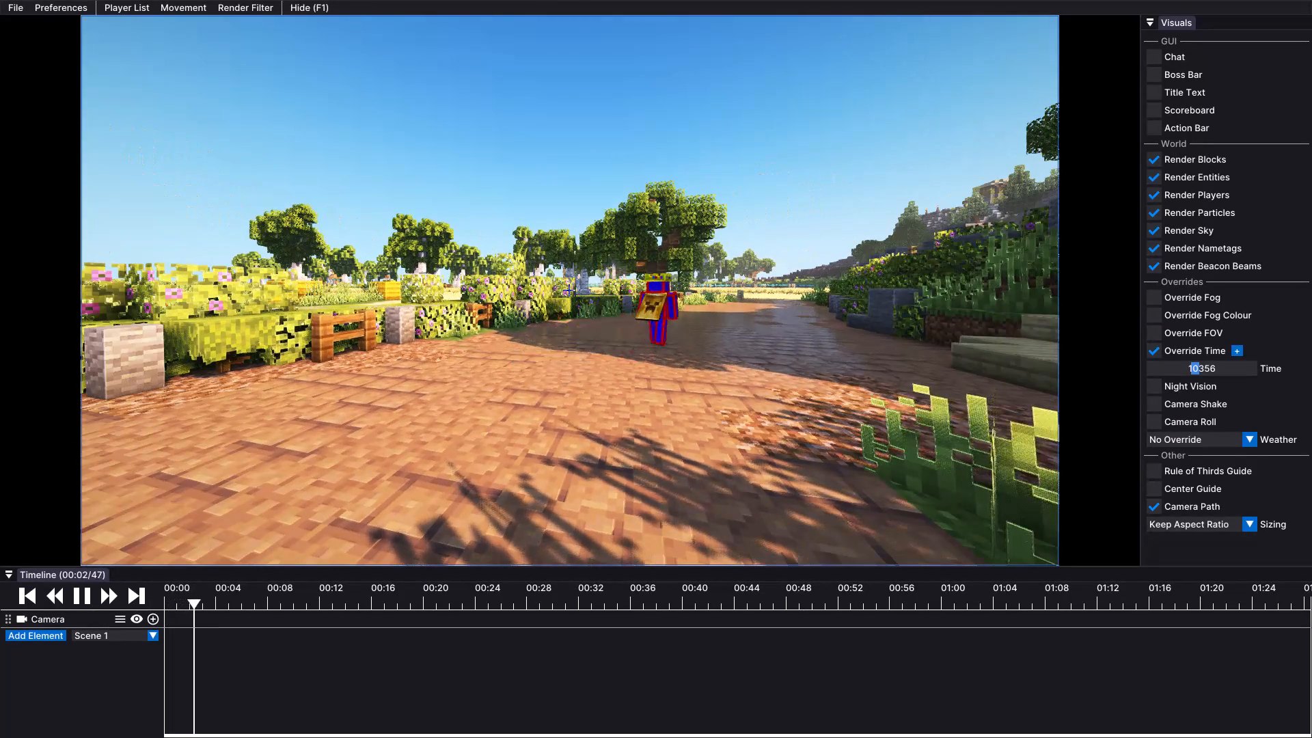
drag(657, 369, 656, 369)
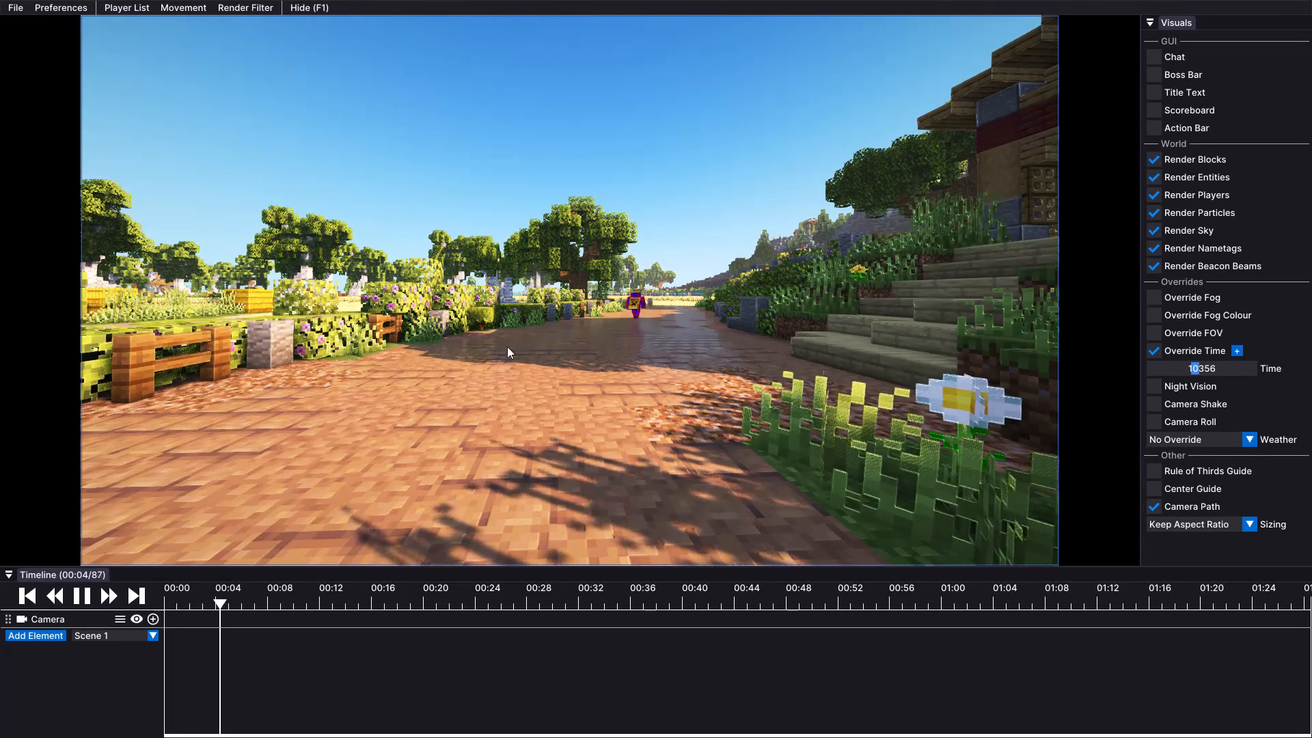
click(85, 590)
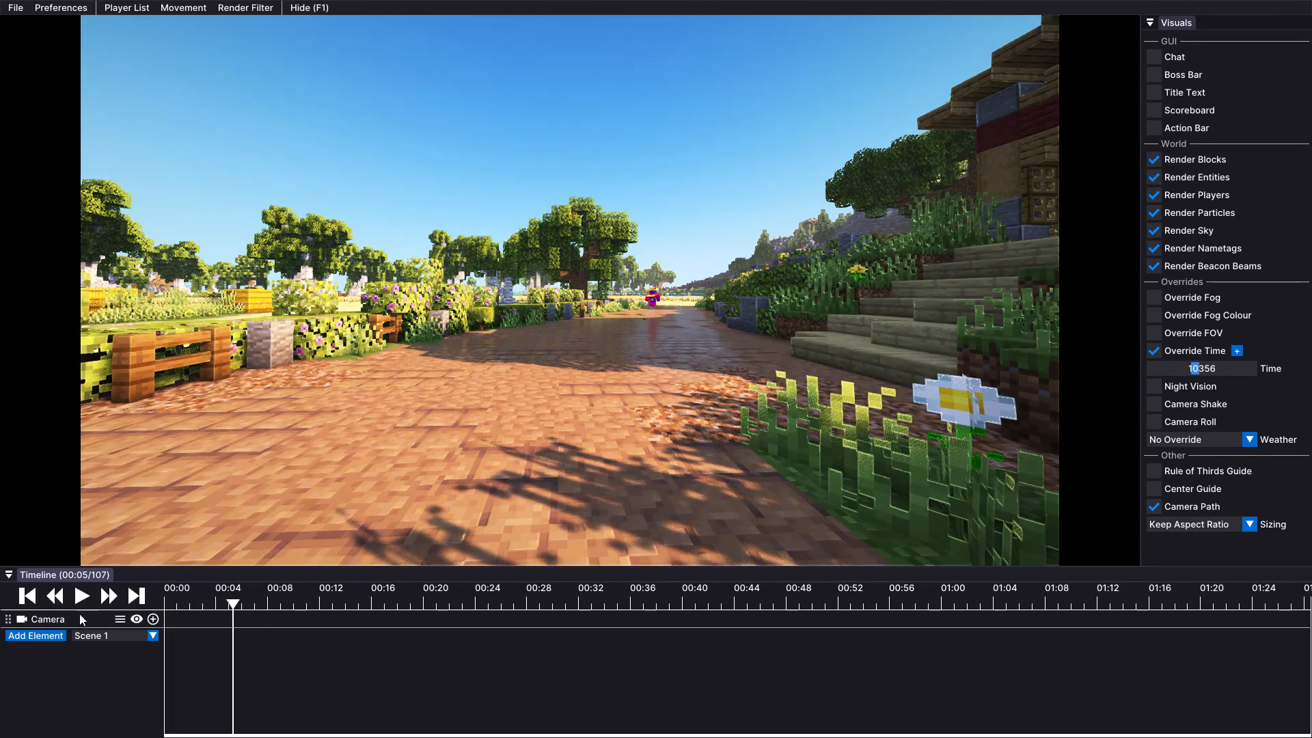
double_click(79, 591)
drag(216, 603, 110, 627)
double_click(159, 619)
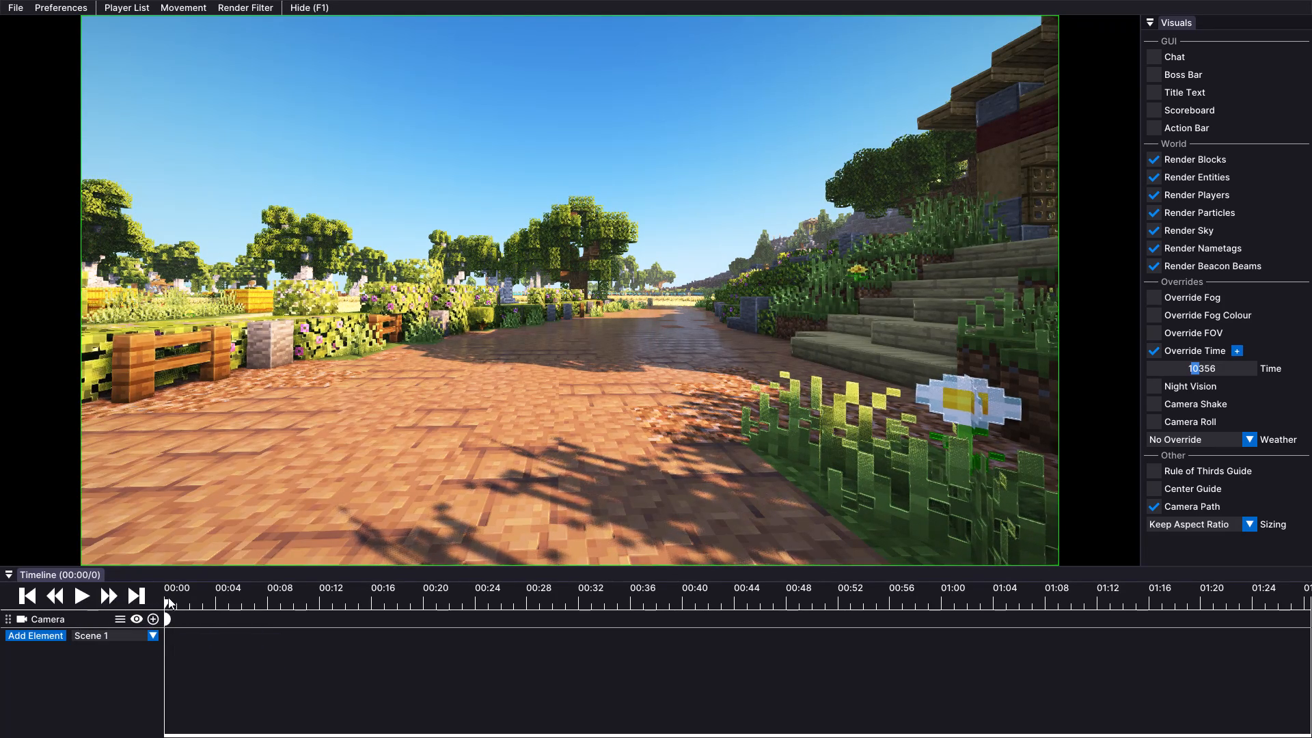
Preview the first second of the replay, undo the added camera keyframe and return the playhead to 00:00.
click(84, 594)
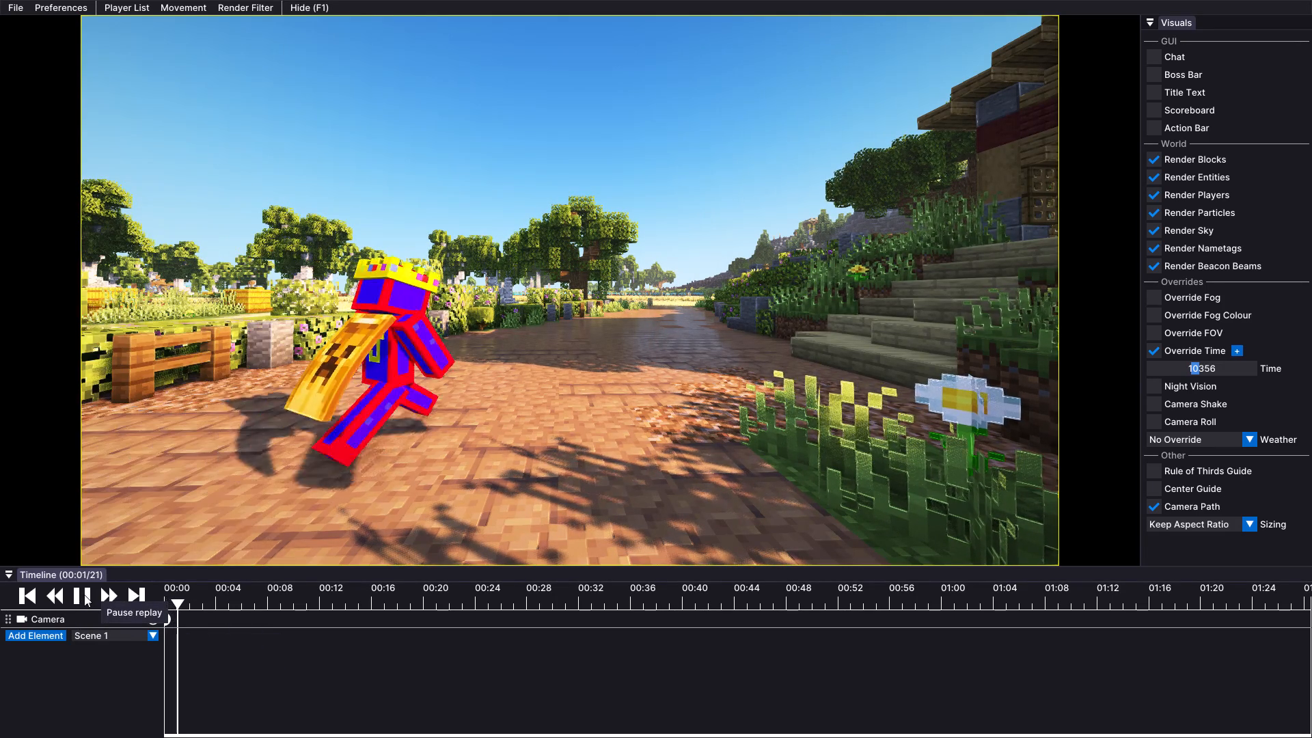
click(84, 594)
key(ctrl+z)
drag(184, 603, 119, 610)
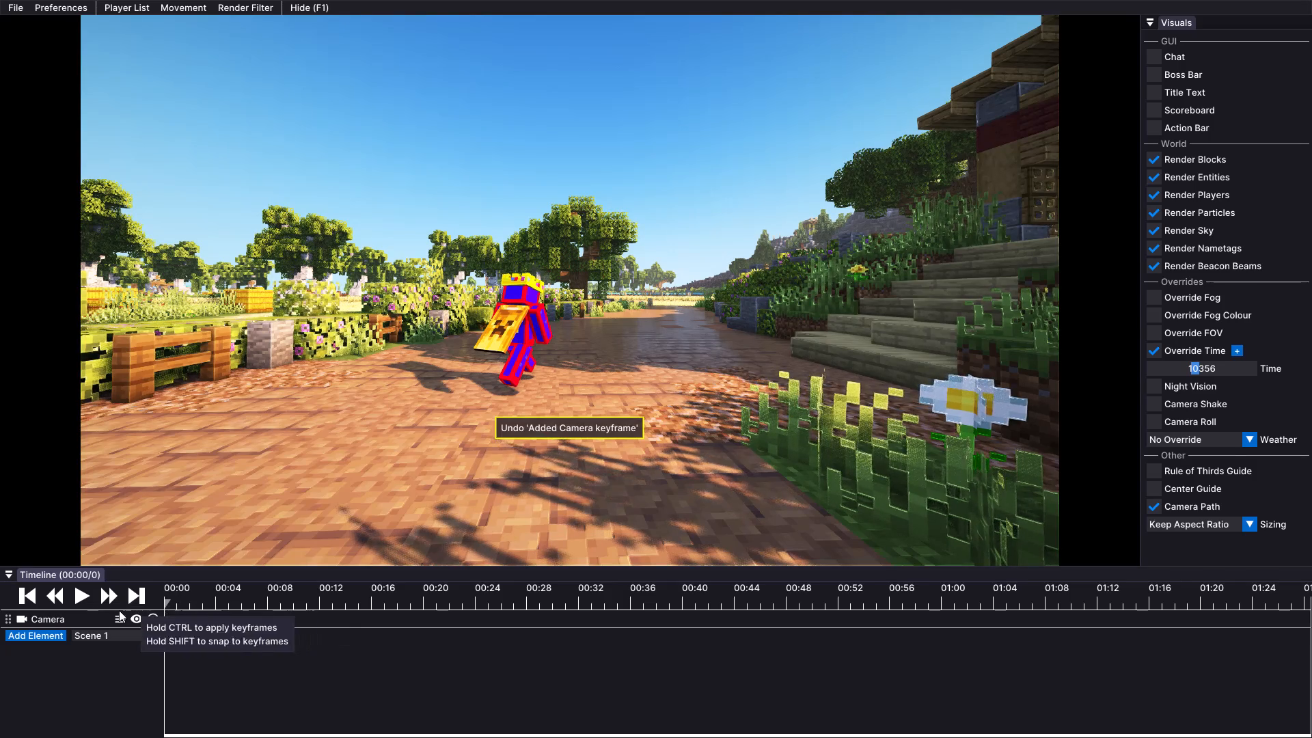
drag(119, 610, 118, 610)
Position the camera close beside the standing character with the path ahead in view, and add a camera keyframe at 00:00.
drag(410, 495, 655, 369)
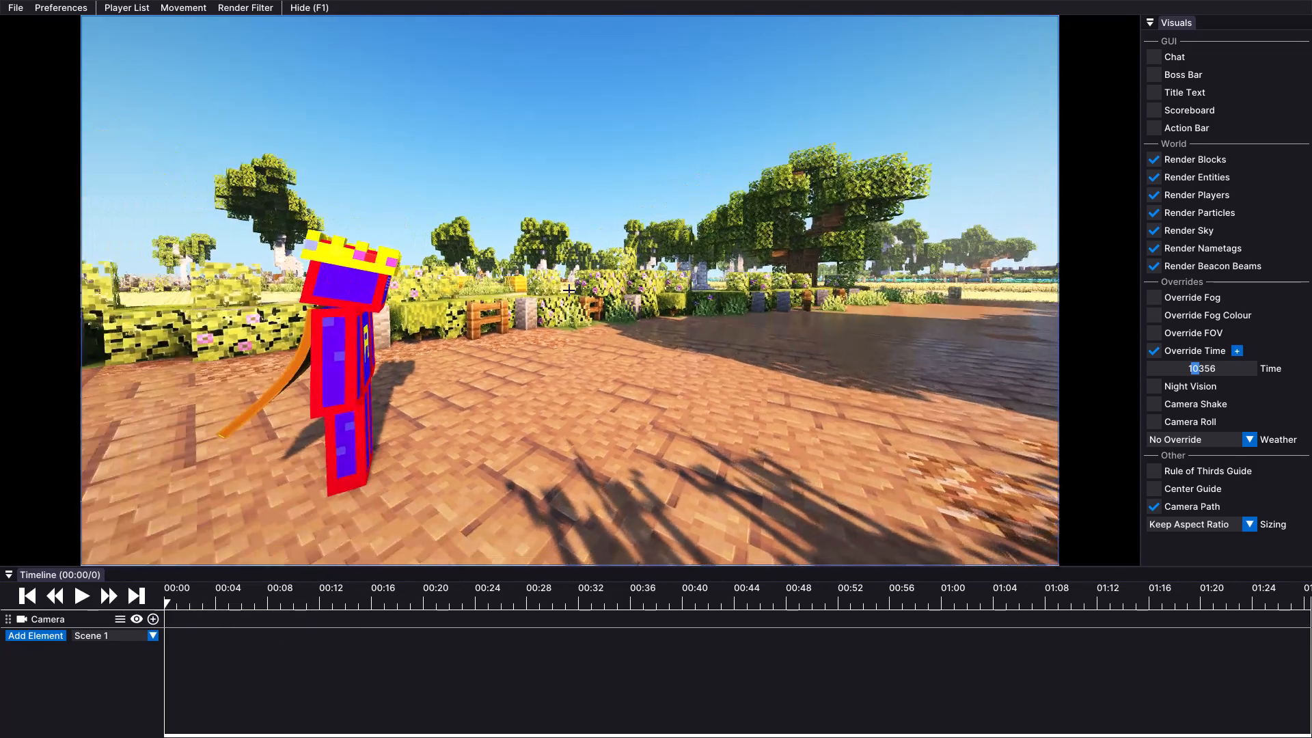
drag(655, 369, 656, 369)
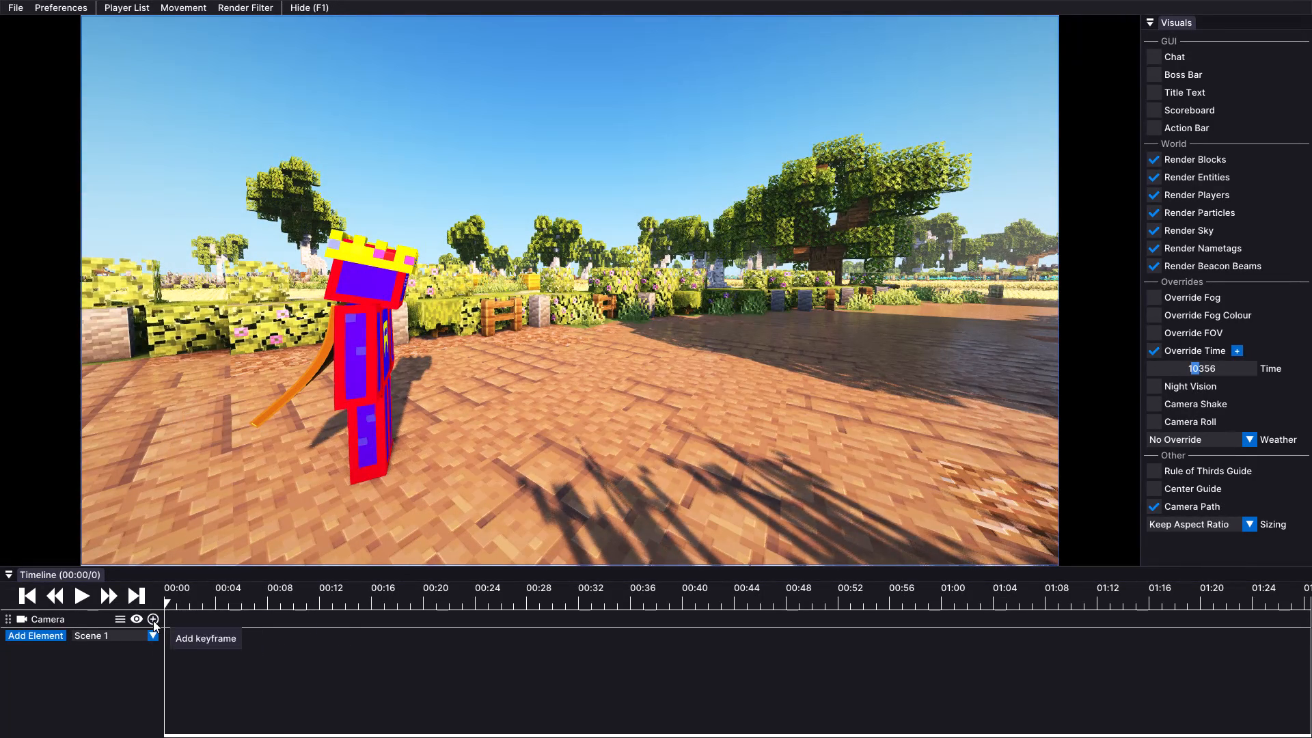
click(153, 620)
Advance the replay to tick 34, turn the camera down the path after the running character, and add a camera keyframe.
click(80, 597)
click(80, 597)
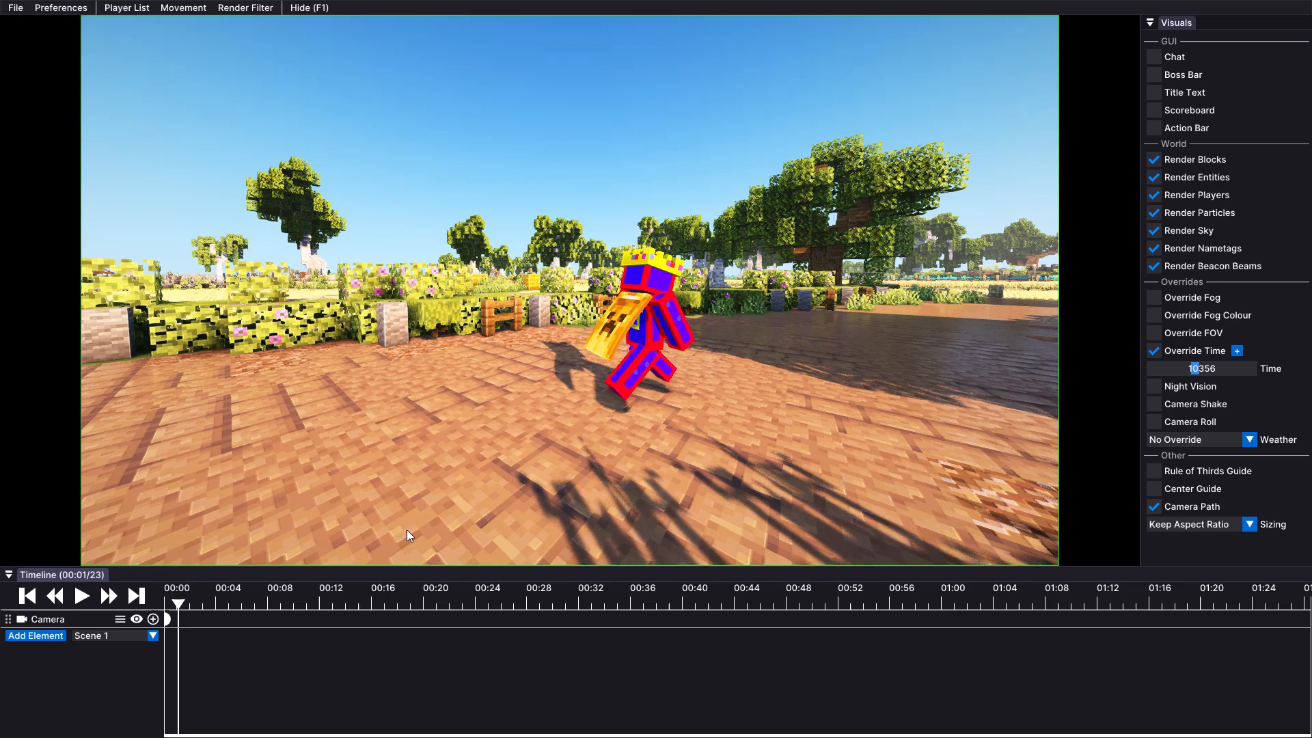
drag(407, 530, 656, 369)
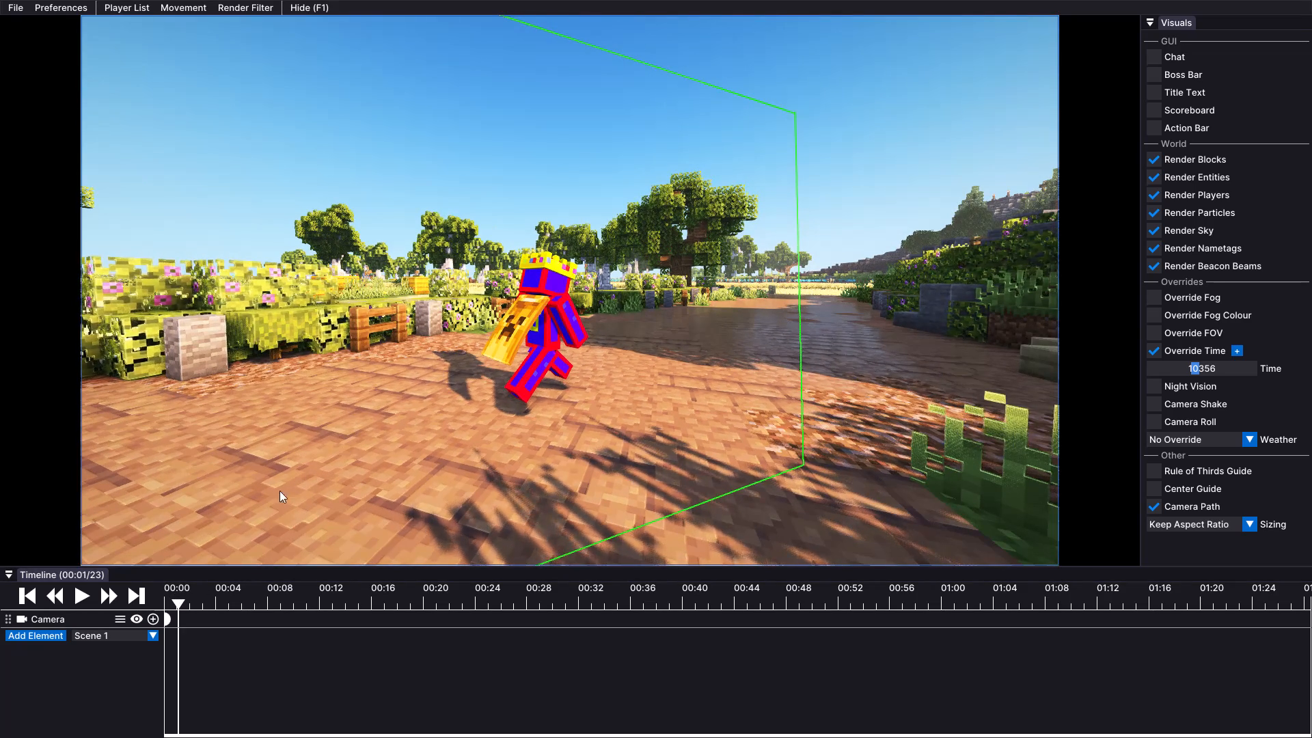
click(90, 599)
drag(196, 600, 187, 607)
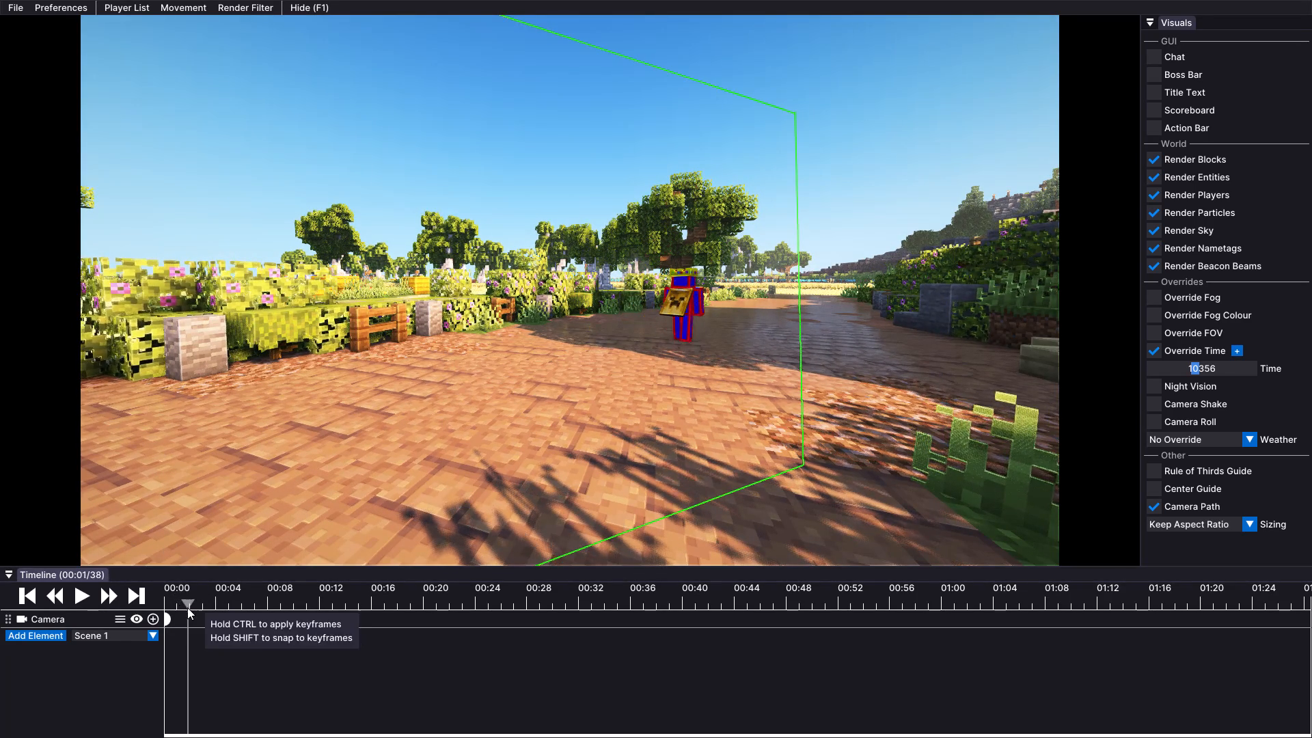
drag(187, 607, 184, 610)
click(152, 623)
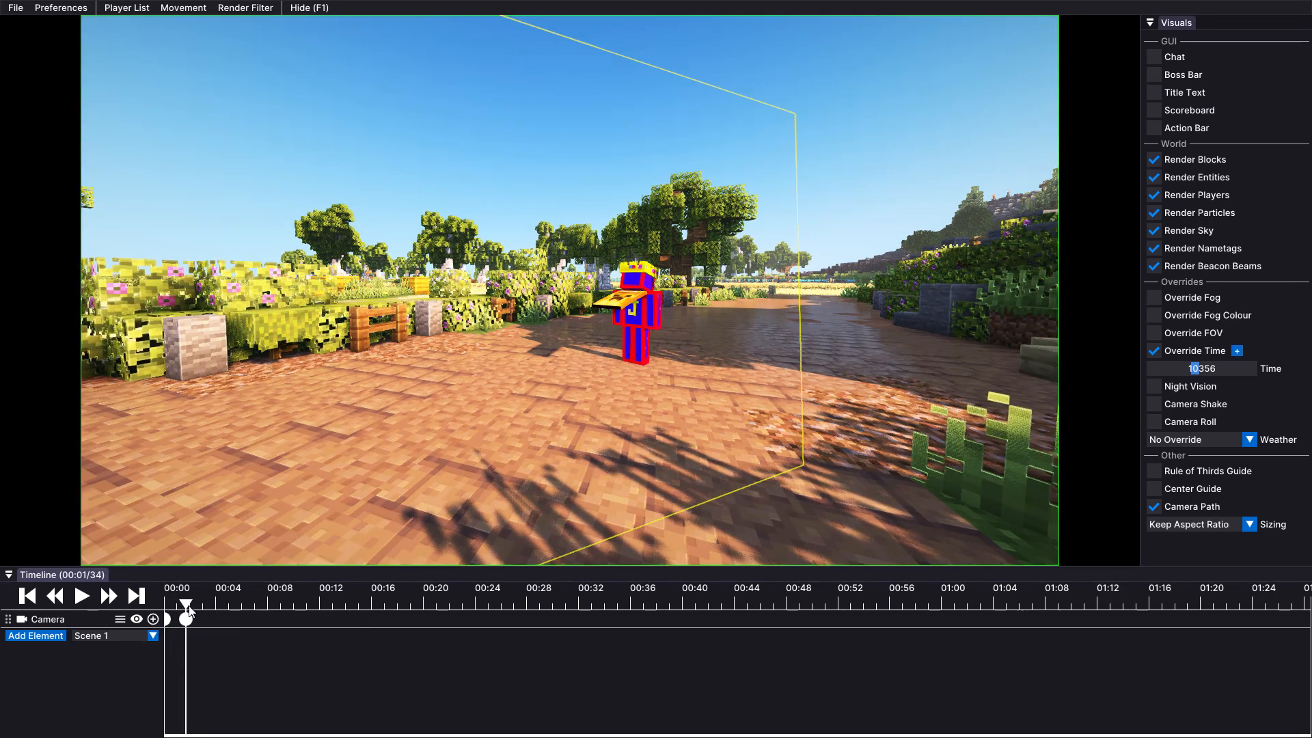
Play the replay from 00:00 and pause it at tick 71.
drag(188, 605, 86, 618)
click(82, 591)
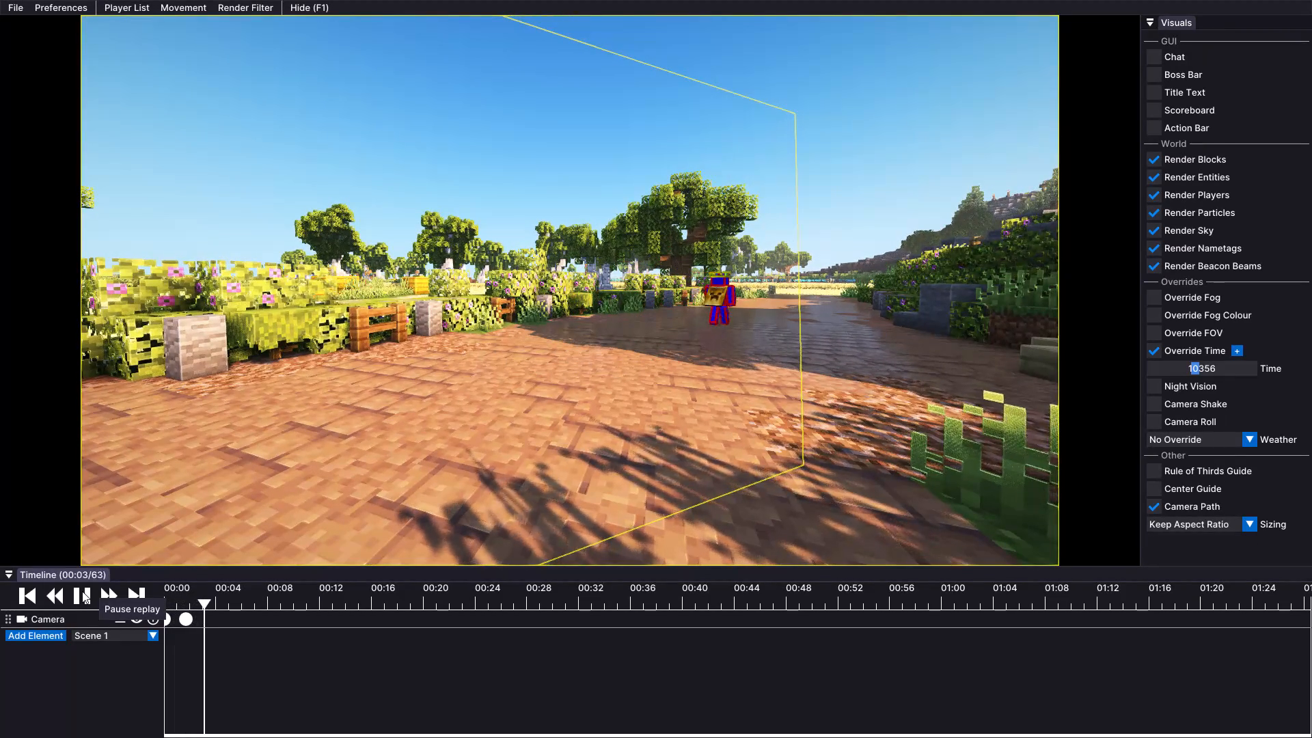
click(82, 591)
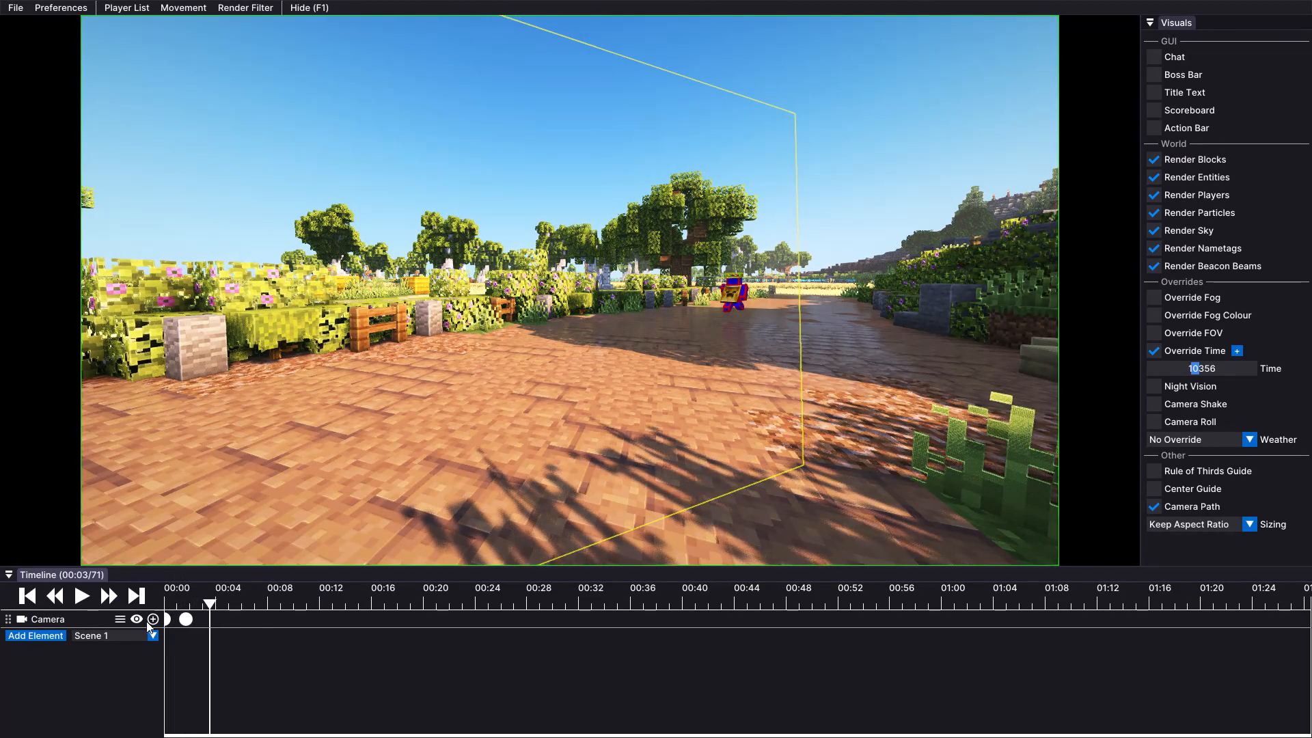
Fly the camera past the running character and turn it back to face the character from the front.
drag(668, 495, 657, 369)
key(w)
key(d)
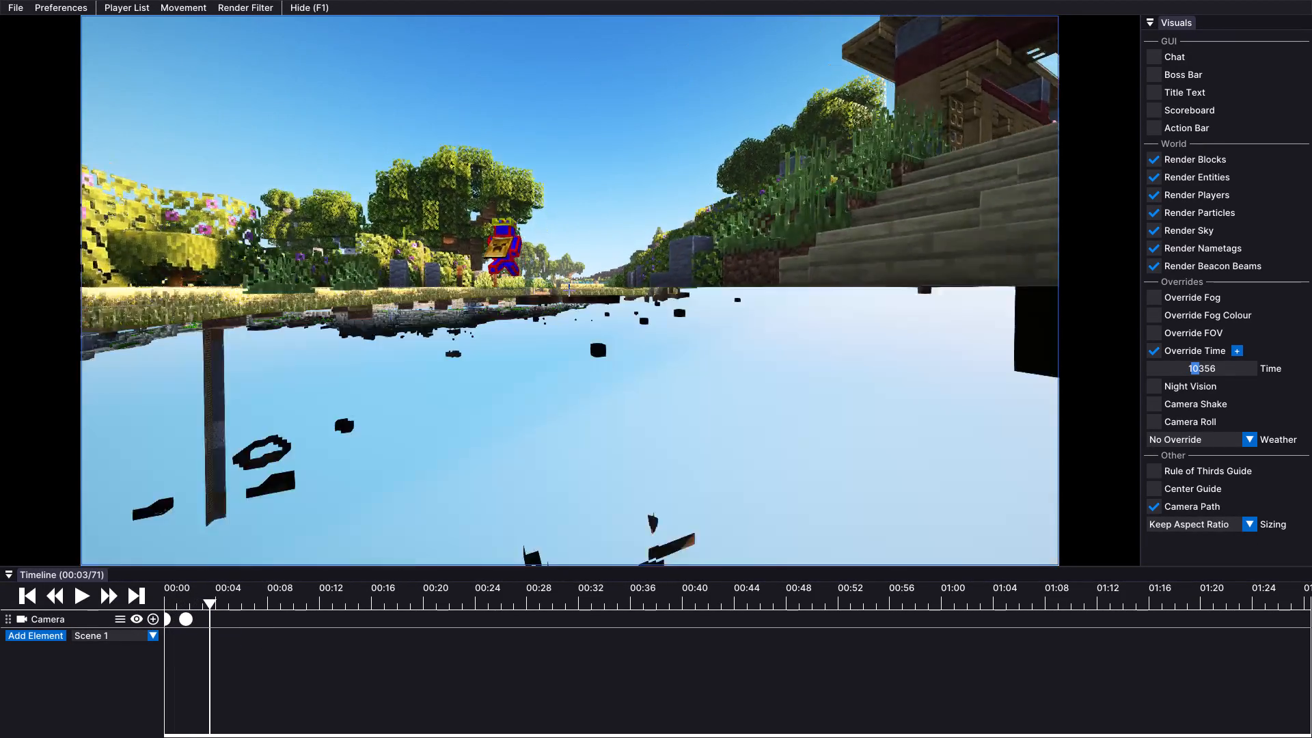
drag(657, 369, 652, 369)
key(space)
key(space)
key(s)
key(a)
key(s)
key(d)
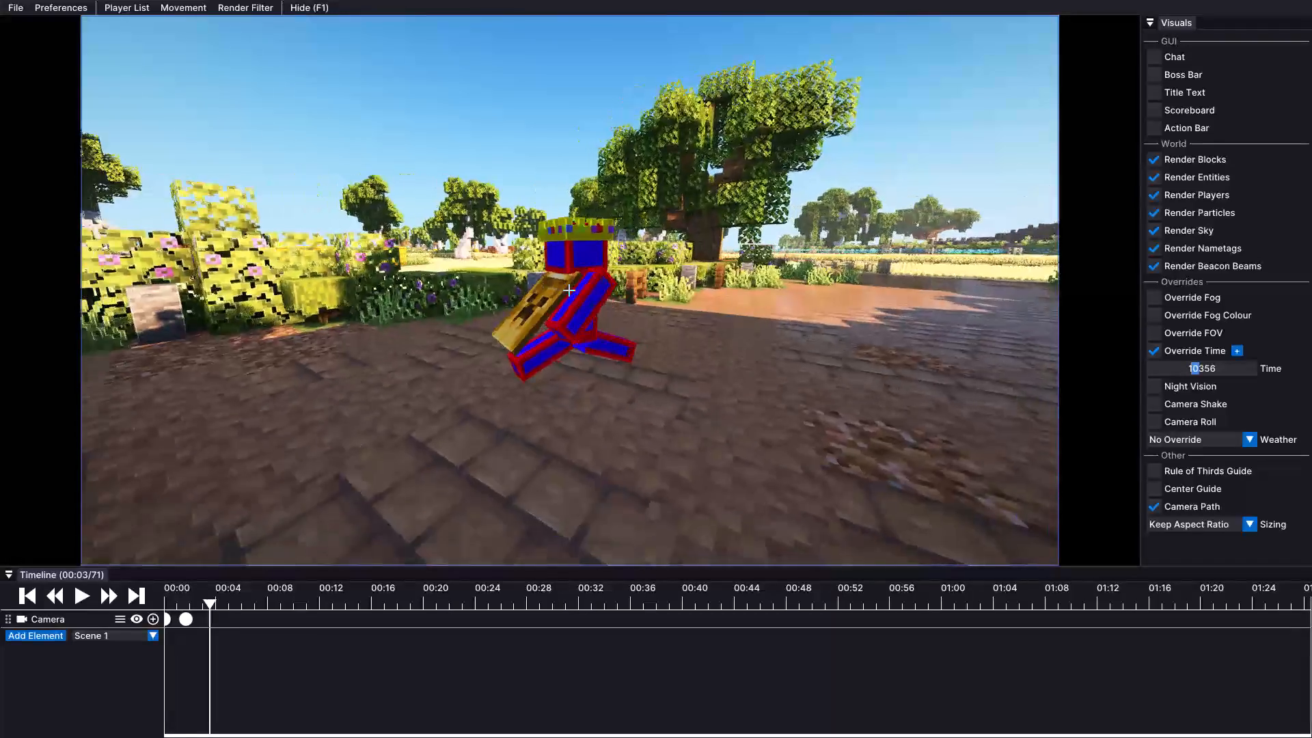
drag(652, 369, 656, 368)
key(d)
key(w)
key(w)
key(space)
key(d)
key(a)
key(s)
key(d)
key(d)
key(d)
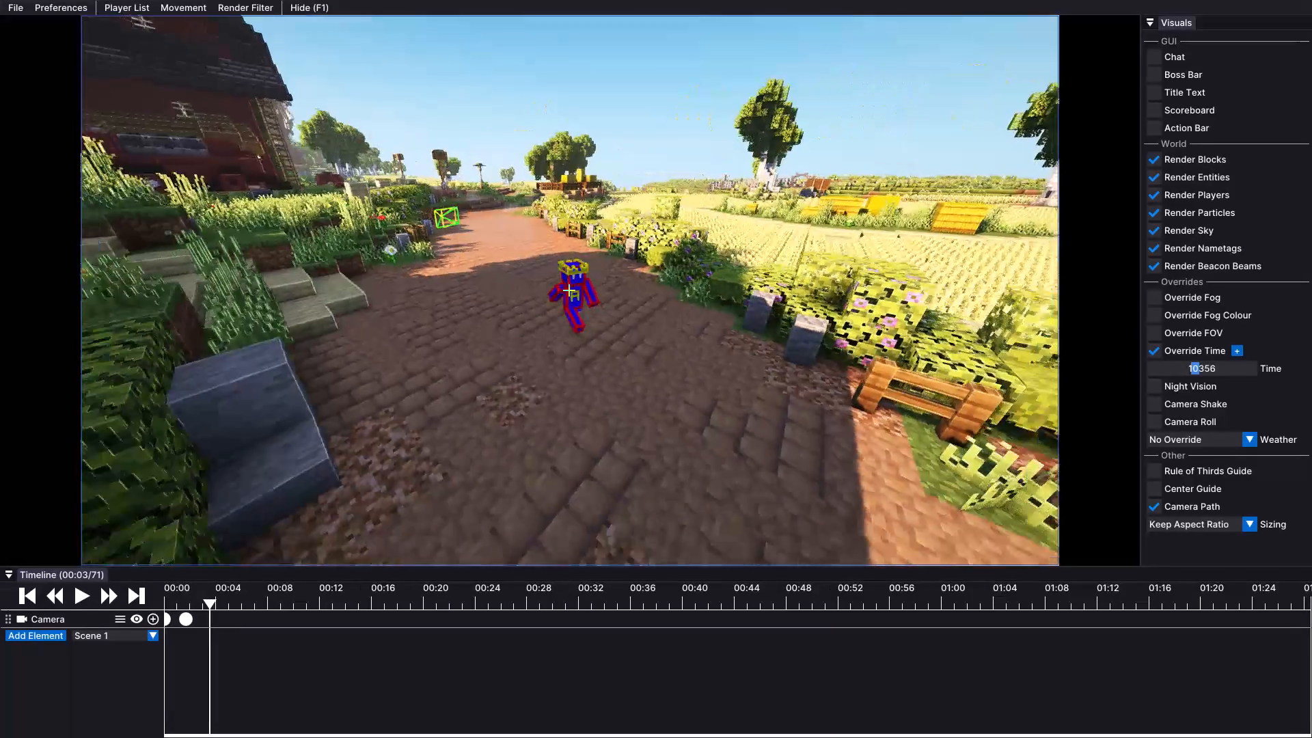
Move the camera farther ahead and lower over the path, facing back toward the character, and add a camera keyframe at tick 71.
drag(656, 368, 656, 369)
key(shift+d)
text(wd)
key(a)
key(w)
key(d)
text(sa)
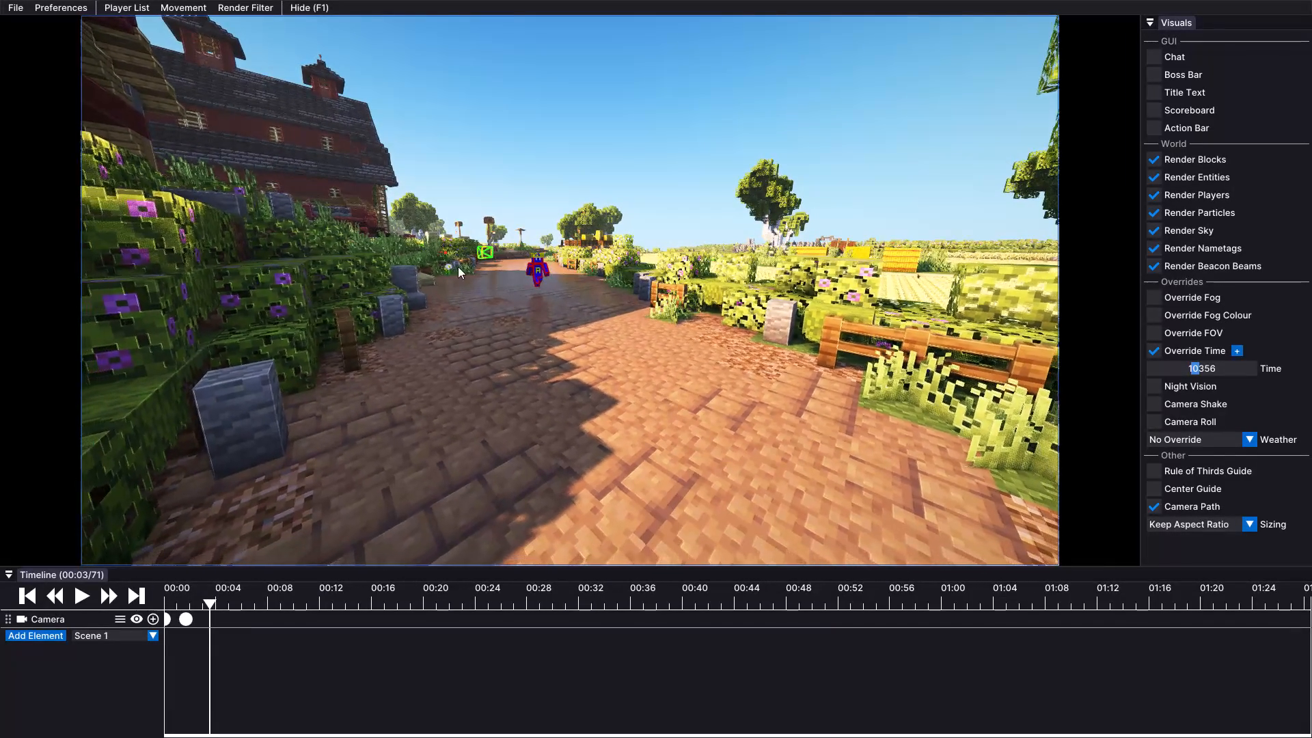
click(156, 618)
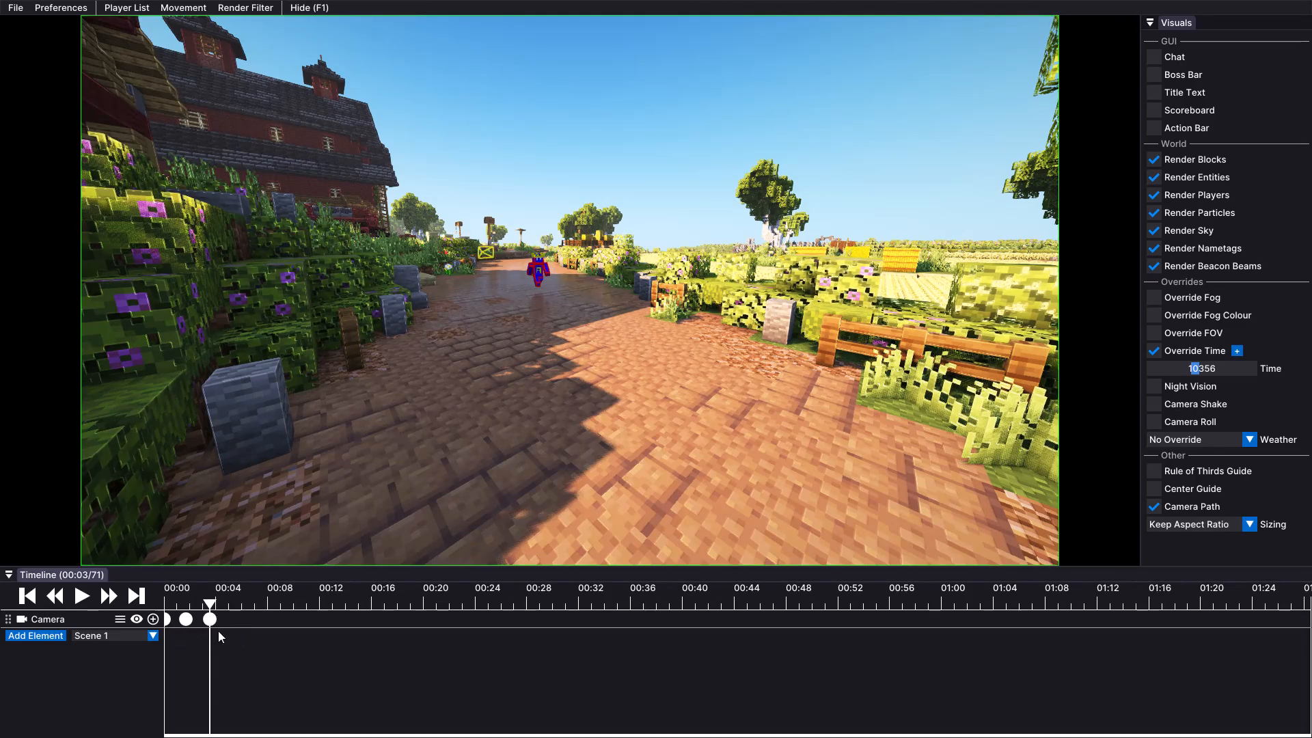
Change the interpolation type of the camera keyframe at tick 71 to the one marked by a square.
click(210, 623)
right_click(210, 623)
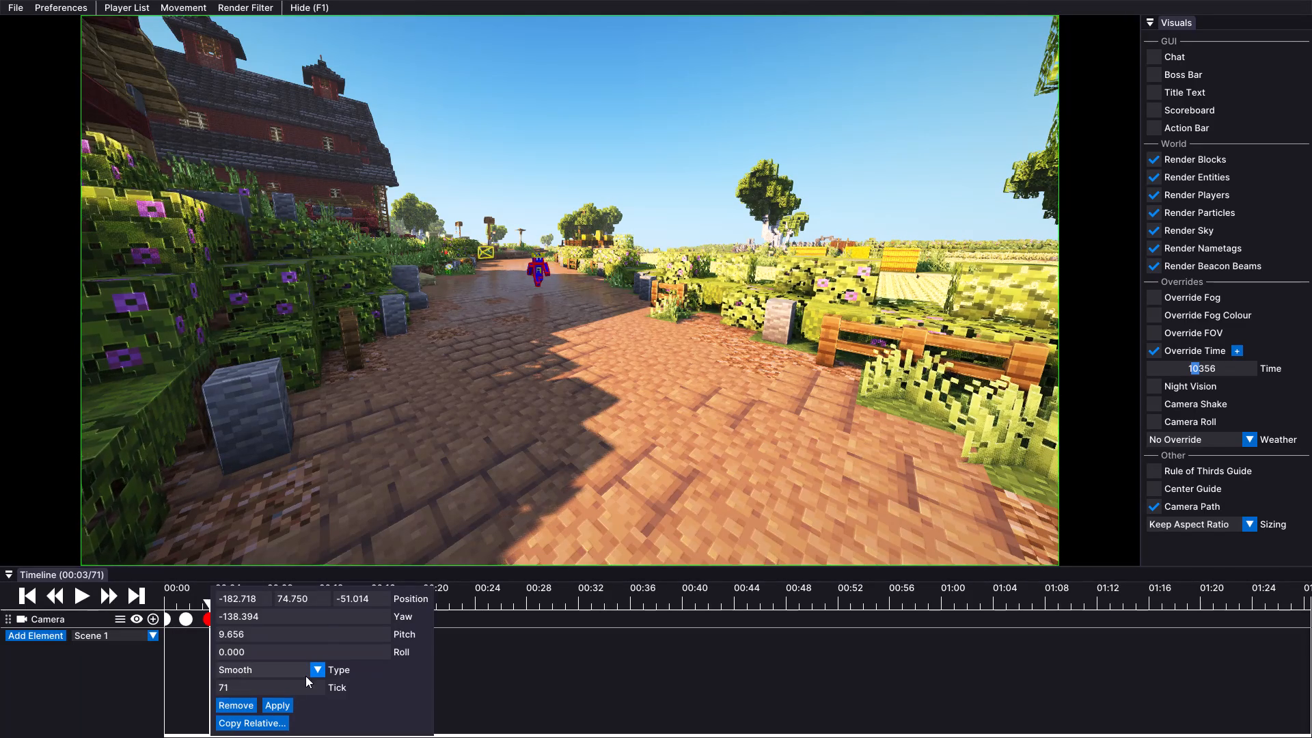
click(305, 676)
click(260, 639)
click(184, 661)
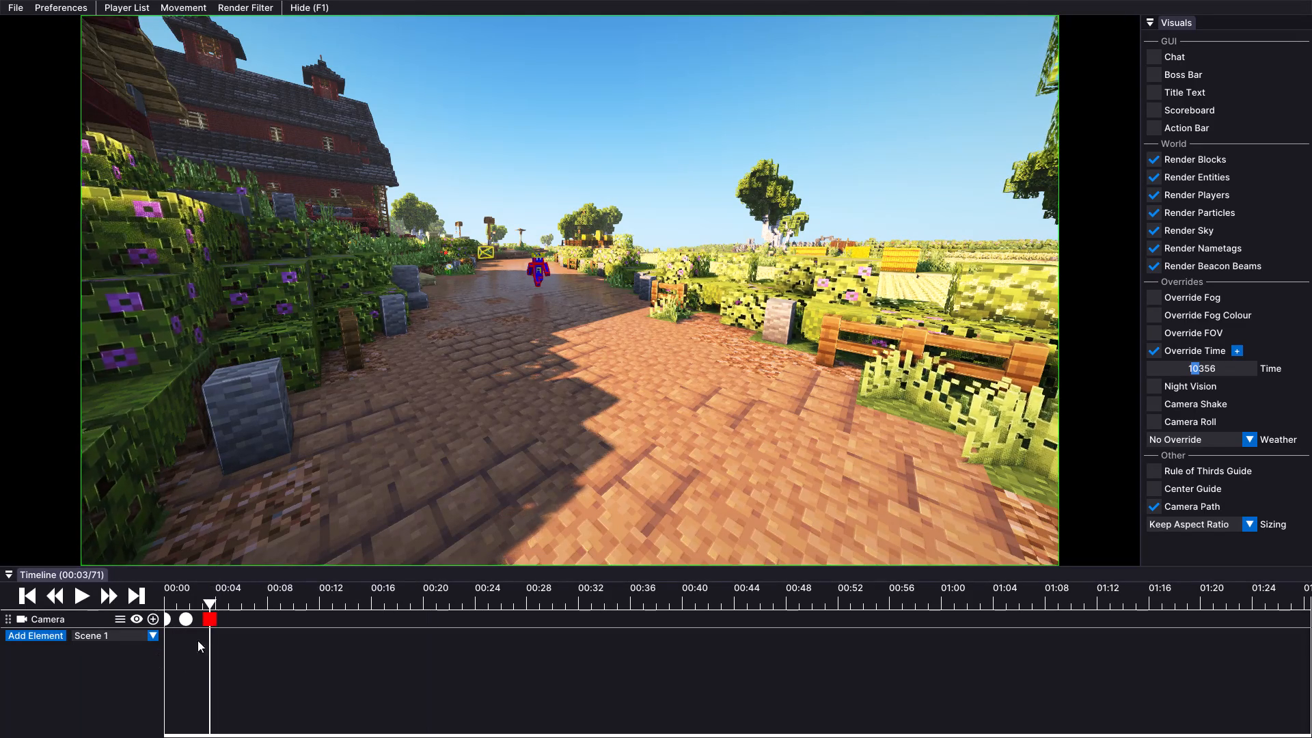
Play the replay from 00:00 and pause it at tick 75 to review the camera move.
drag(204, 599, 128, 611)
click(79, 597)
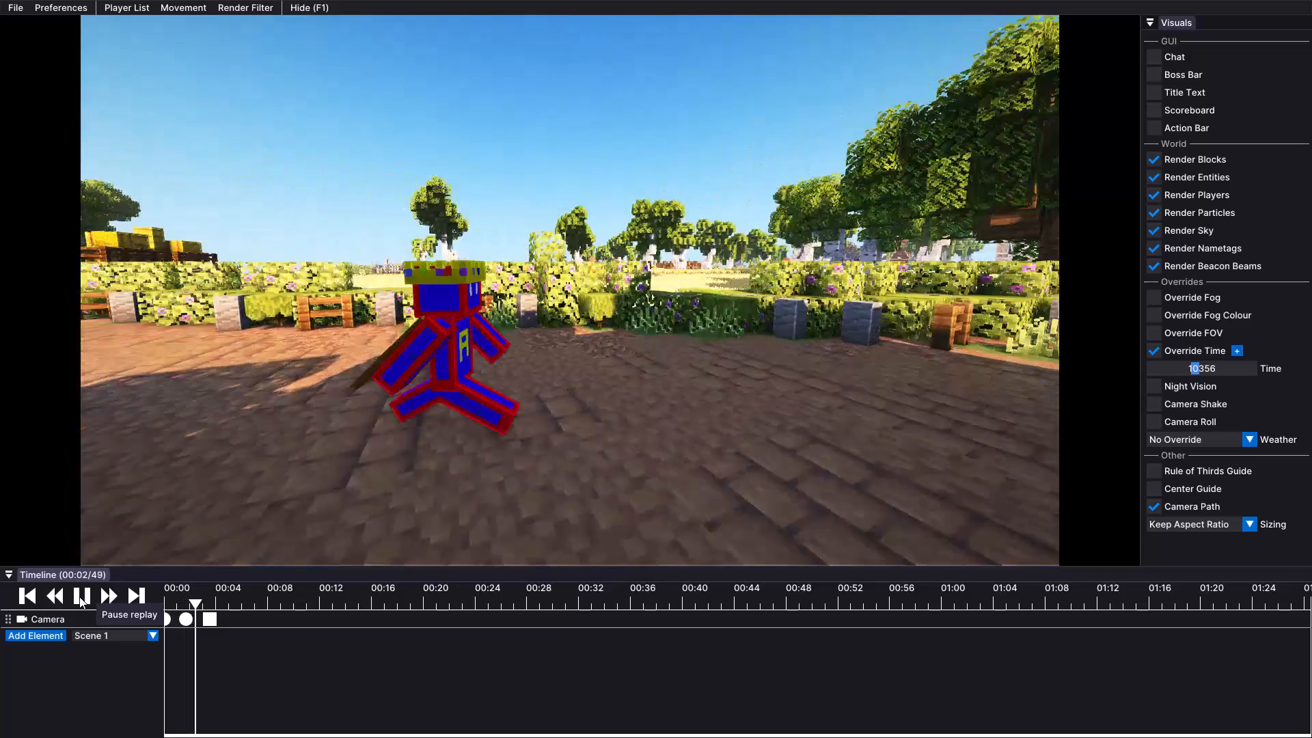
click(79, 597)
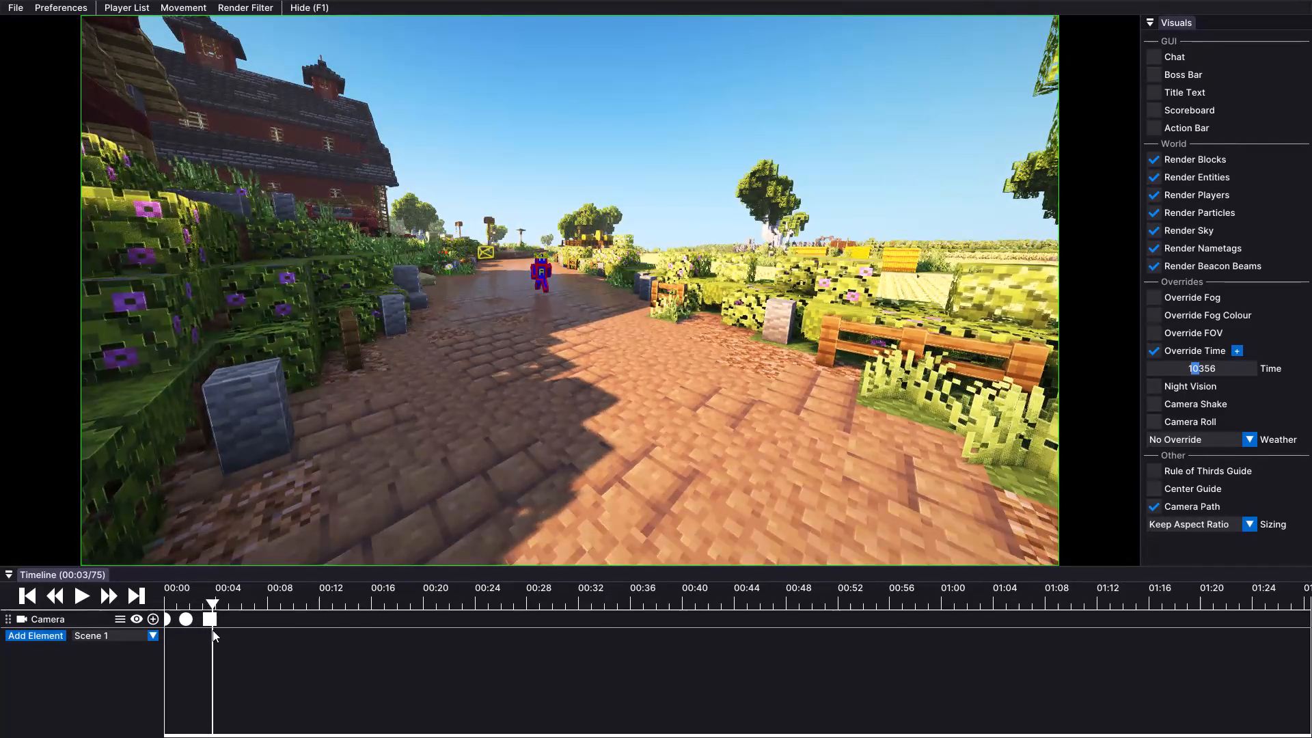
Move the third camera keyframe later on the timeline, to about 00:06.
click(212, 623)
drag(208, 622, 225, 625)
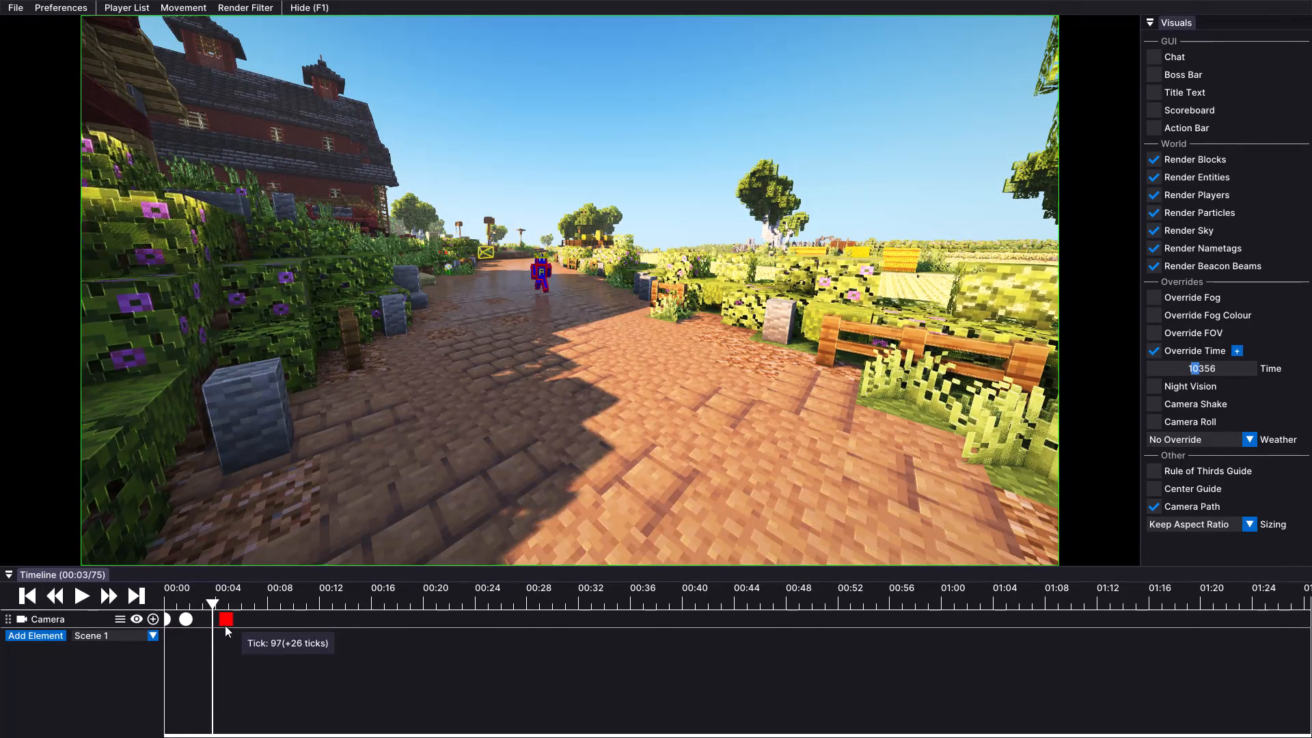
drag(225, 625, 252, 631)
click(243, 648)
Set the interpolation type of the second camera keyframe, at tick 34, to Hold.
drag(215, 598, 191, 625)
click(184, 617)
right_click(184, 617)
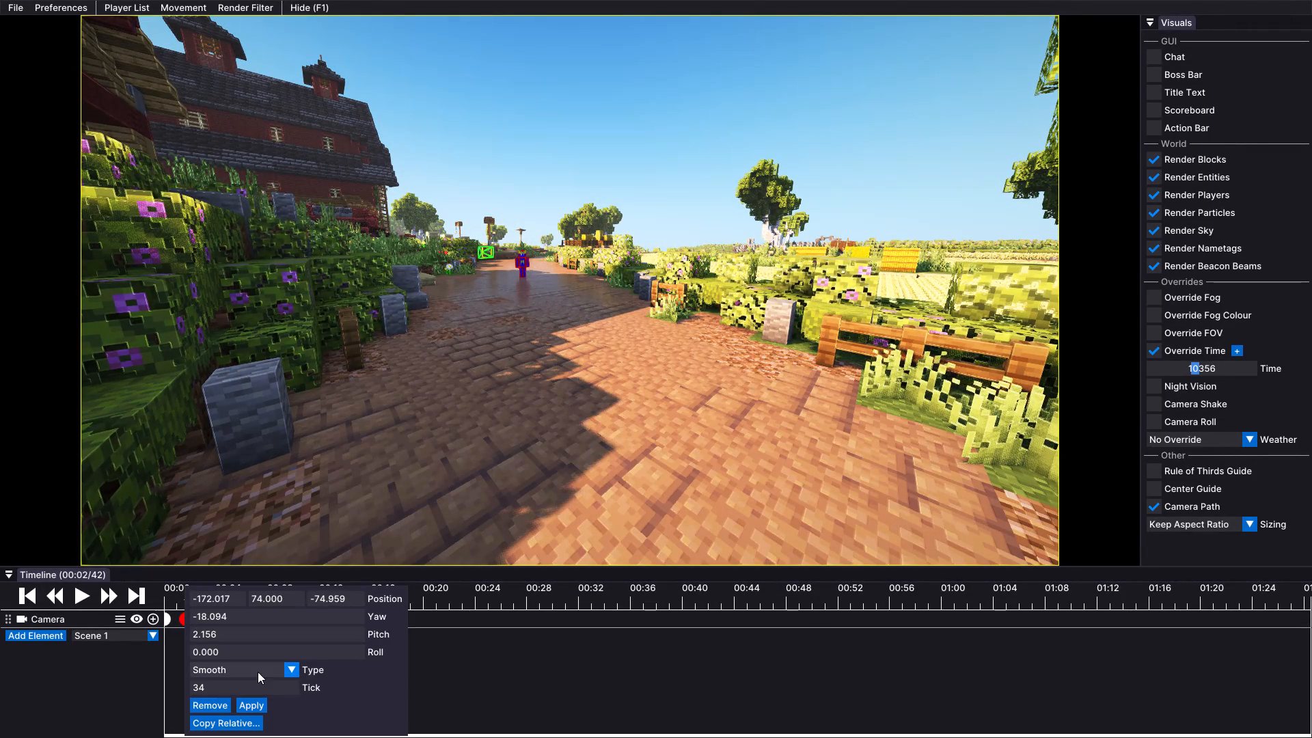
click(258, 672)
click(225, 632)
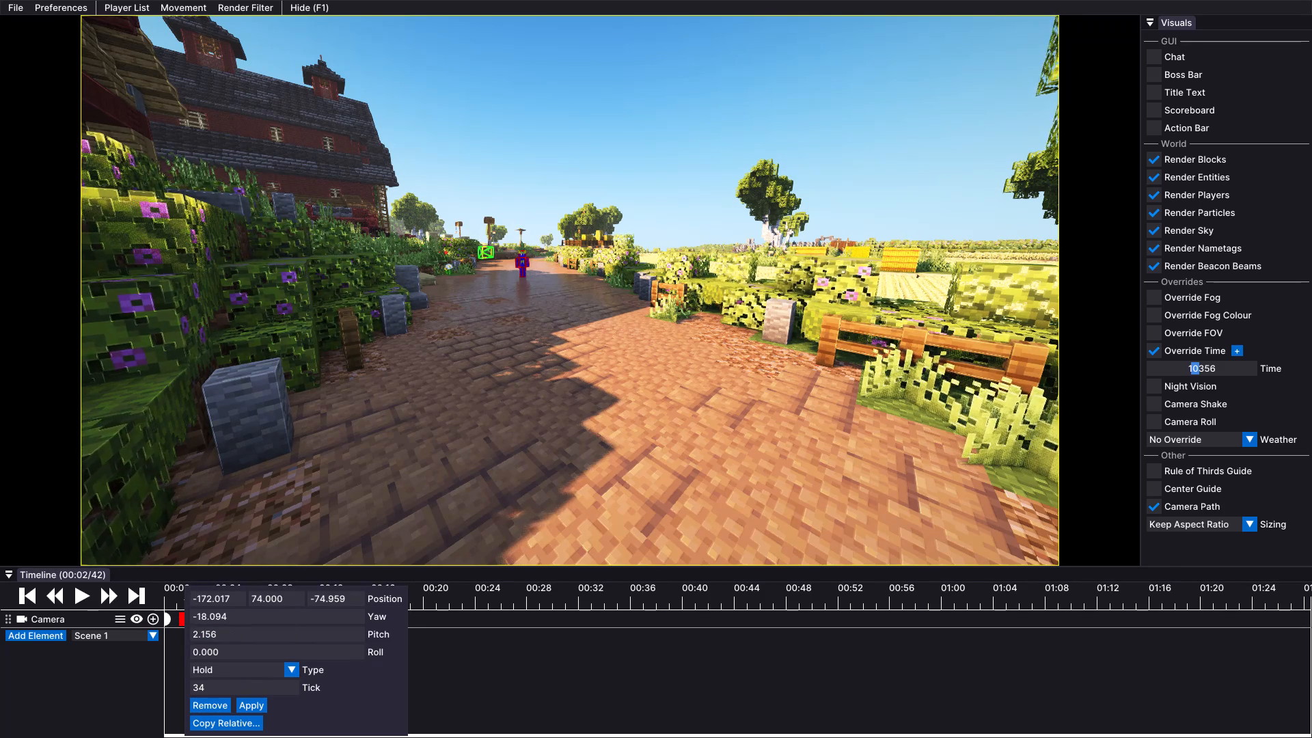
click(179, 646)
Play the replay from 00:00 and pause it at tick 157 to check the held shot.
drag(195, 602, 115, 605)
click(87, 596)
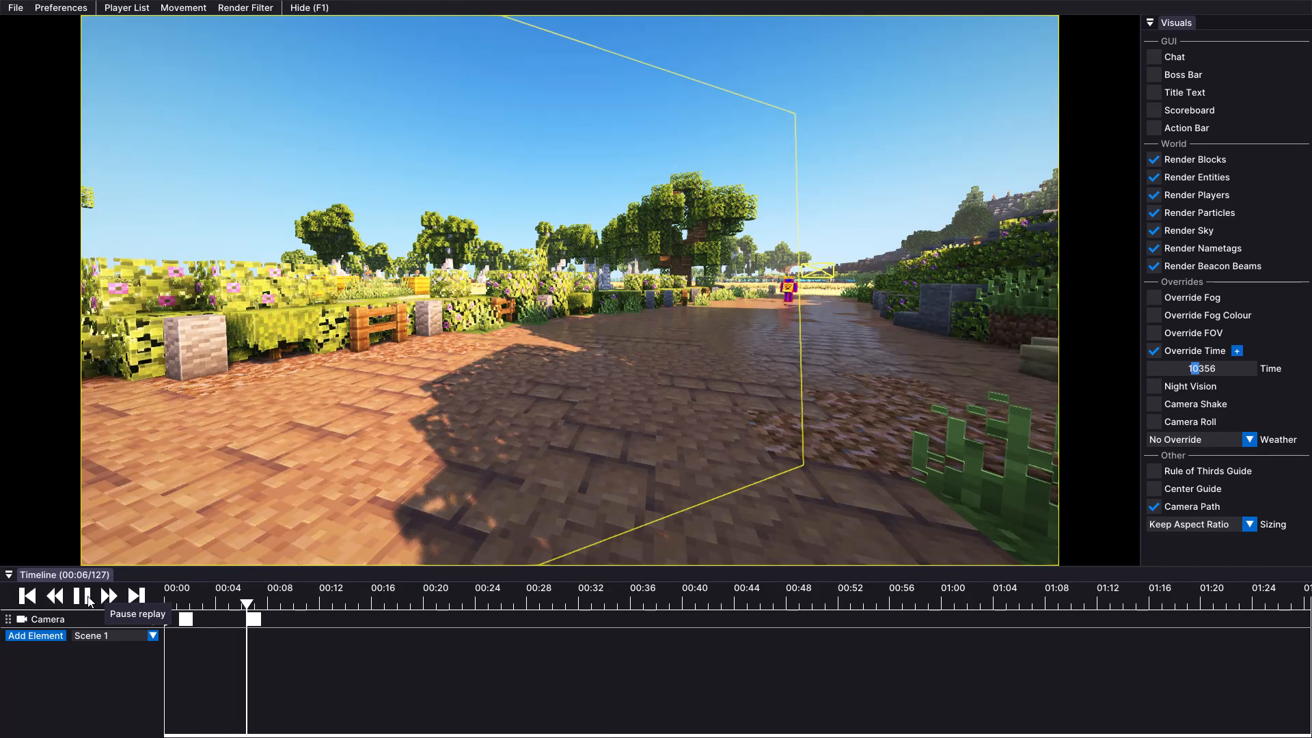
click(84, 599)
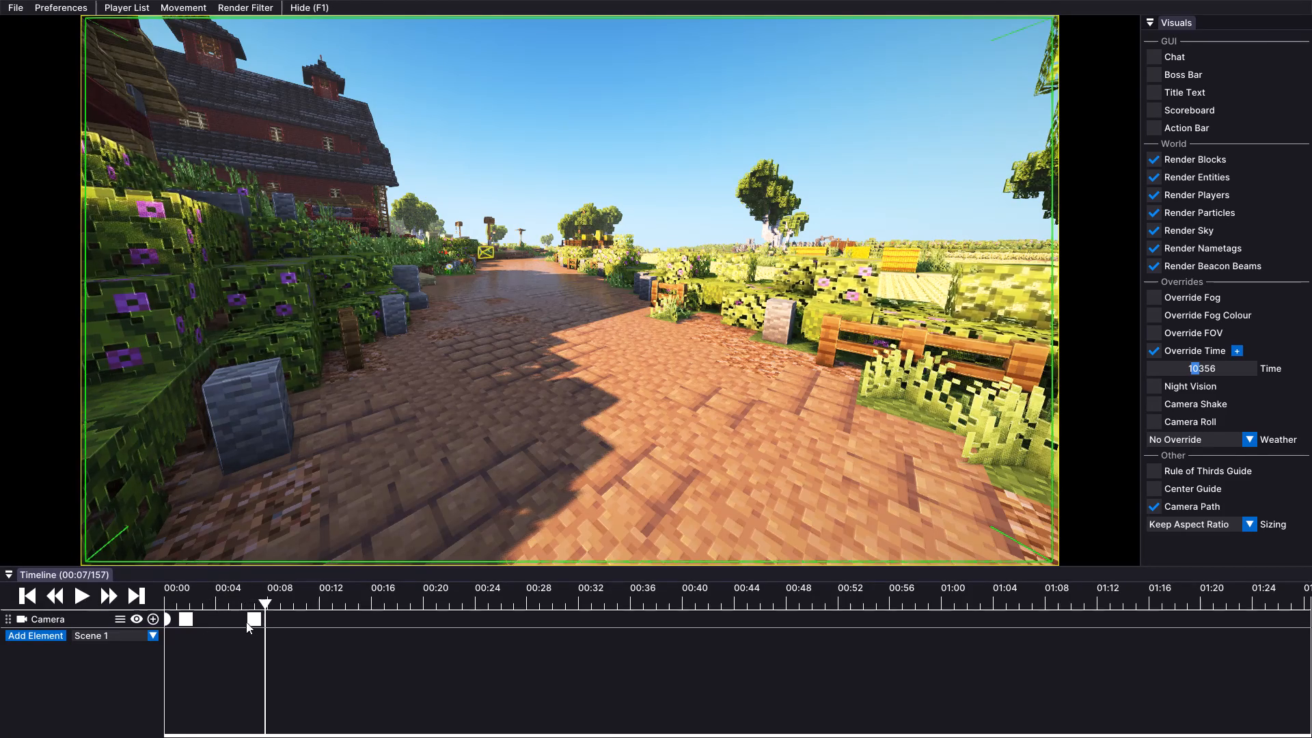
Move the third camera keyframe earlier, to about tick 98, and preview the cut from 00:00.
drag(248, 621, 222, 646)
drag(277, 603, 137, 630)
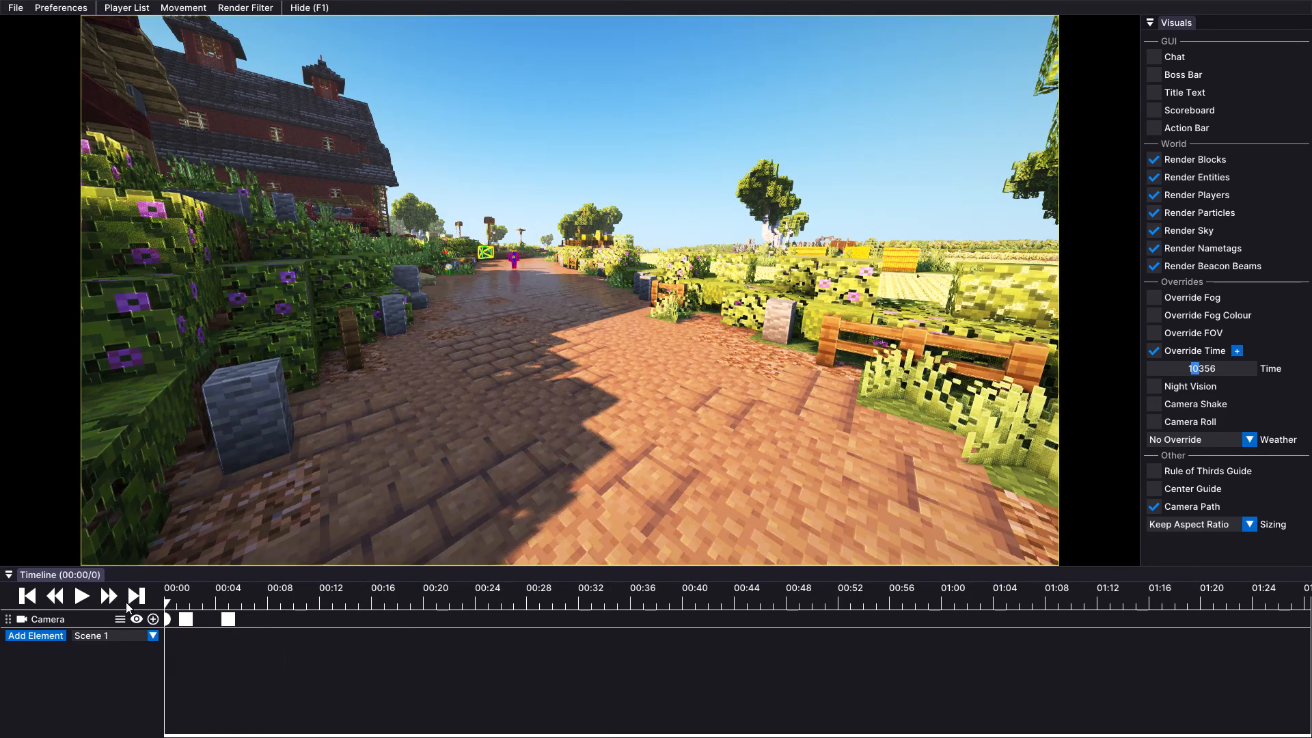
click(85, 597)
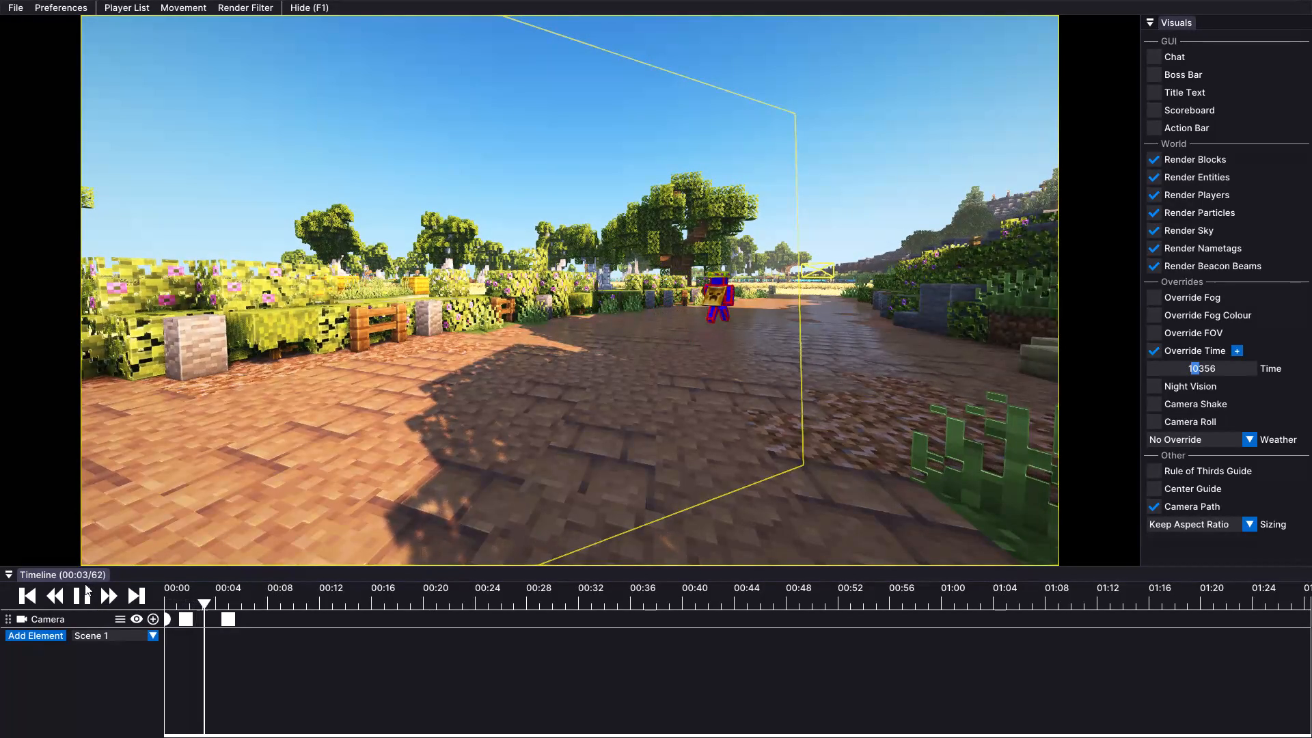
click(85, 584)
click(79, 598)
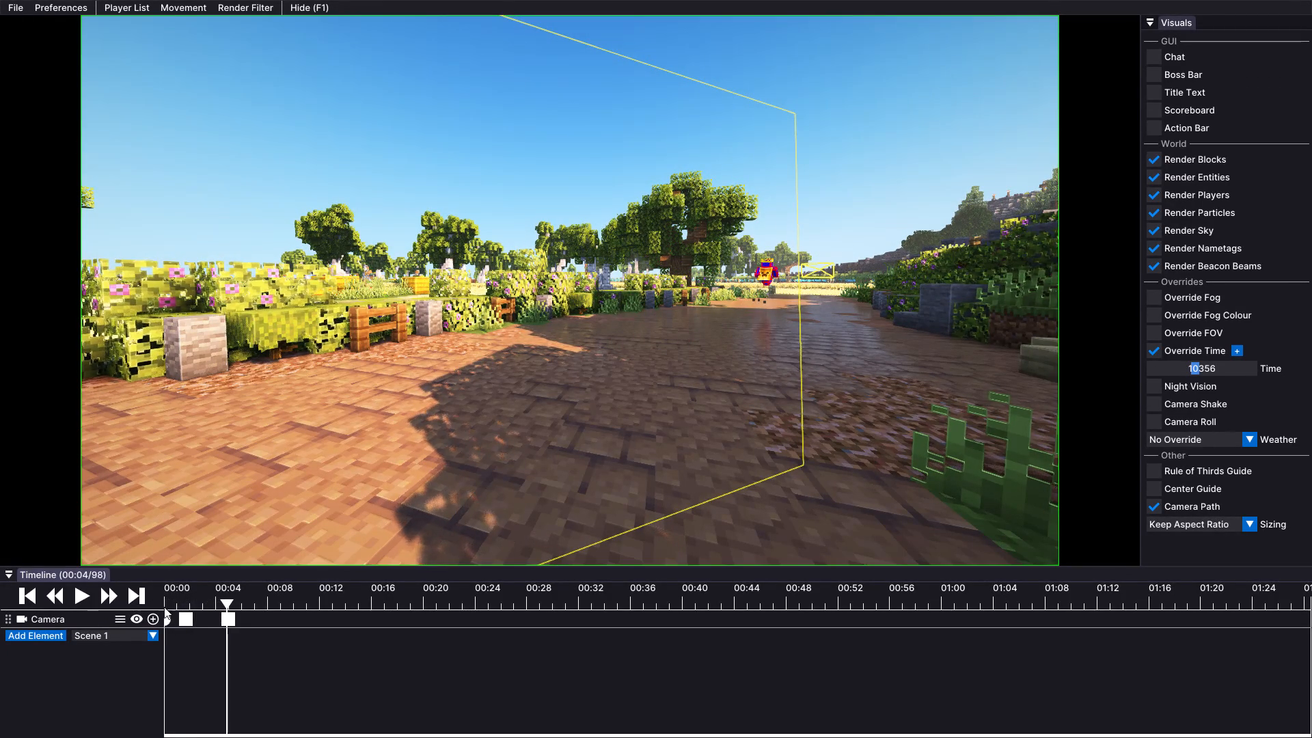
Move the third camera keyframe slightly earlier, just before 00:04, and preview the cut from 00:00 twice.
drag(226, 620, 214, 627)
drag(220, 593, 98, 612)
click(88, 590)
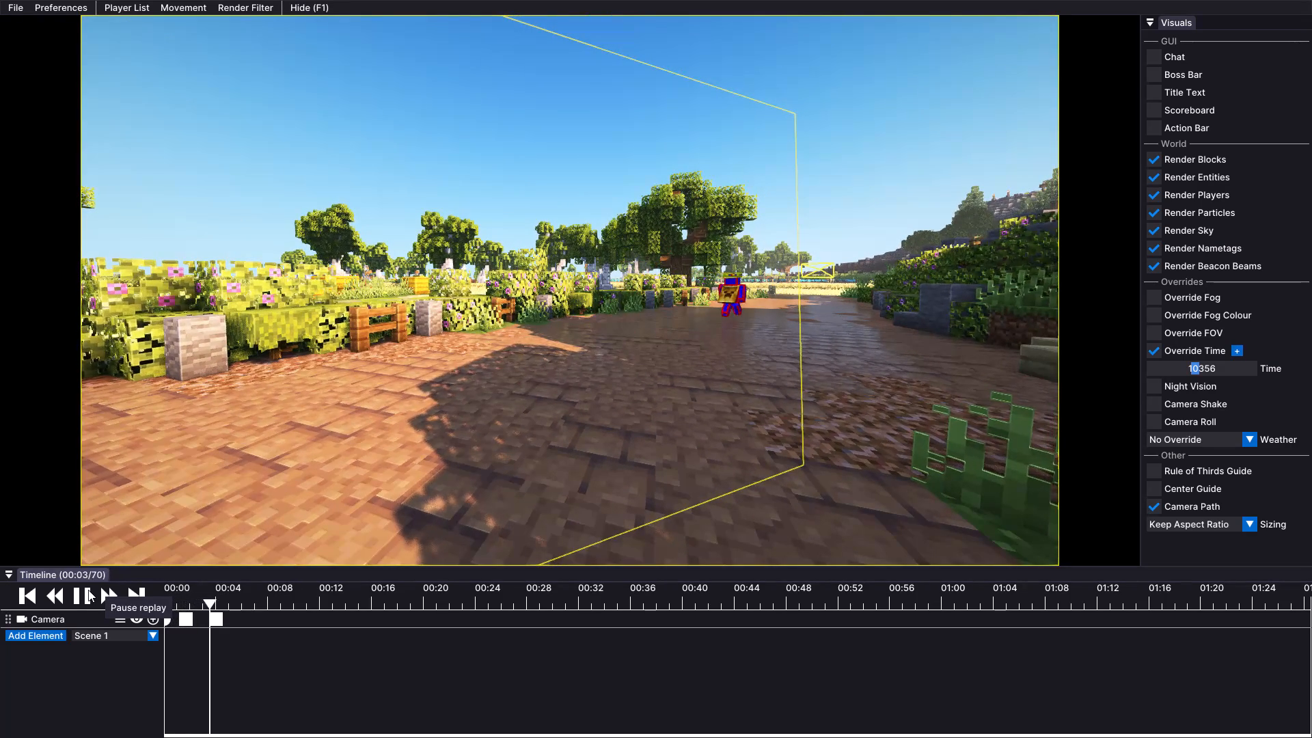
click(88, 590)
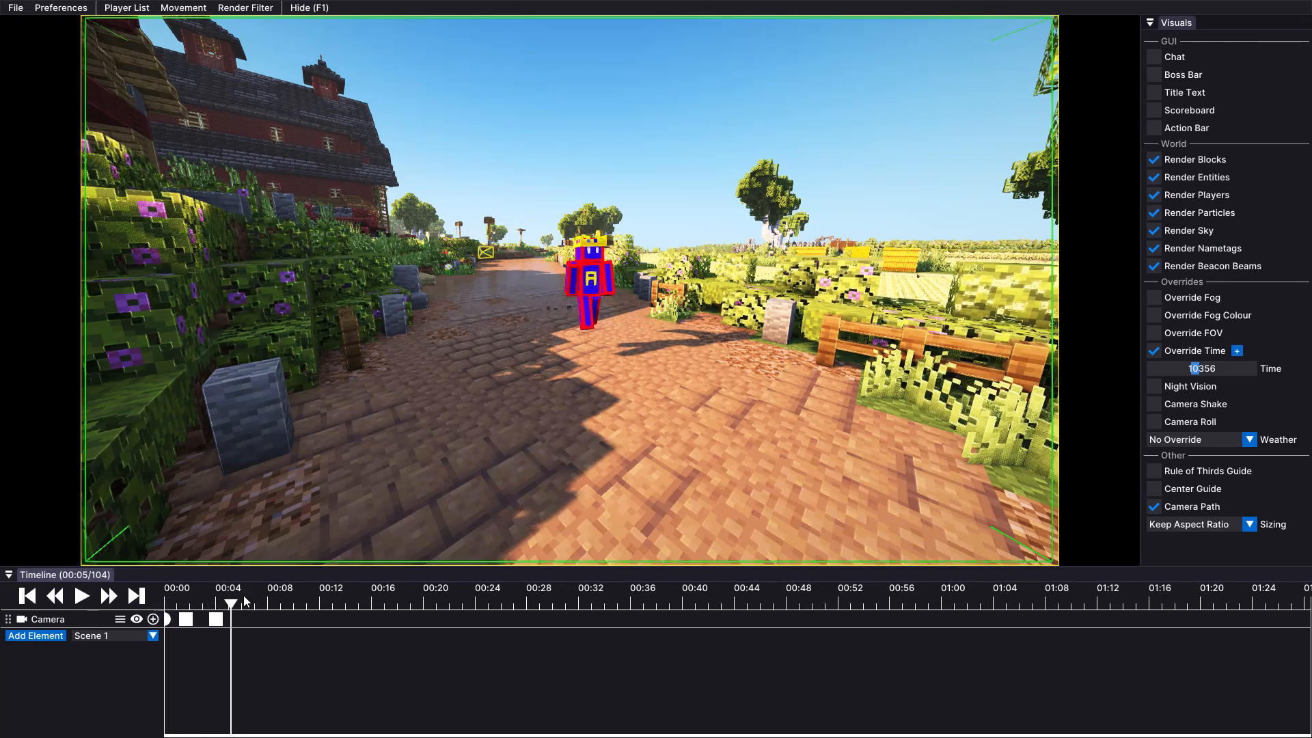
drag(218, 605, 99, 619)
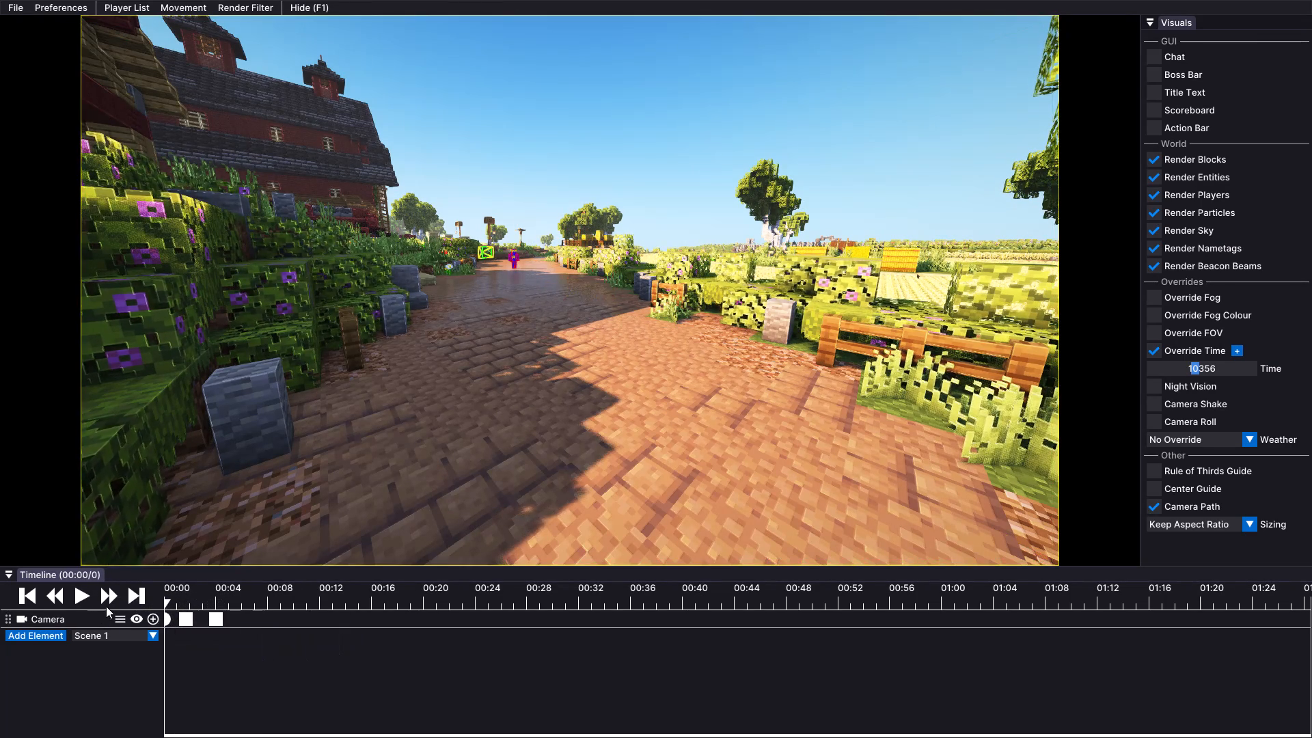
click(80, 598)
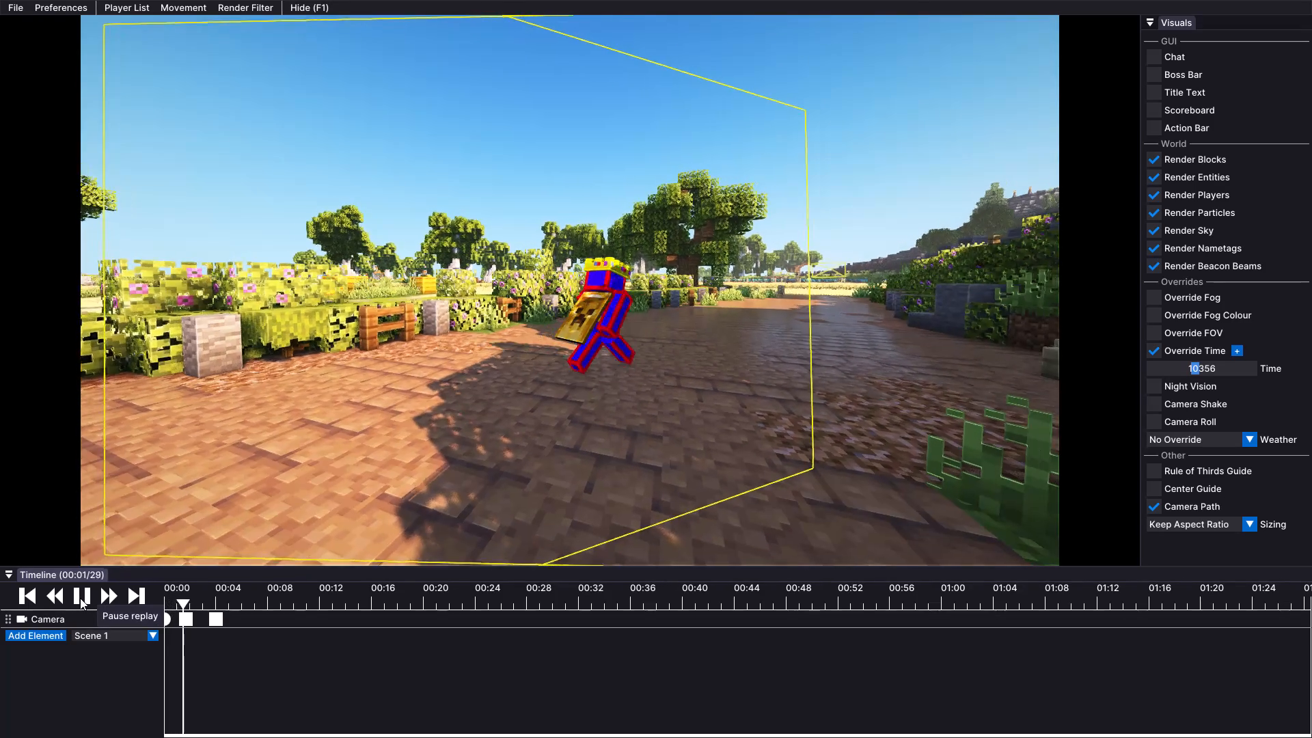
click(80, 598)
Move the third camera keyframe a little earlier, to about 00:03, and preview the shot up to tick 111.
drag(213, 623, 213, 625)
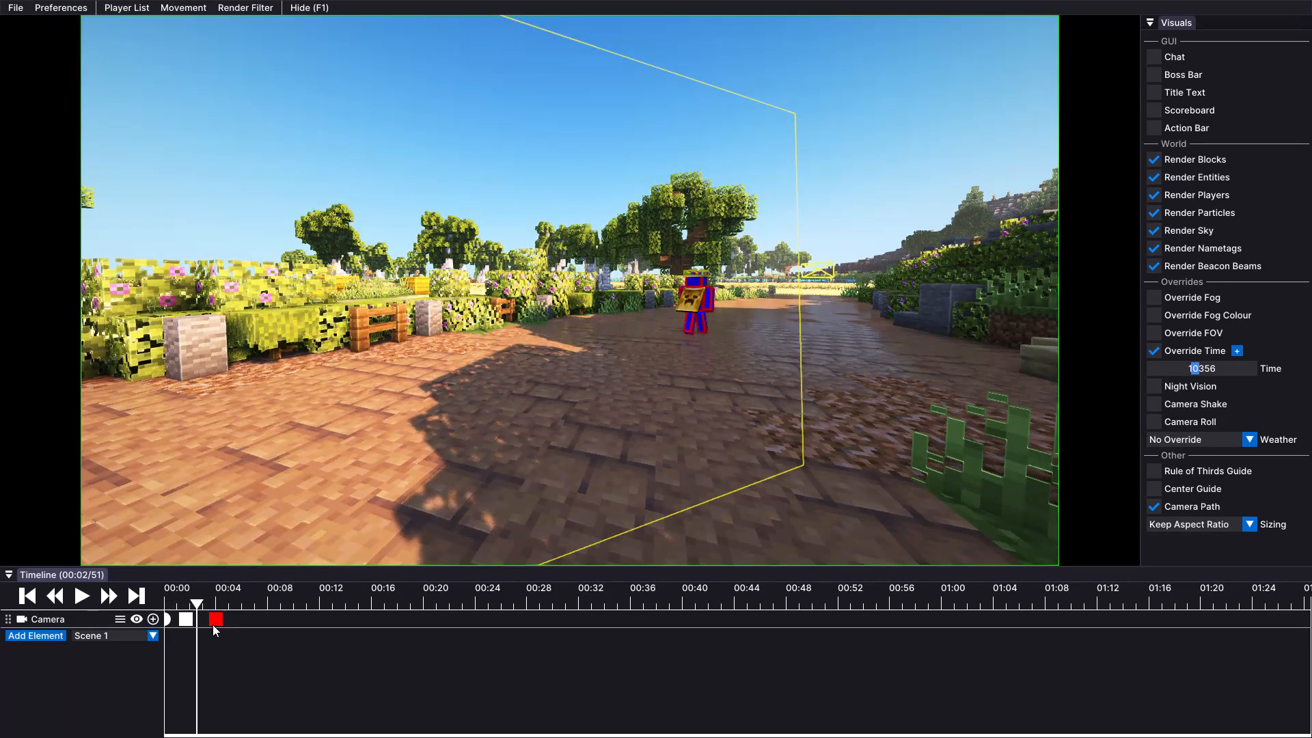
drag(213, 625, 204, 643)
click(77, 594)
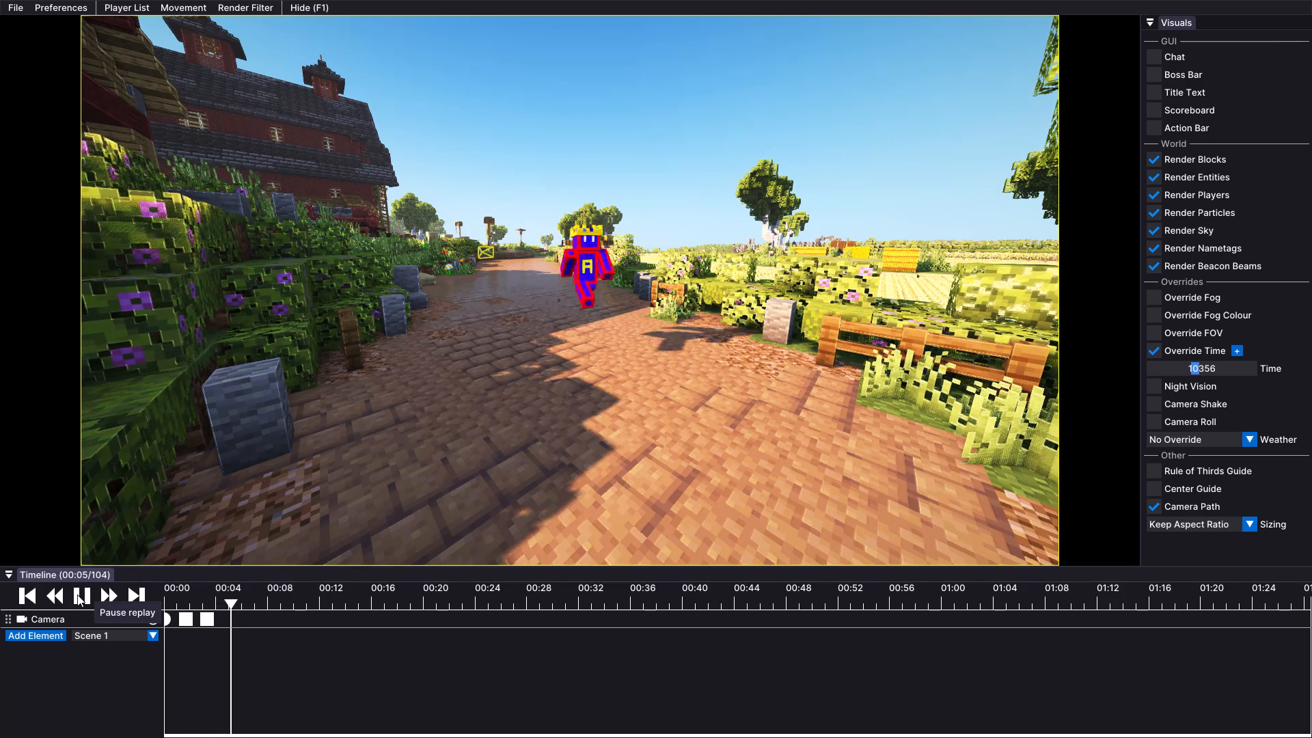
click(77, 594)
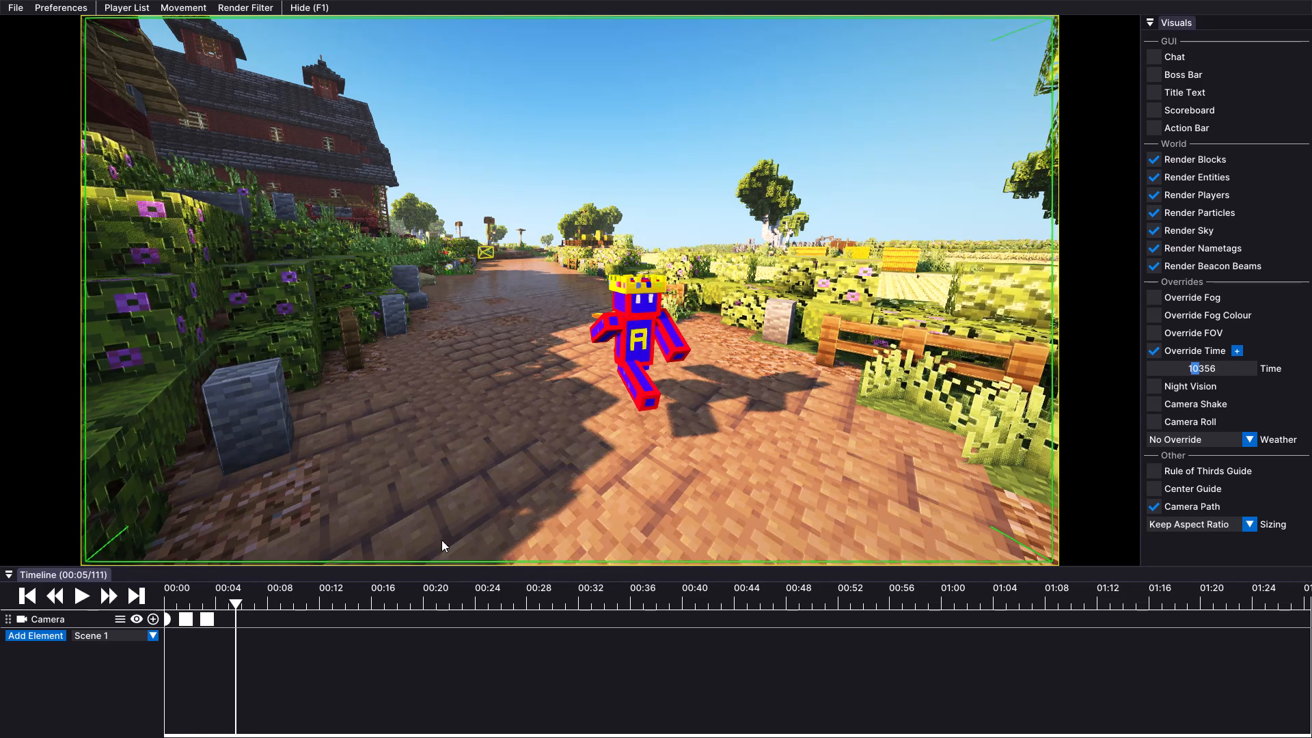
Play the replay on from tick 111 and pause it at tick 229 for the next shot.
drag(443, 451, 656, 369)
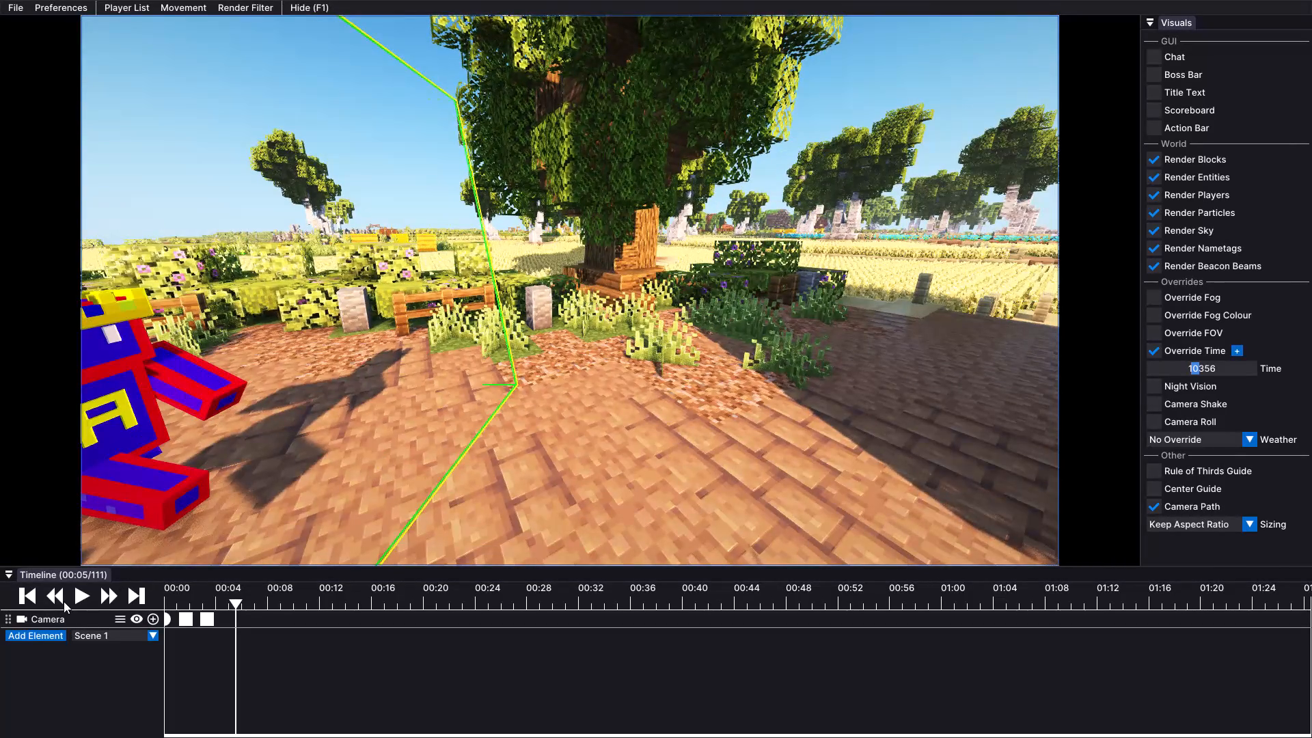
click(81, 597)
drag(571, 405, 656, 369)
drag(248, 240, 658, 369)
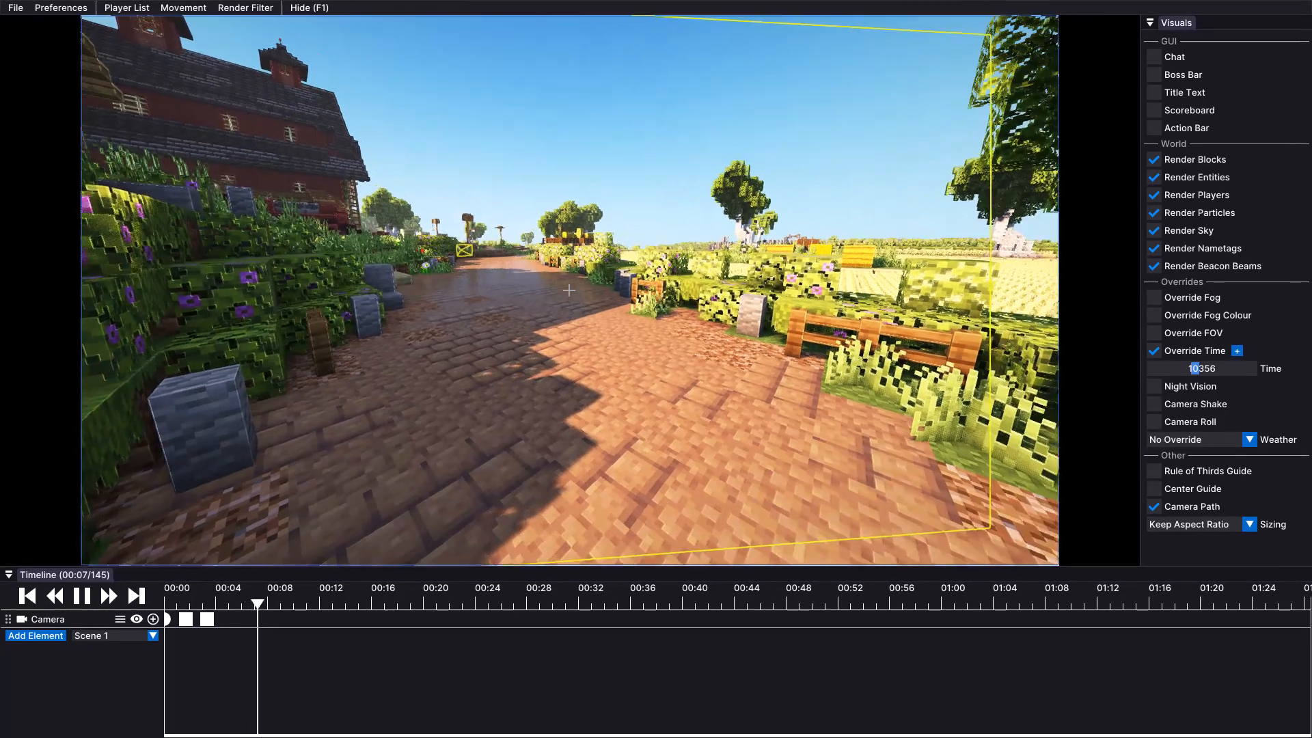
drag(658, 369, 656, 369)
drag(538, 303, 656, 369)
key(s)
key(a)
key(space)
text(a)
key(s)
key(d)
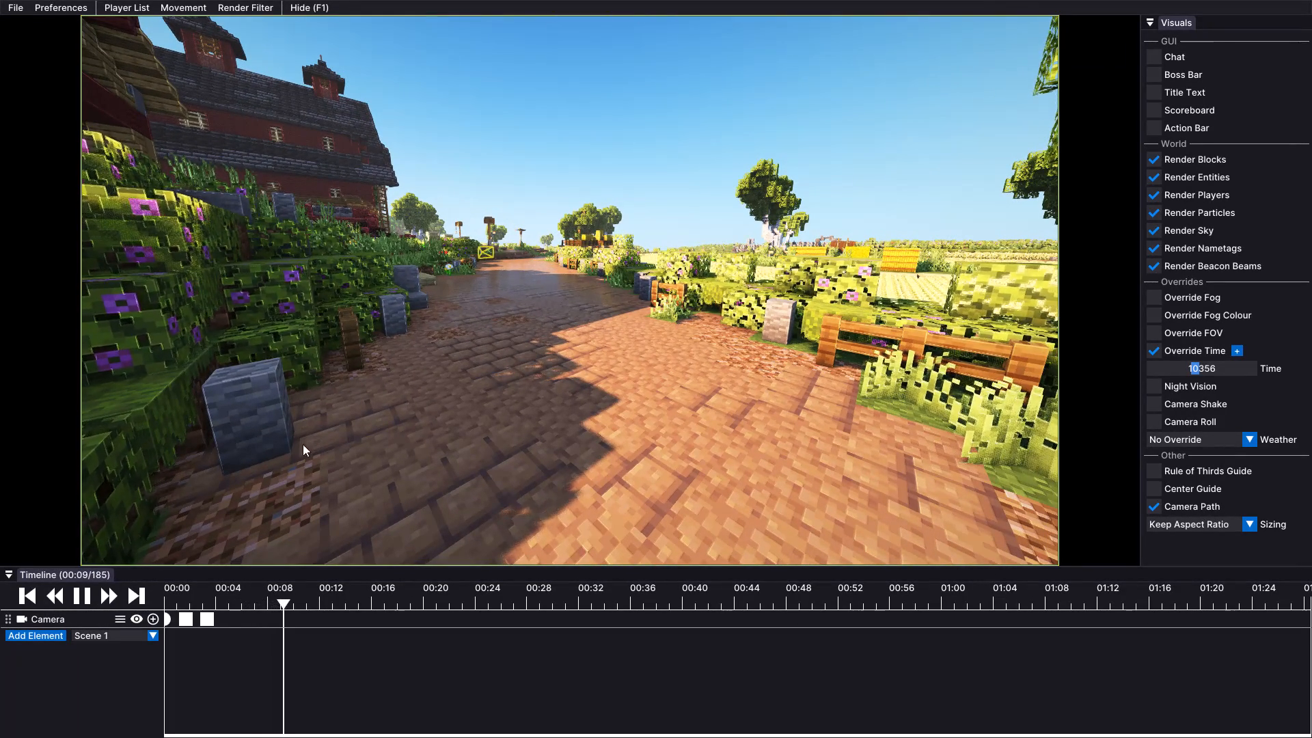
click(85, 607)
click(91, 594)
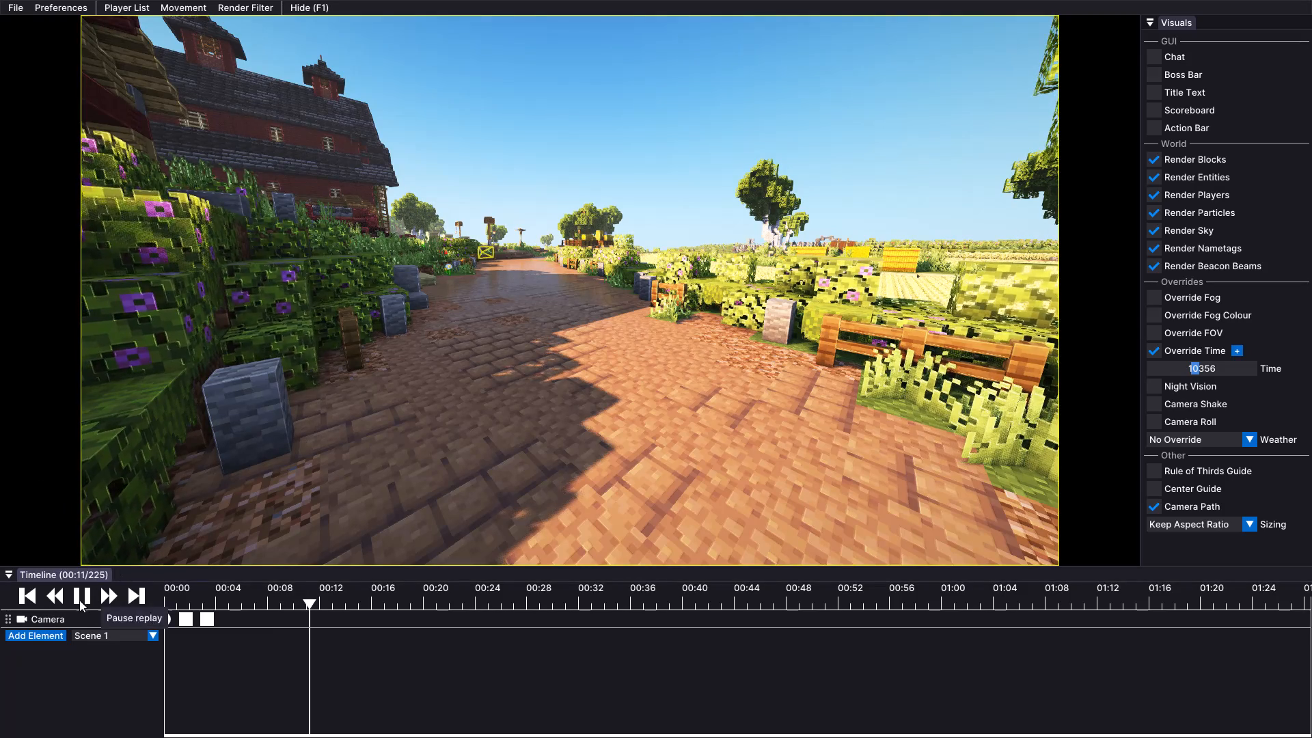
click(74, 600)
Fly the camera off the brick path and over the wheat field toward the character.
drag(292, 454, 656, 369)
key(d)
key(d)
key(d)
key(w)
key(w)
key(w)
key(space)
key(space)
key(d)
key(s)
key(d)
key(d)
key(d)
key(d)
key(d)
key(shift+w)
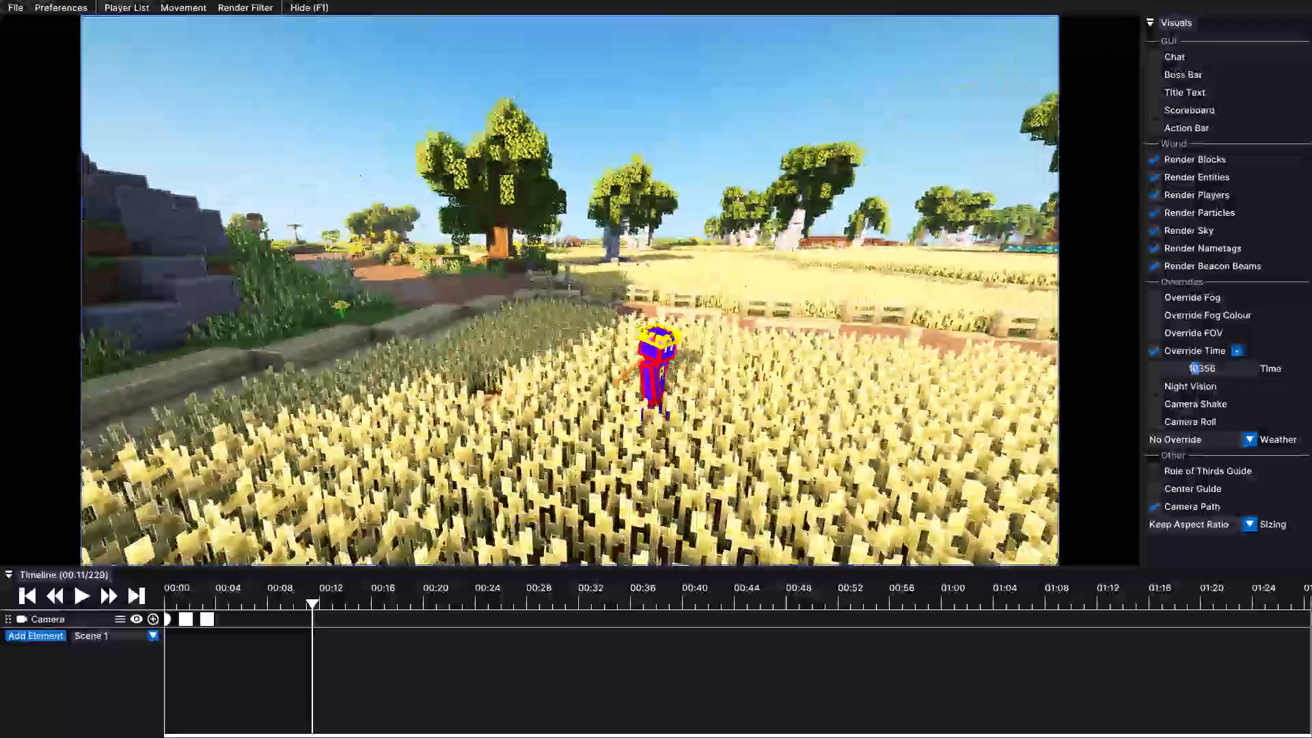
Position the camera low over the wheat behind the character and add a camera keyframe at tick 229.
drag(656, 369, 656, 370)
key(w)
key(s)
key(space)
key(w)
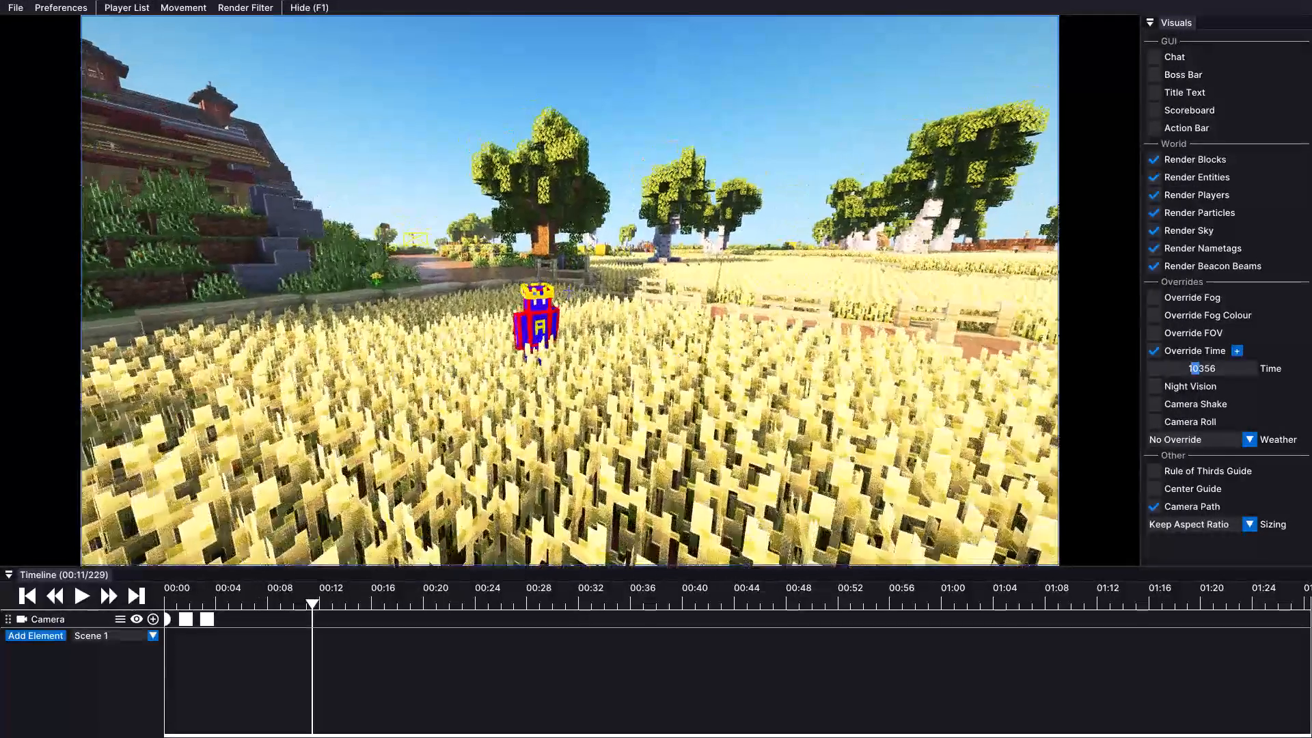
drag(656, 370, 657, 369)
key(s)
key(a)
key(w)
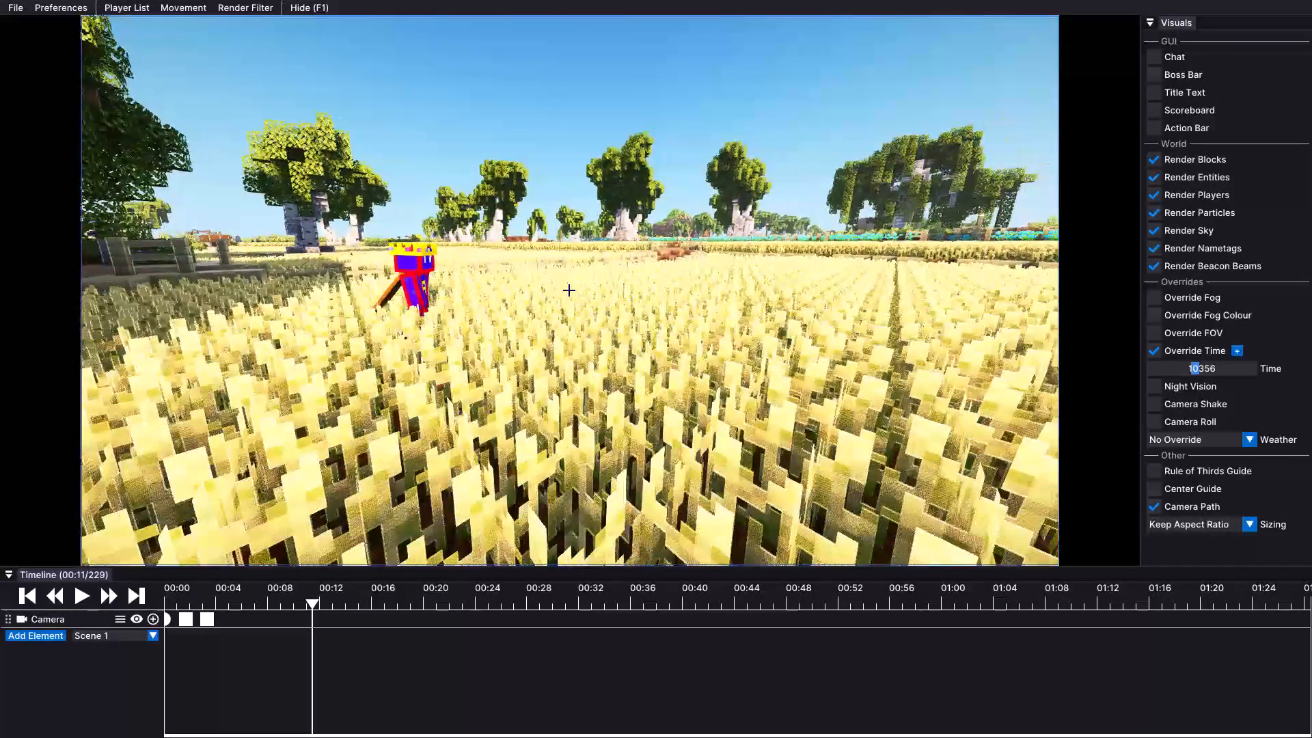
drag(657, 369, 655, 369)
key(w)
key(space)
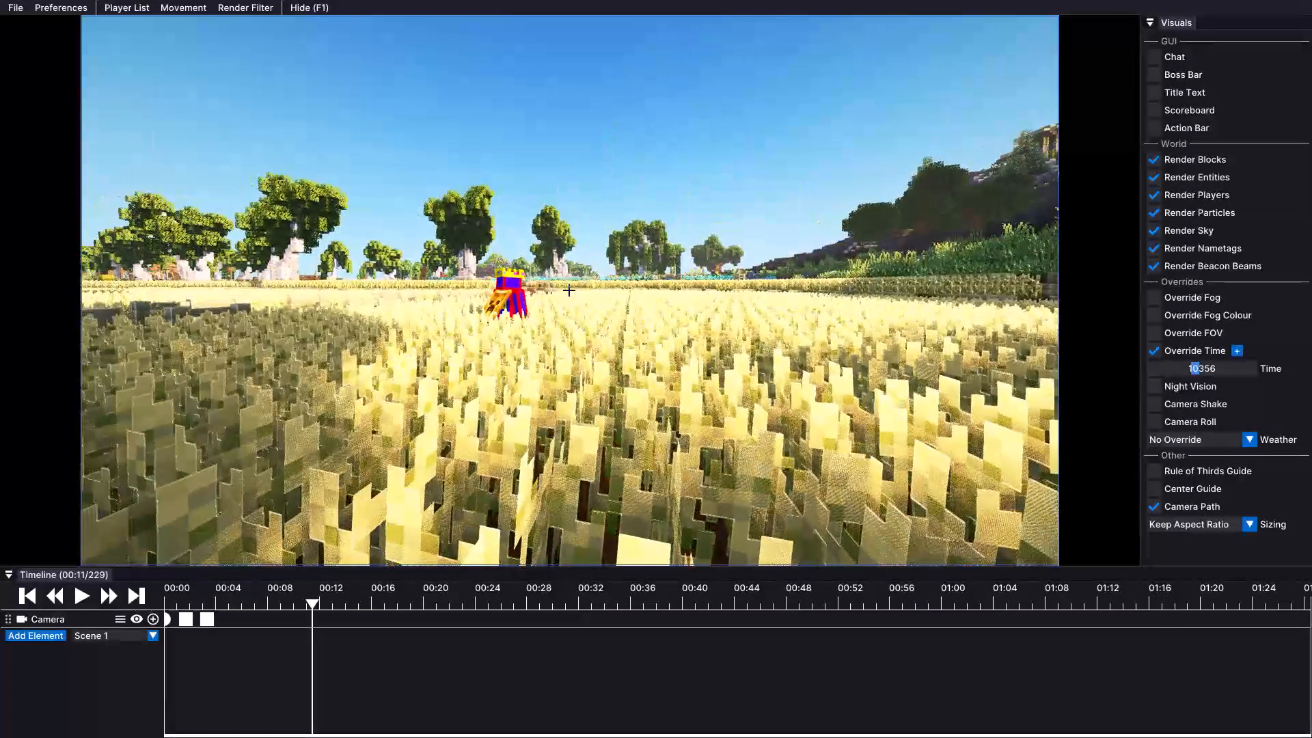
drag(655, 369, 656, 369)
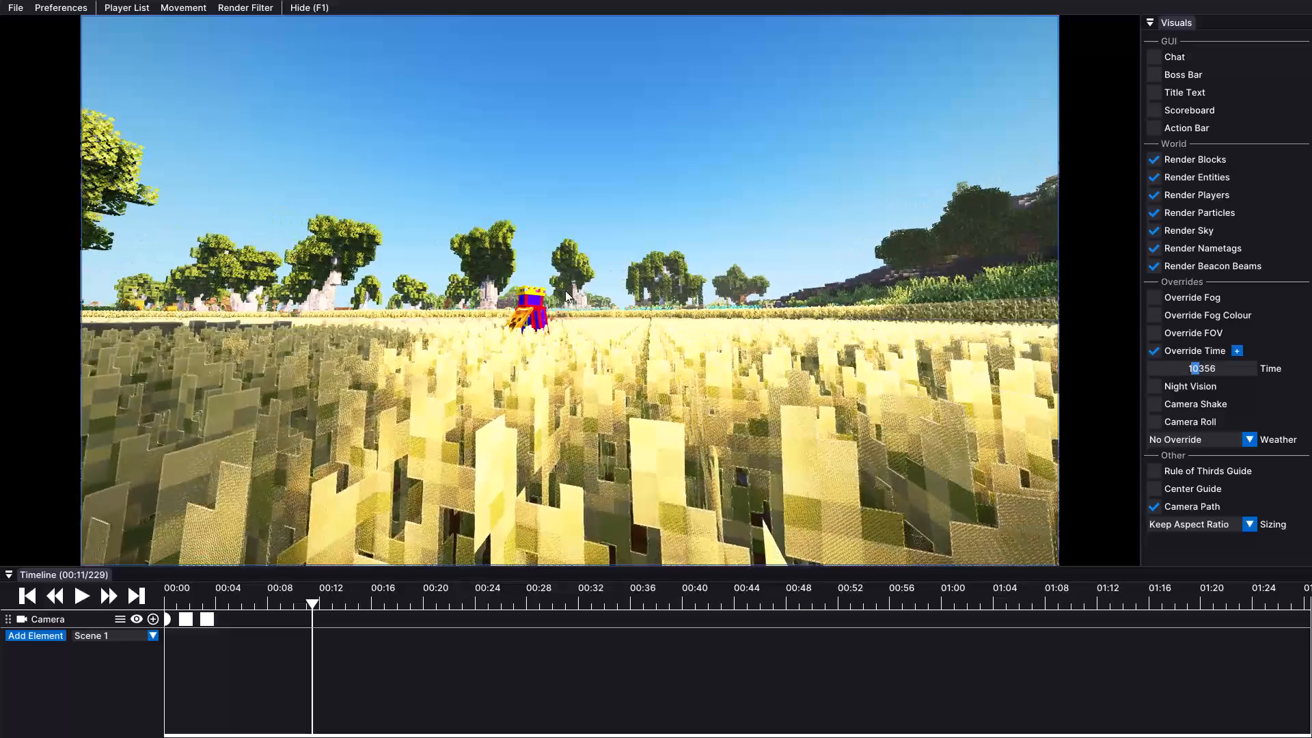
click(154, 620)
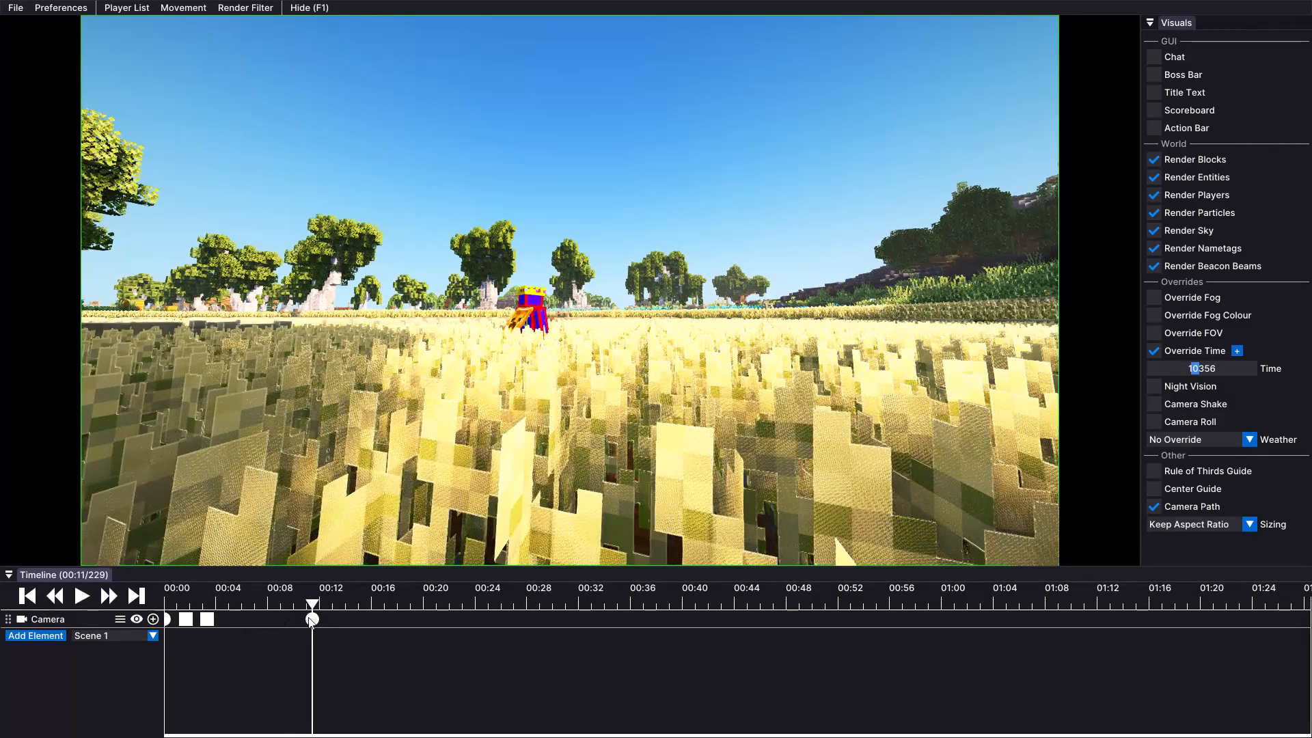
Set the interpolation type of the camera keyframe at tick 229 to Hold.
right_click(308, 617)
click(366, 668)
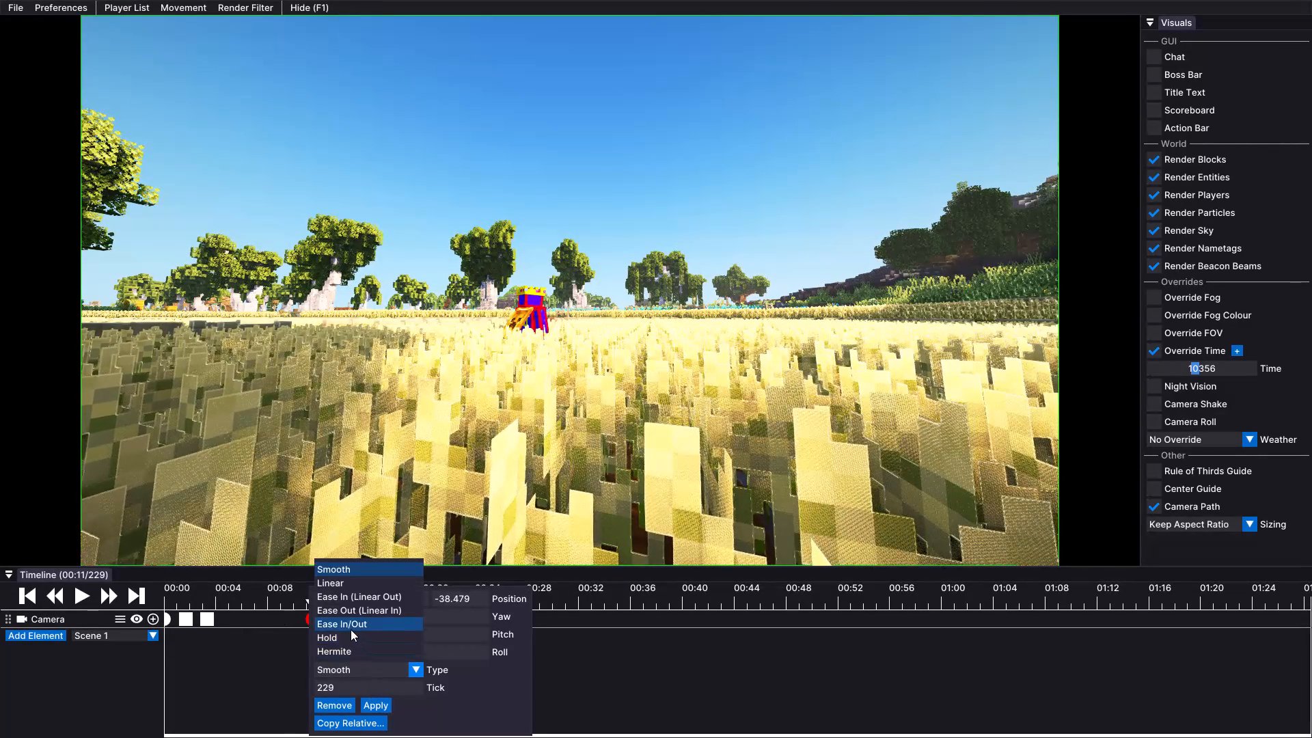
click(348, 633)
click(285, 661)
Play the replay from 00:00, pause it at tick 353 and add a camera keyframe there.
drag(310, 594, 147, 616)
click(87, 599)
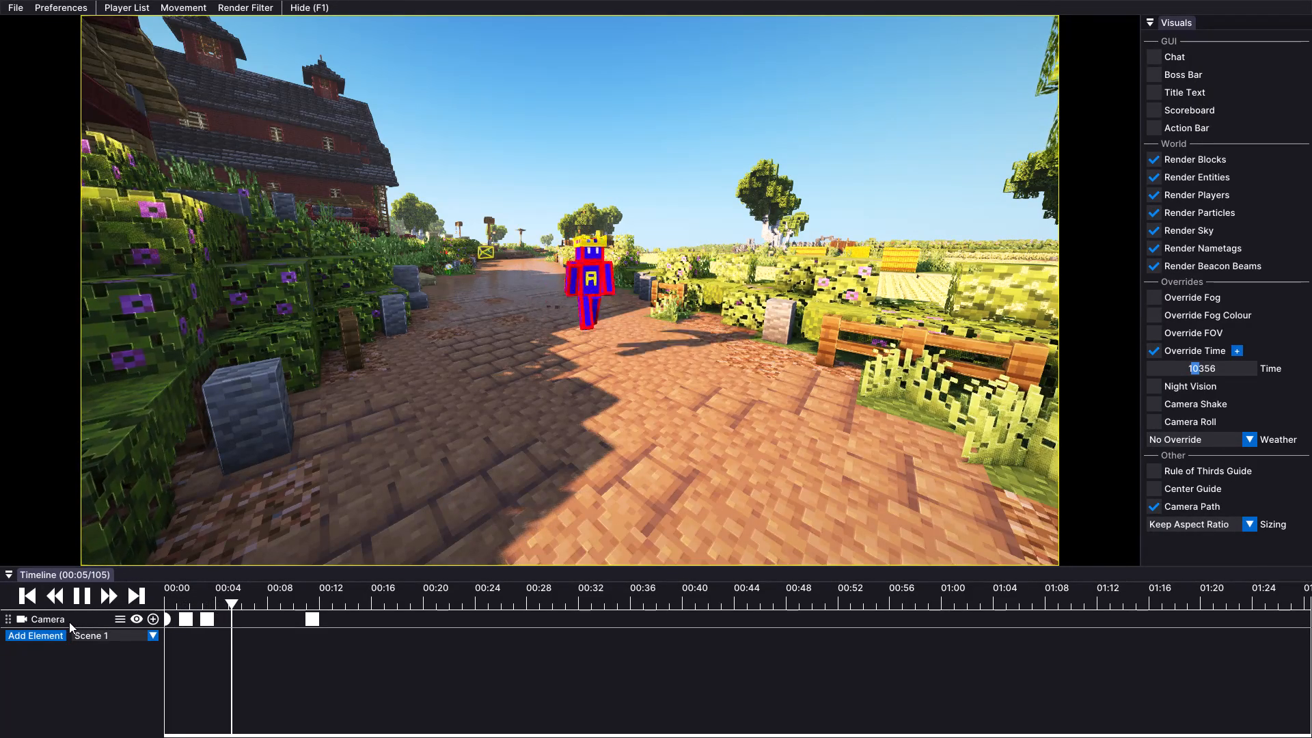
click(68, 622)
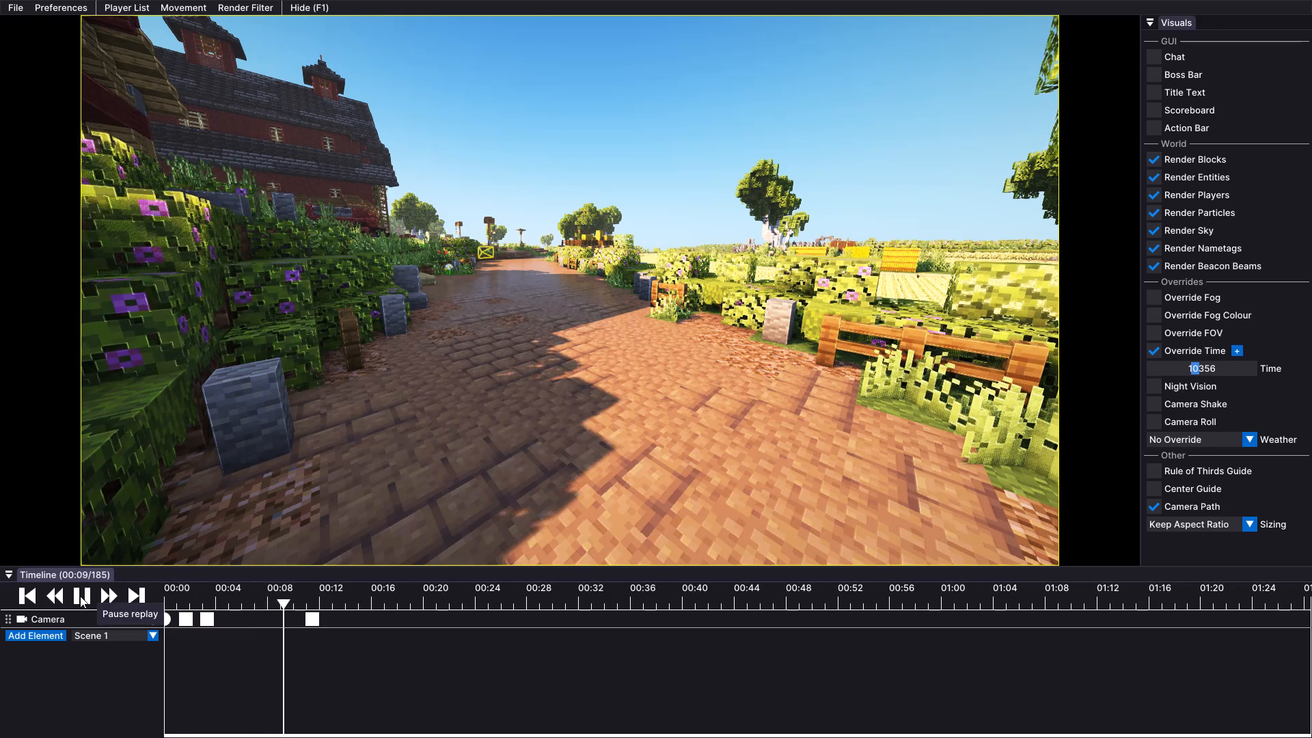
click(254, 665)
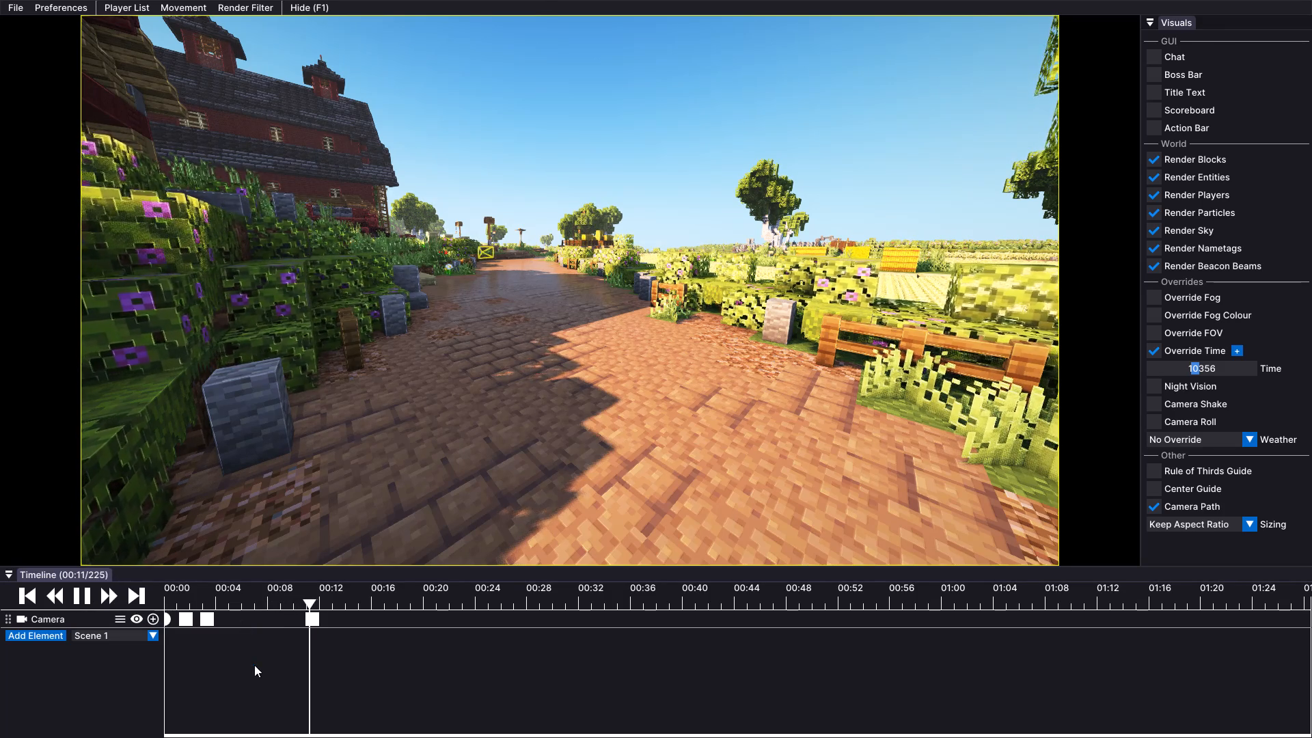
click(254, 665)
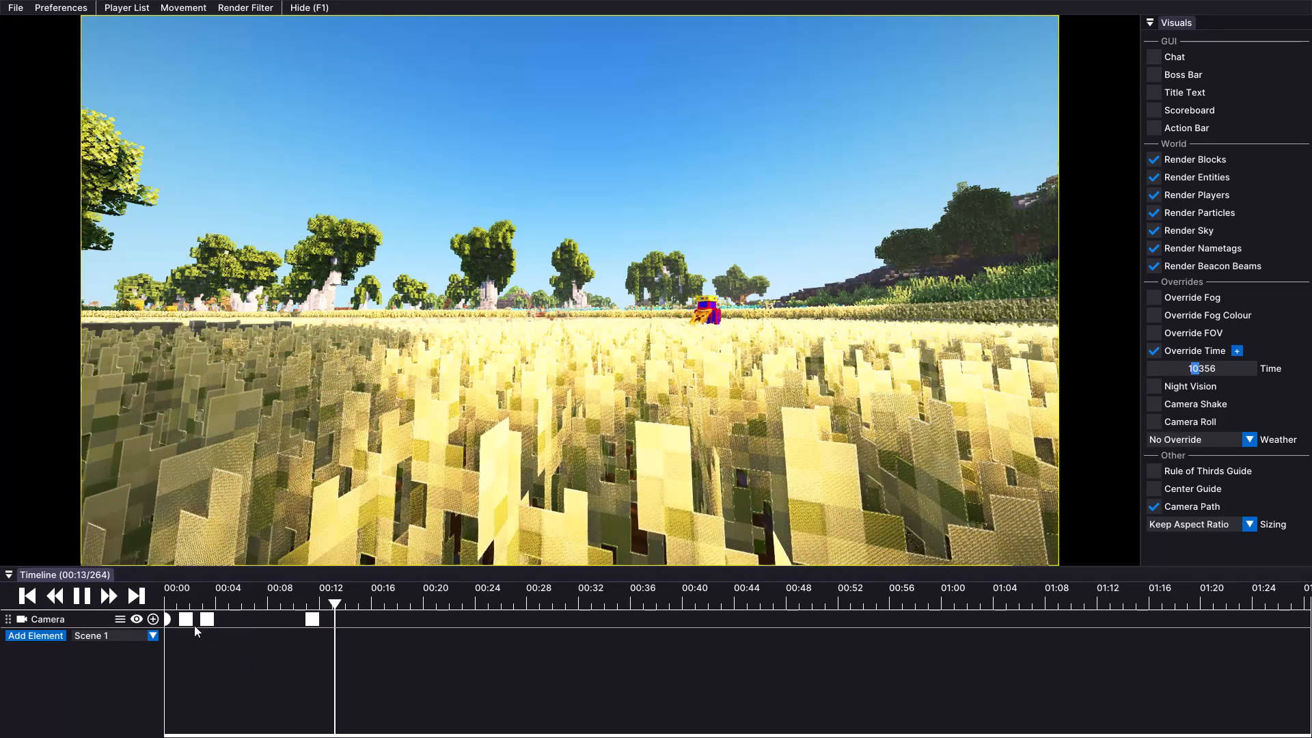
click(94, 597)
click(70, 596)
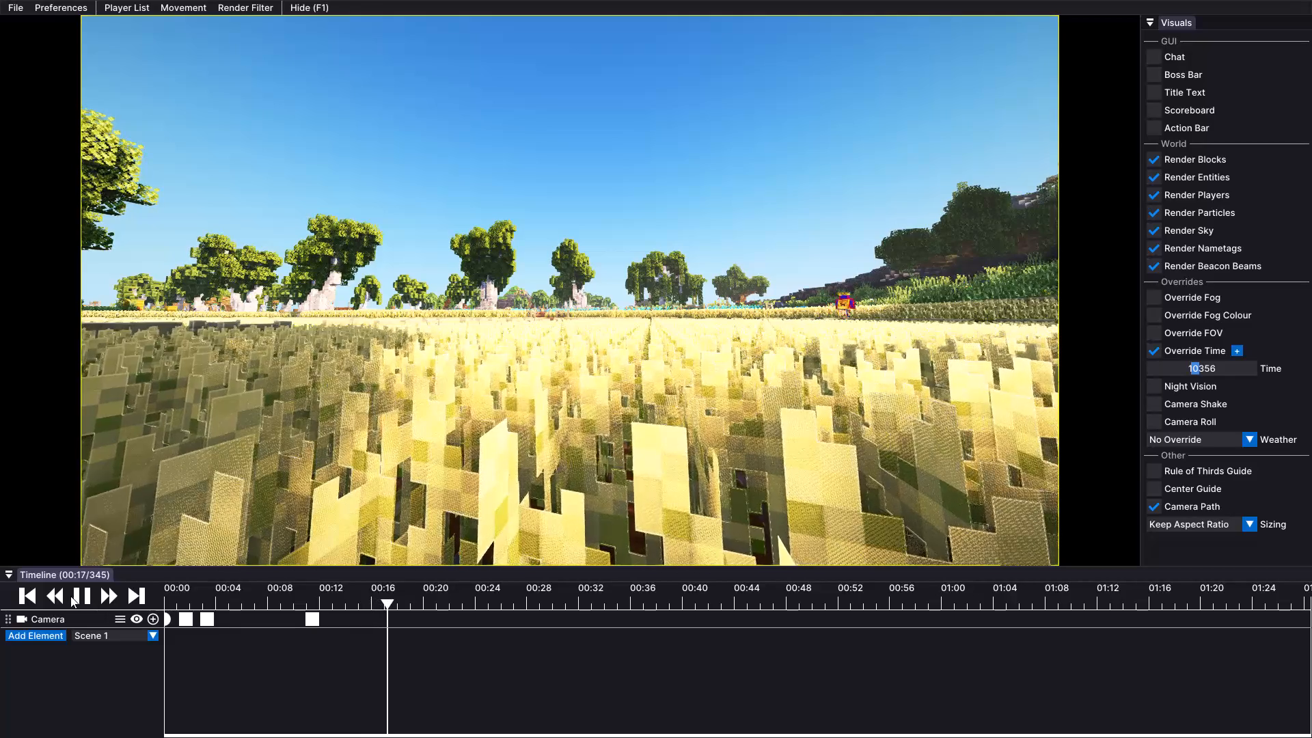
click(83, 595)
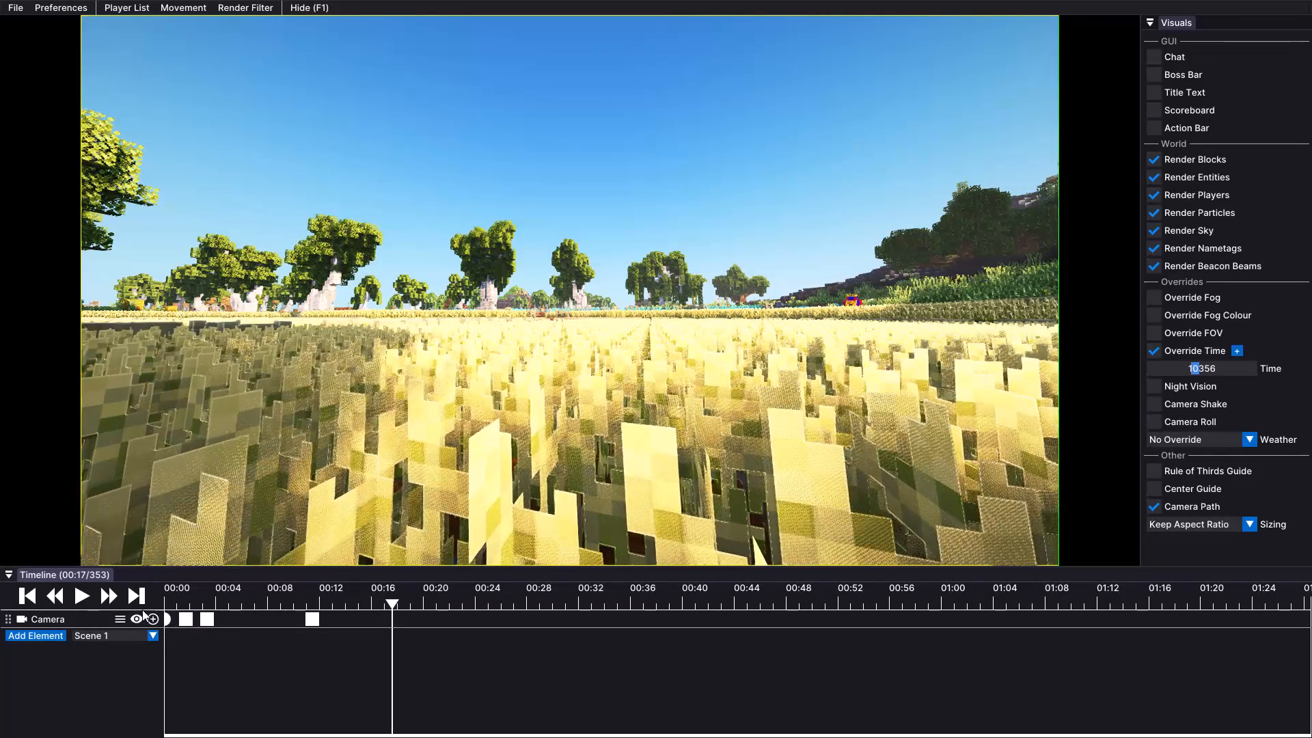
click(152, 620)
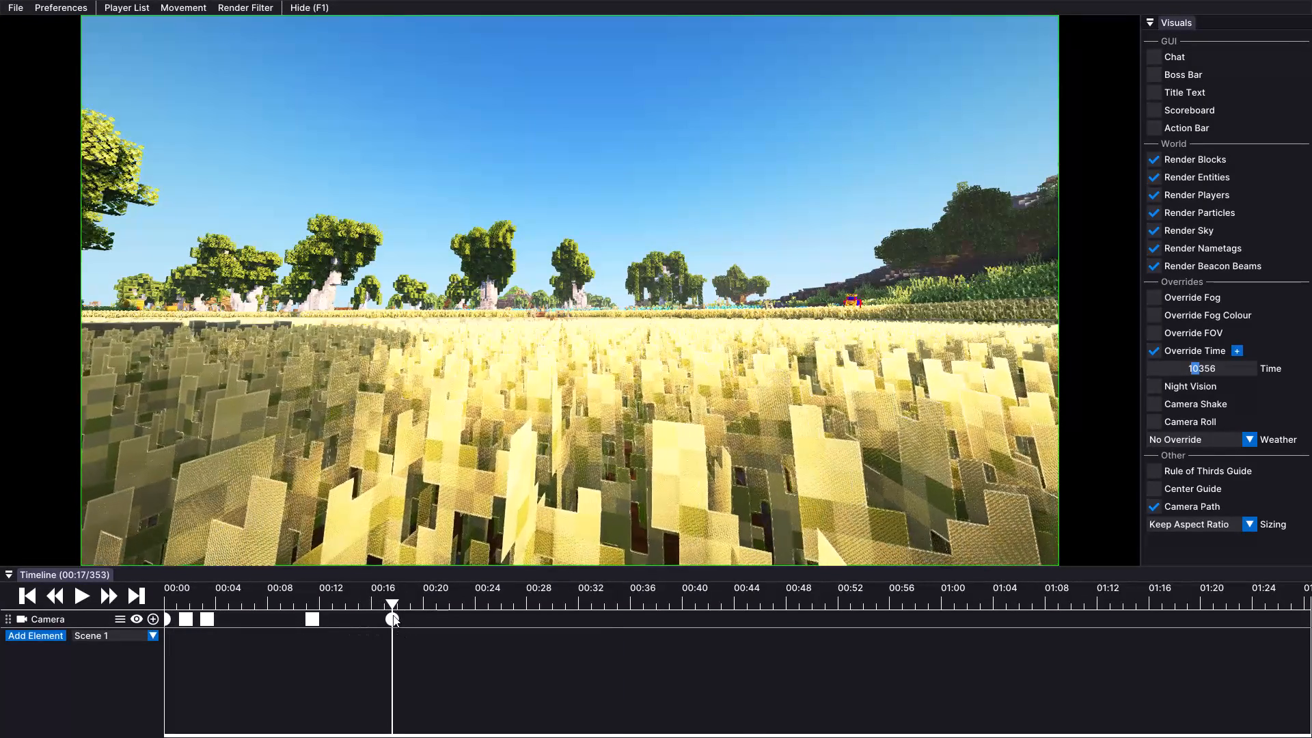
Set the interpolation type of the camera keyframe at tick 353 to Hold.
right_click(393, 615)
click(446, 665)
click(435, 633)
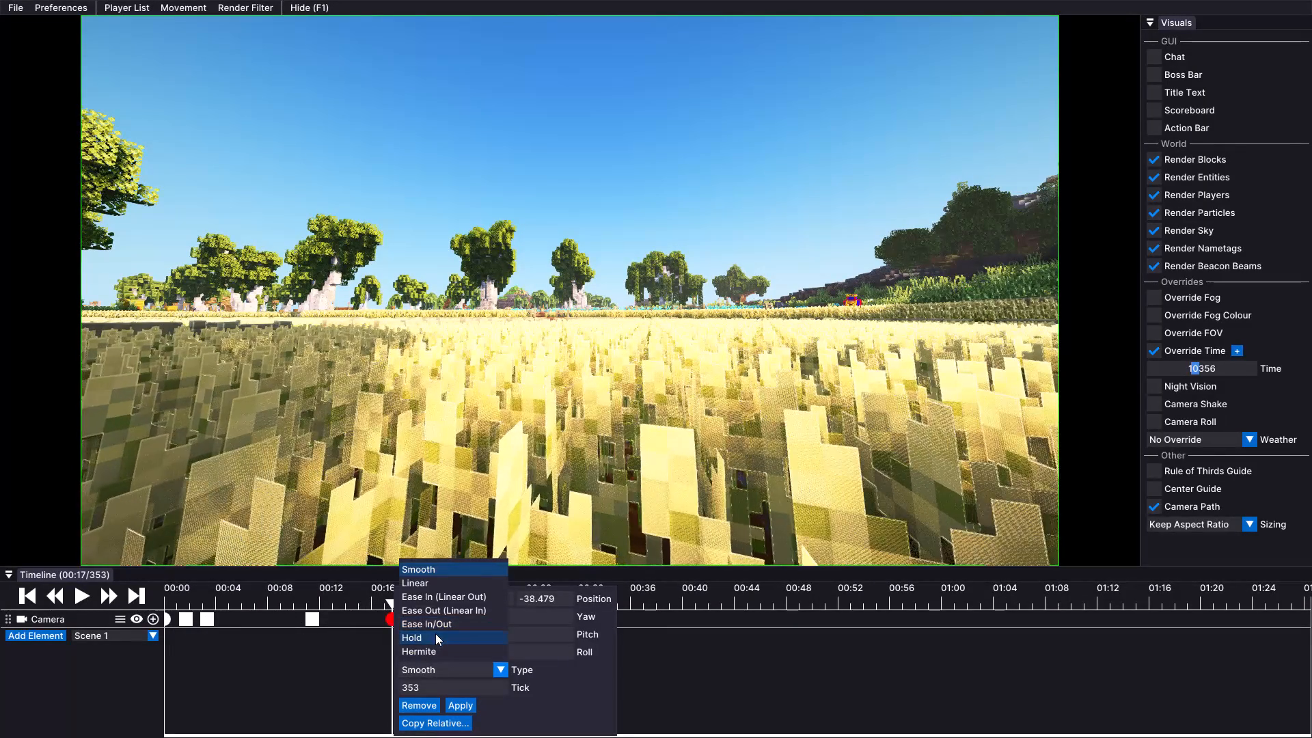
click(360, 667)
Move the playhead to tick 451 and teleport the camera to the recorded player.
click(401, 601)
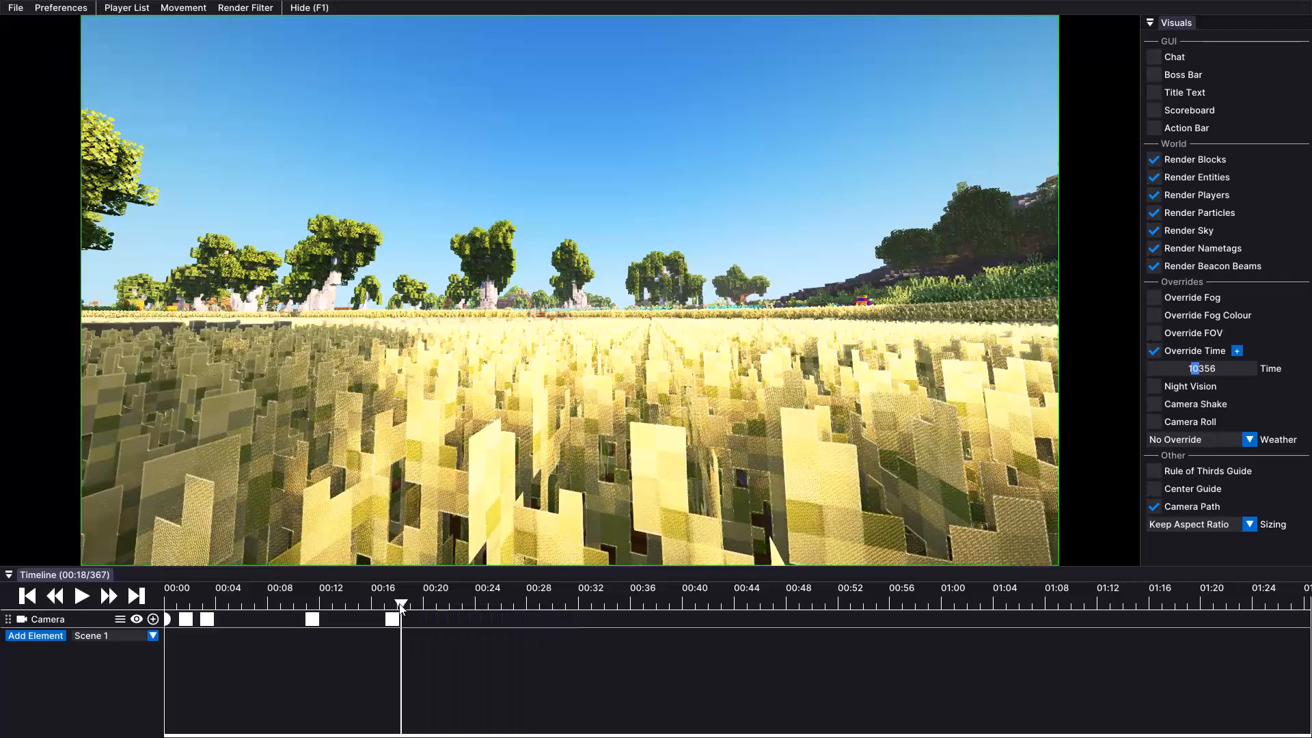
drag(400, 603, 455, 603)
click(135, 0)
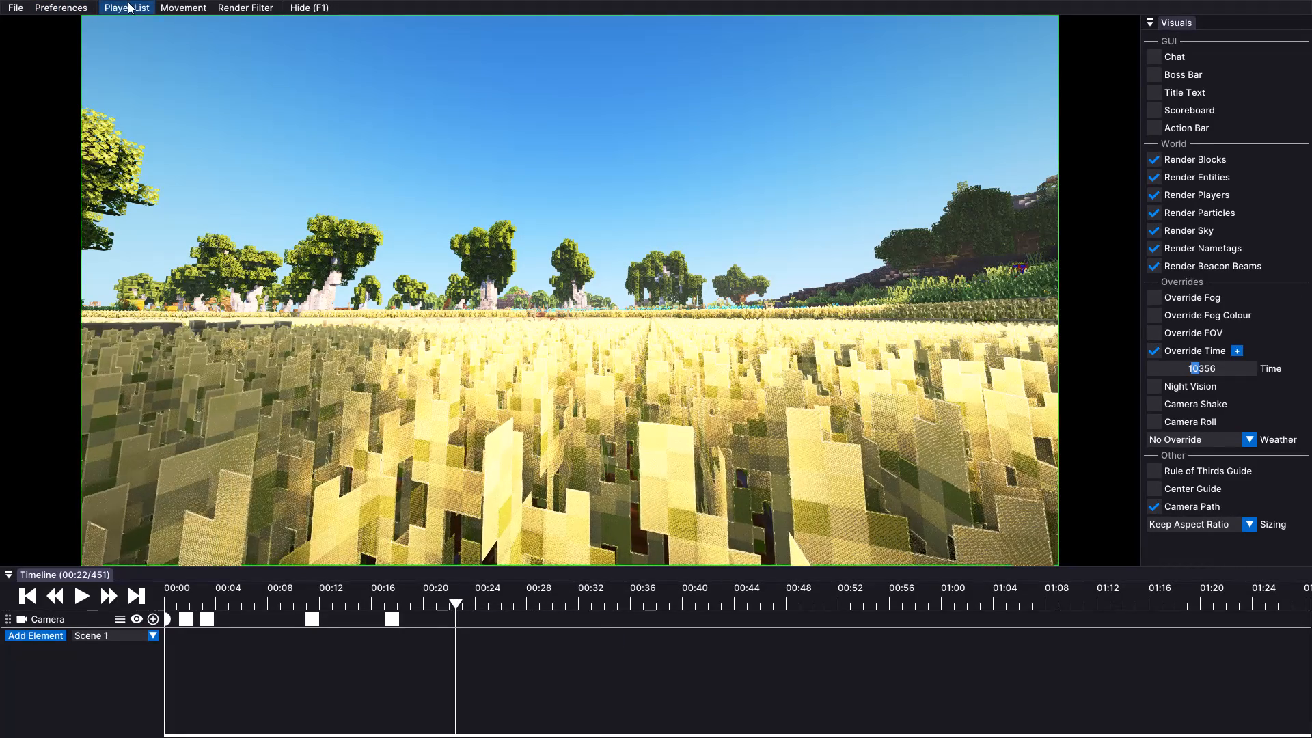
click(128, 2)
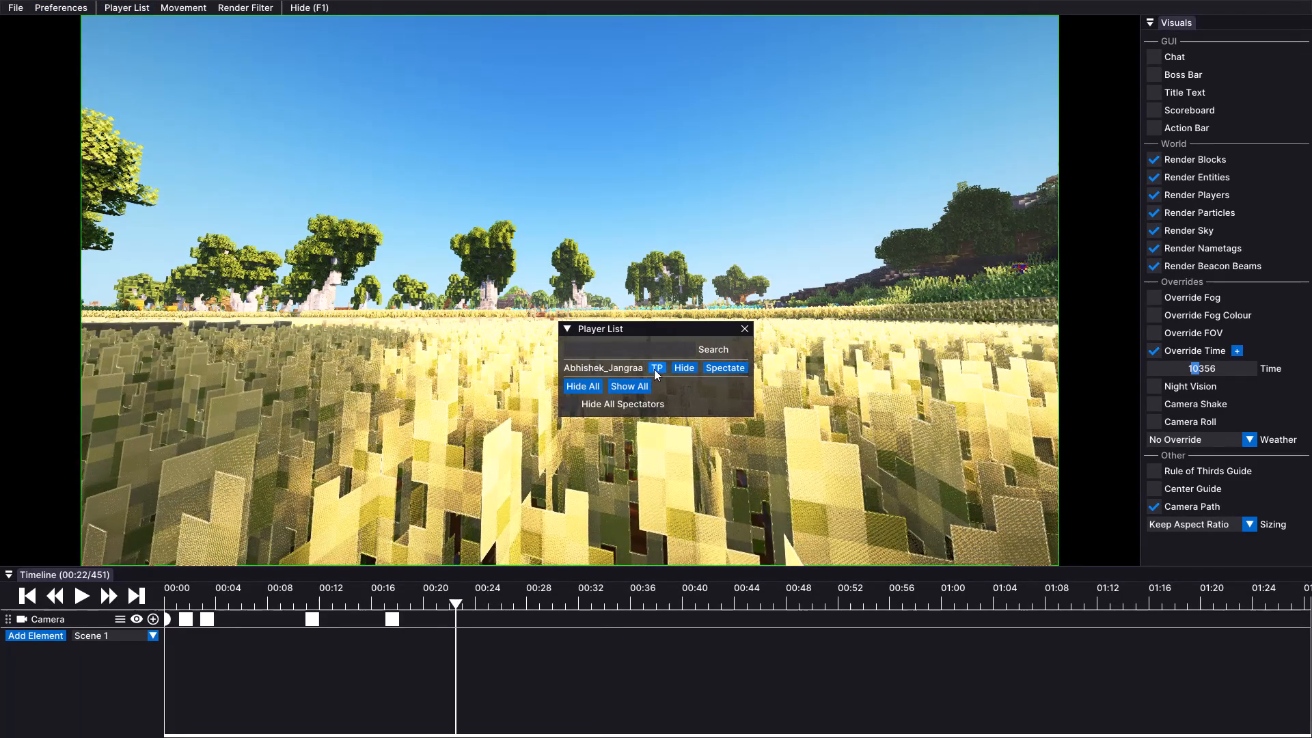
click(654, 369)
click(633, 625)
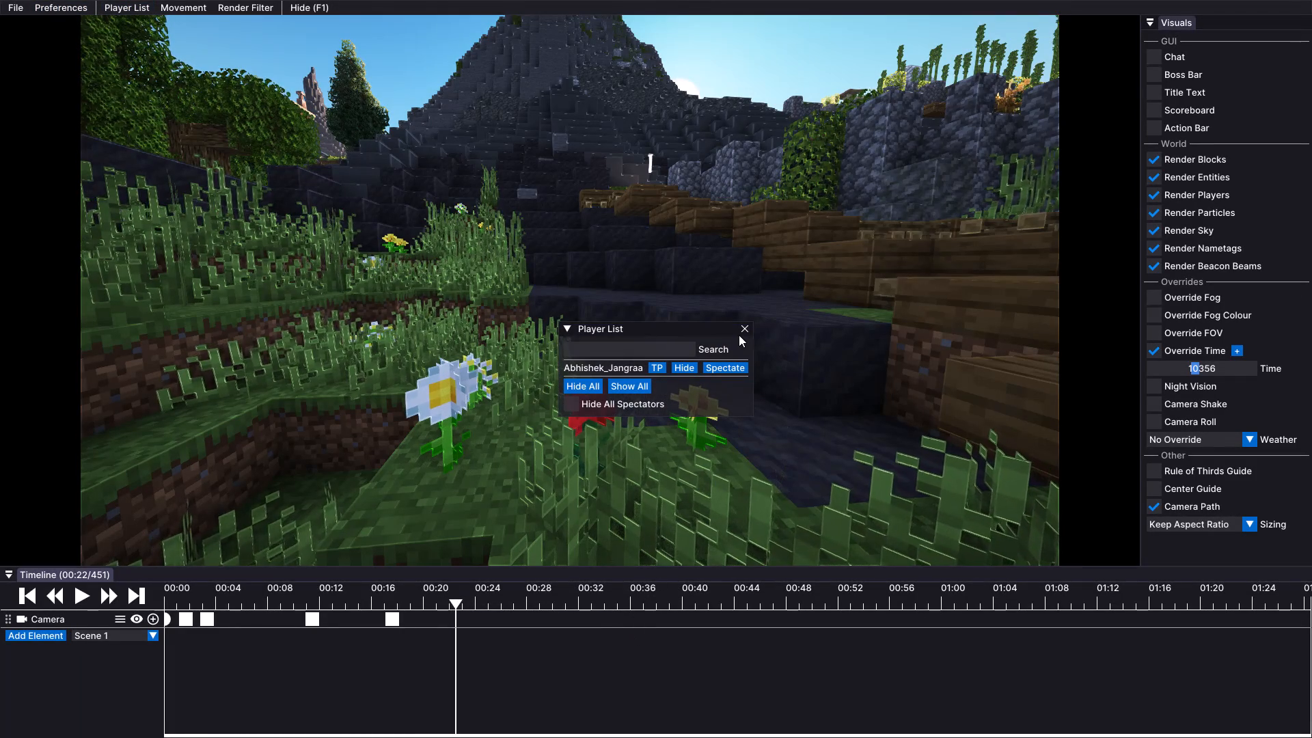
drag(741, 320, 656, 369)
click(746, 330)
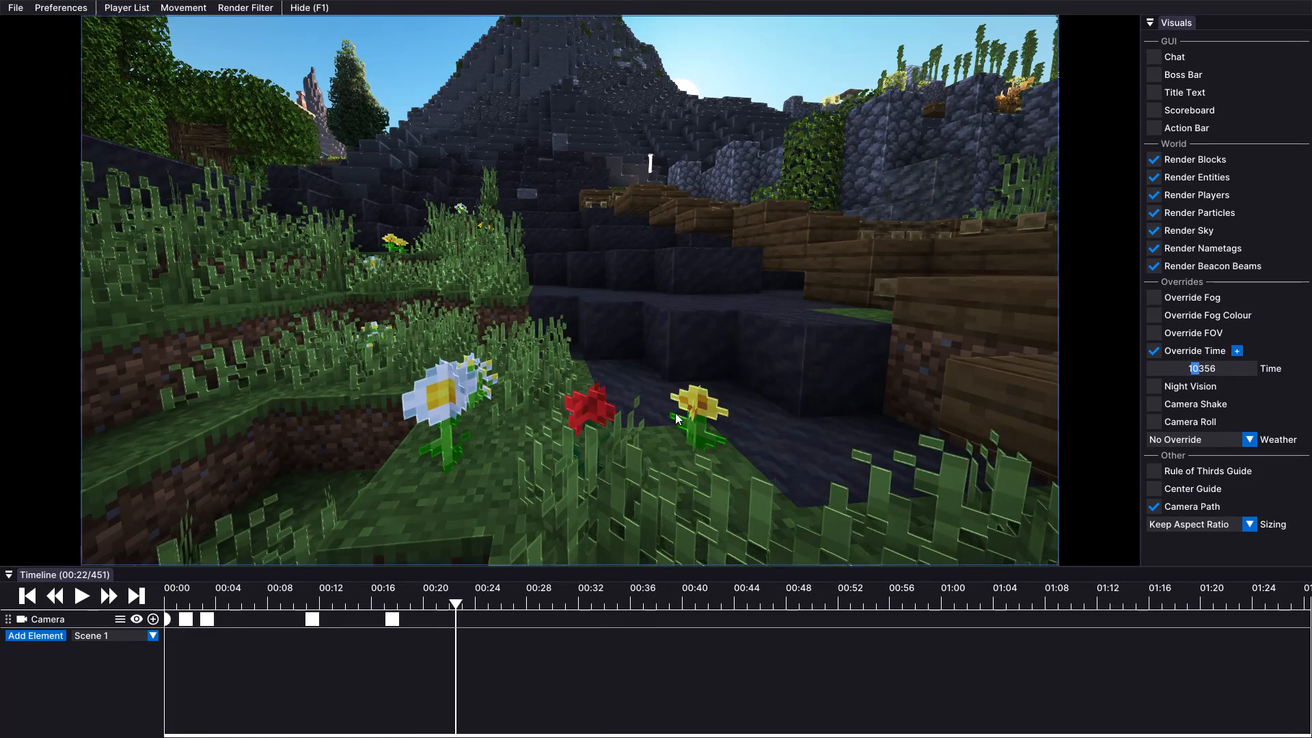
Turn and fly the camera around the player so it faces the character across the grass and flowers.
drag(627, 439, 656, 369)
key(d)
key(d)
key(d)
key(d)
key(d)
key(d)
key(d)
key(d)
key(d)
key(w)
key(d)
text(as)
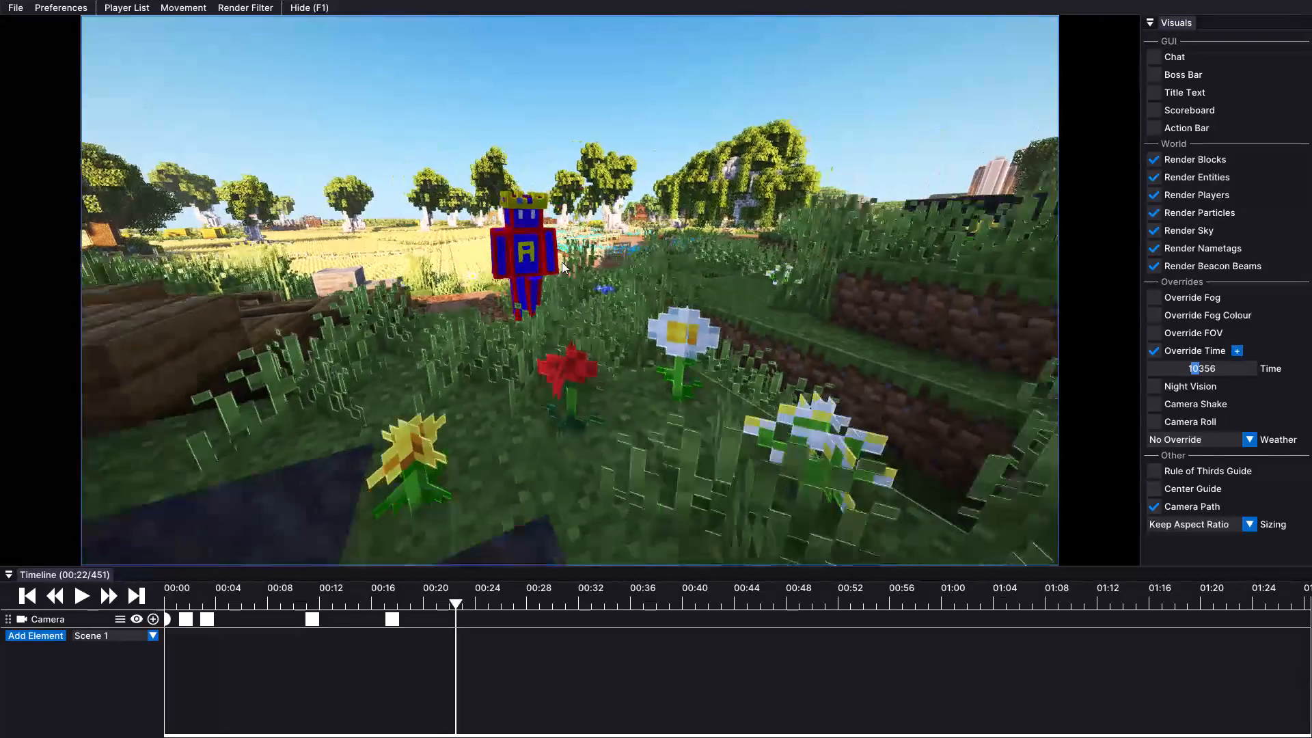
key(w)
Play the replay onward from tick 451 to check the camera view.
click(83, 594)
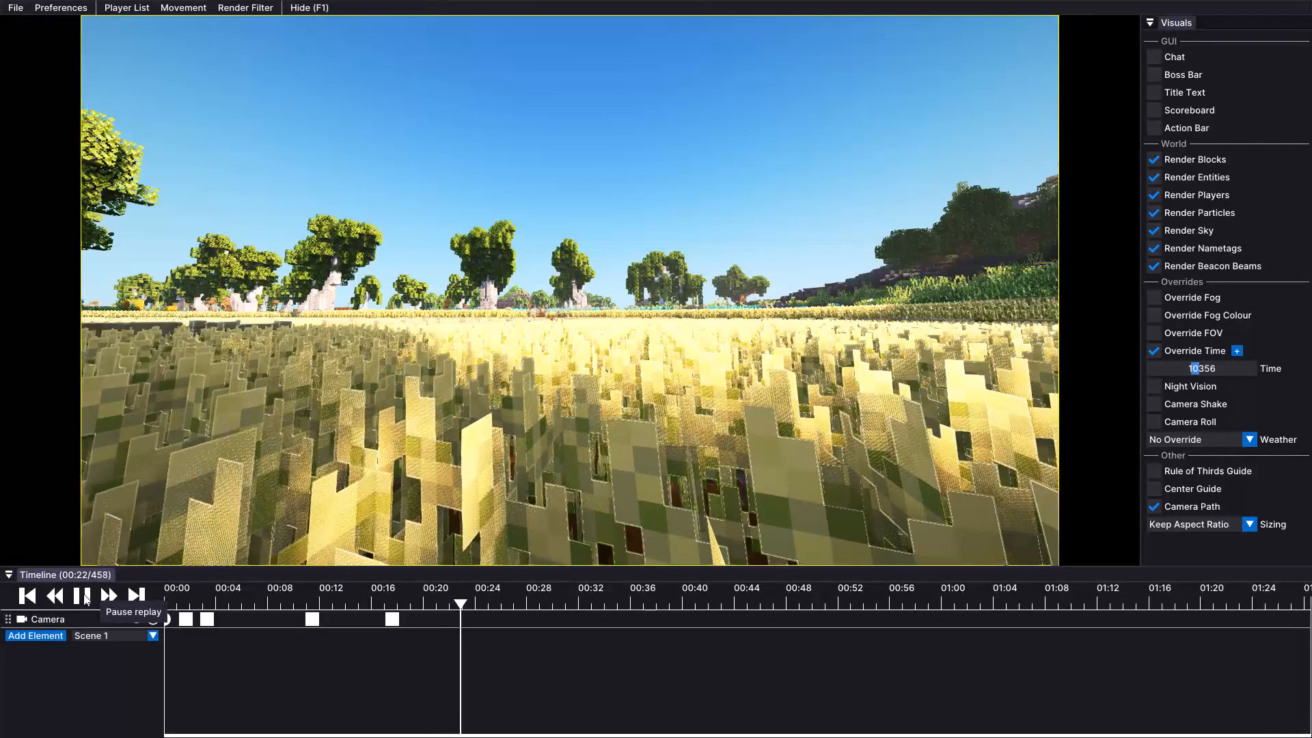
drag(482, 610, 443, 618)
Switch from the game to the Modrinth App window and show the hidden system tray icons.
key(alt+Tab)
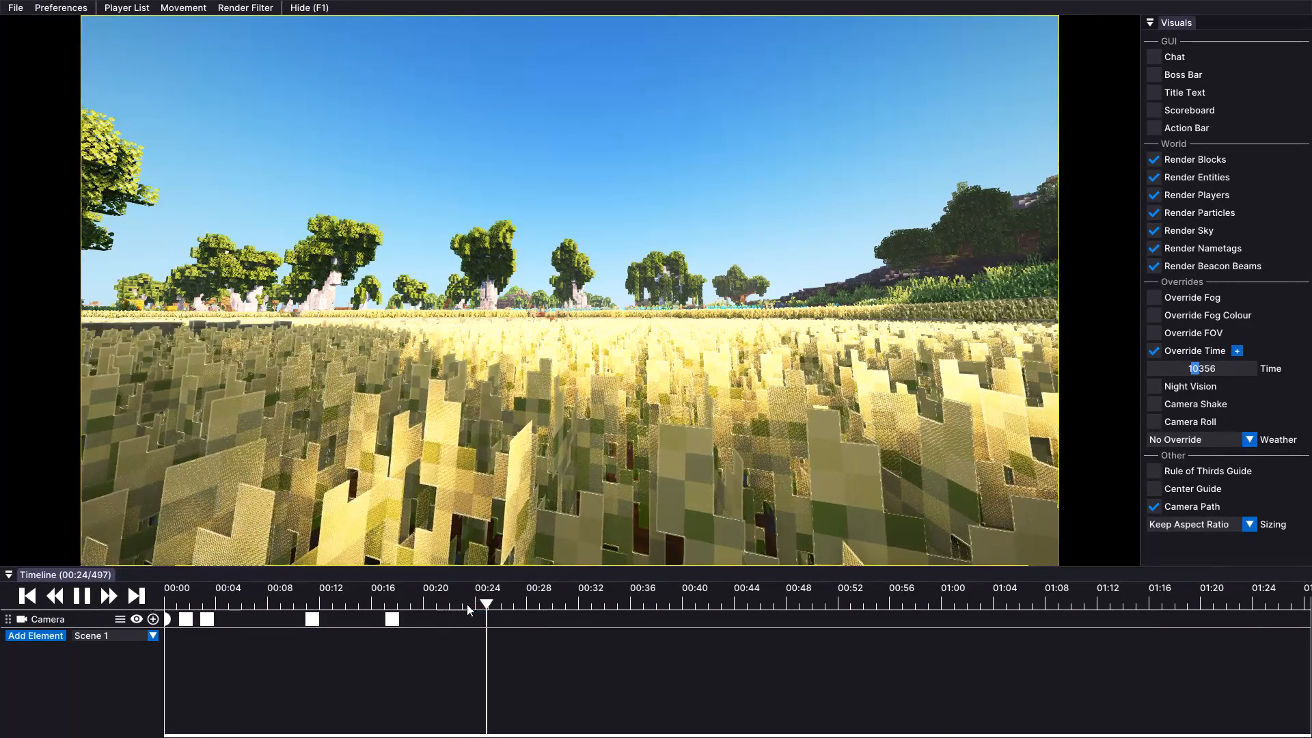
click(952, 724)
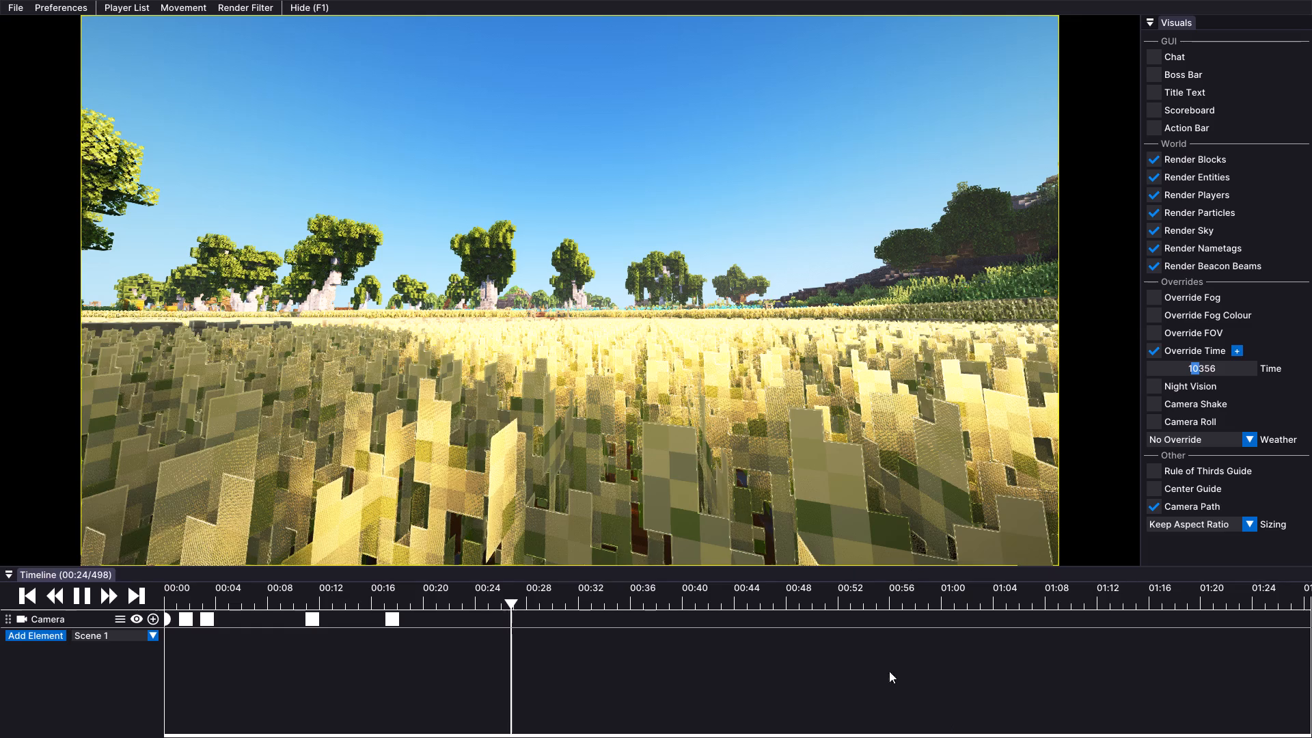
key(alt+Tab)
click(1145, 724)
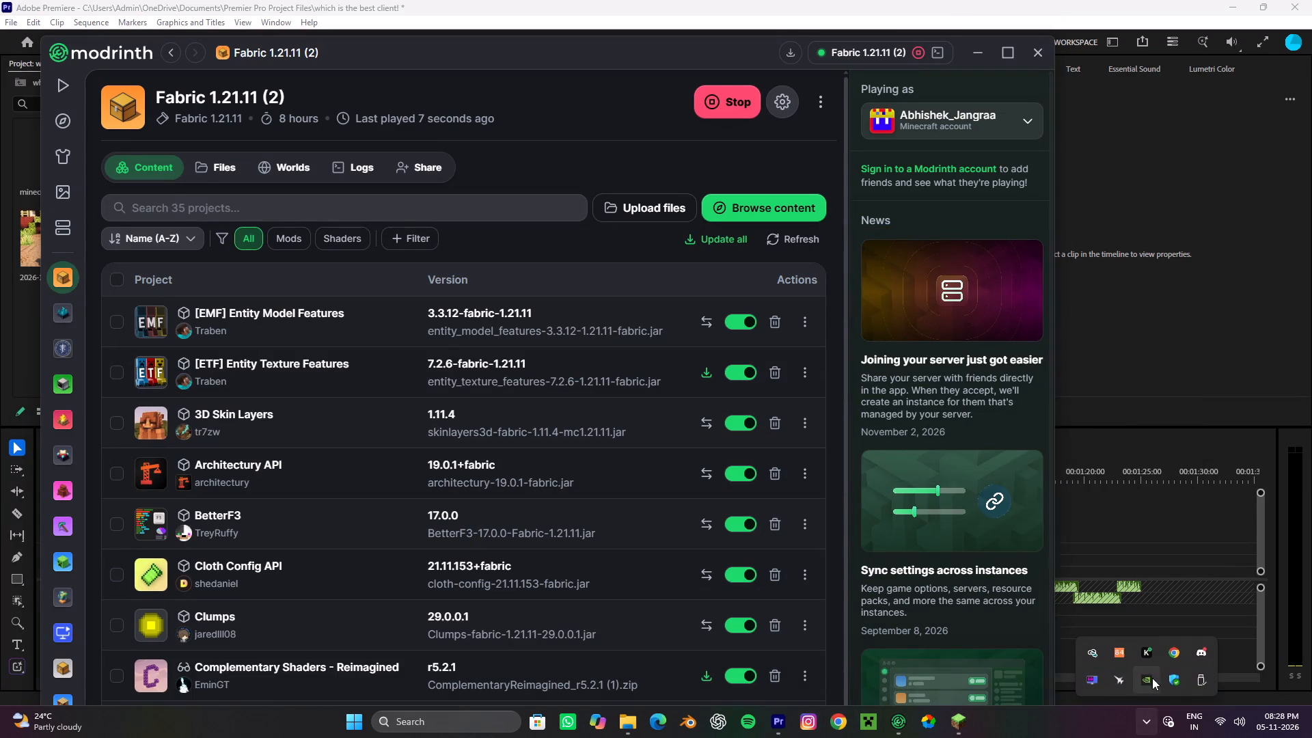
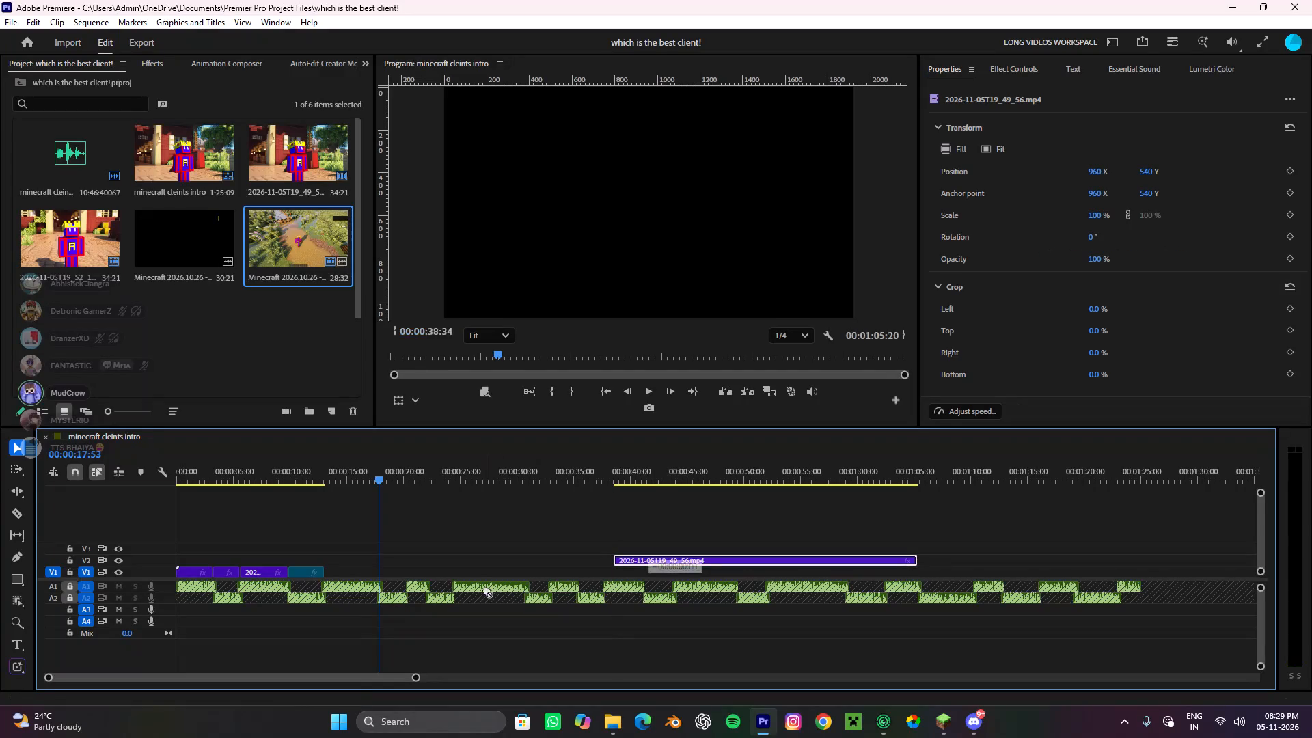
Move the 2026-11-05T19_49_56.mp4 clip from V2 down to V1, directly against the end of the existing intro clips at 00:00:13:05.
drag(668, 565, 654, 568)
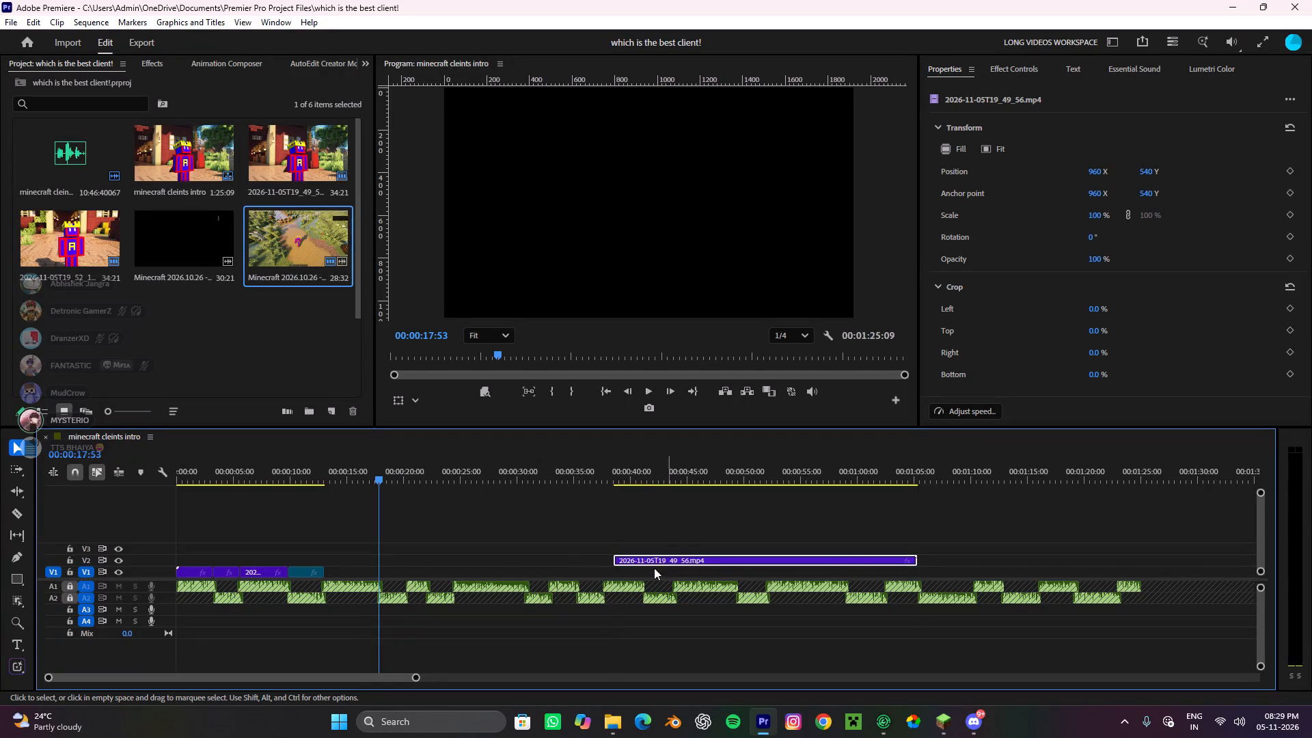
drag(654, 568, 377, 579)
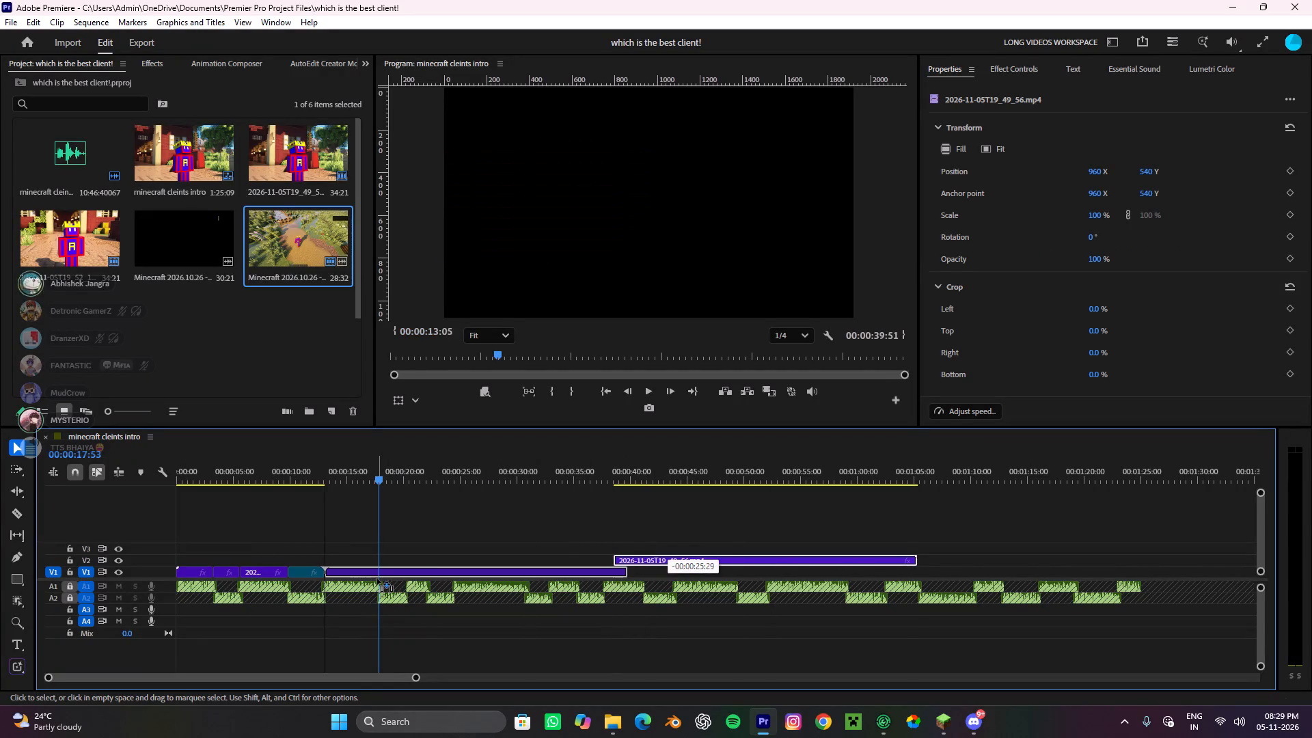
drag(377, 579, 379, 579)
Return the playhead to 00:00:00:00, deselect the clip and briefly play the start of the intro sequence.
drag(327, 476, 0, 489)
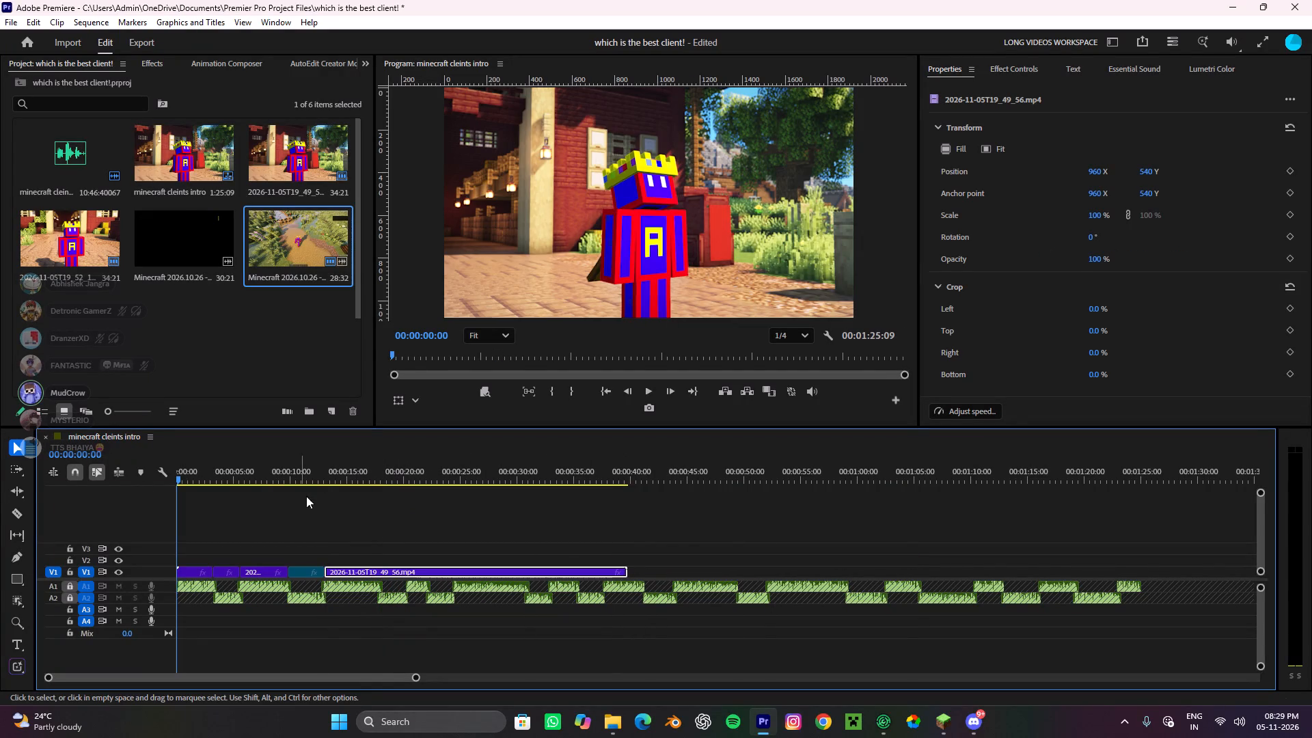
click(332, 513)
key(space)
key(space)
Save the project and close Premiere.
key(ctrl+s)
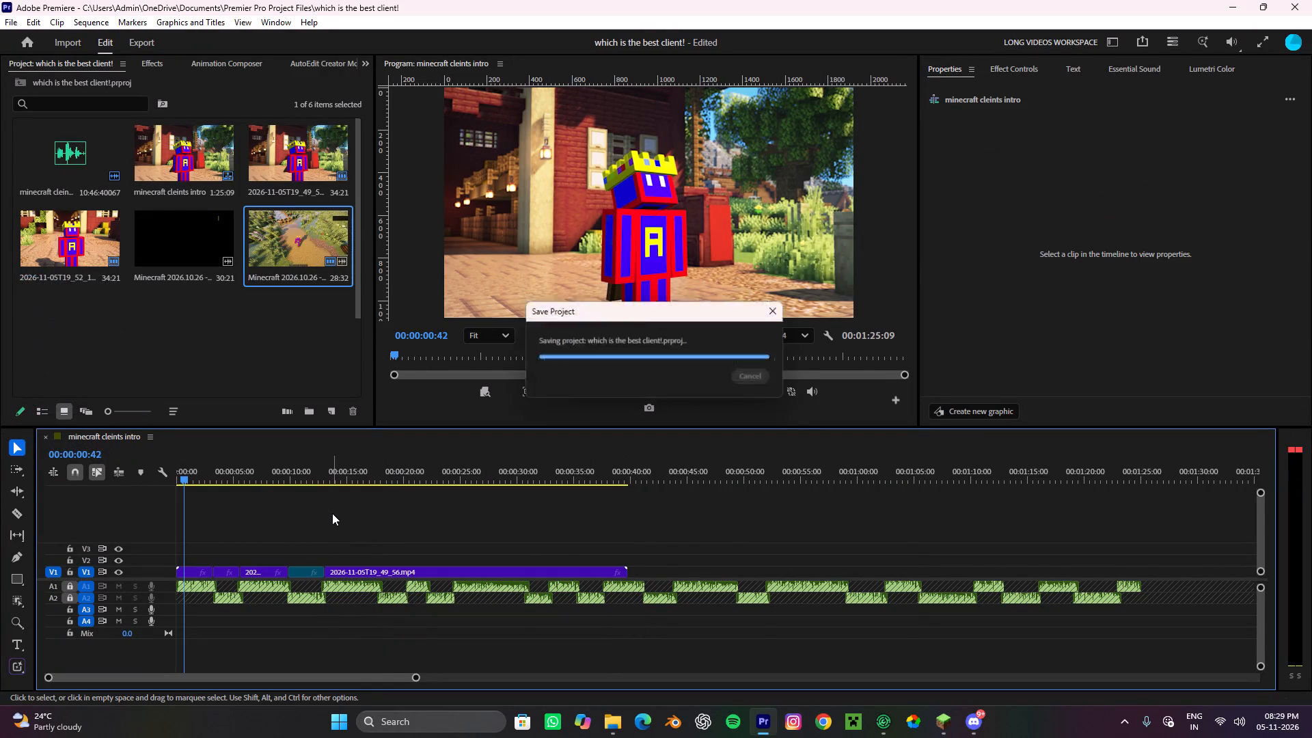
click(1311, 0)
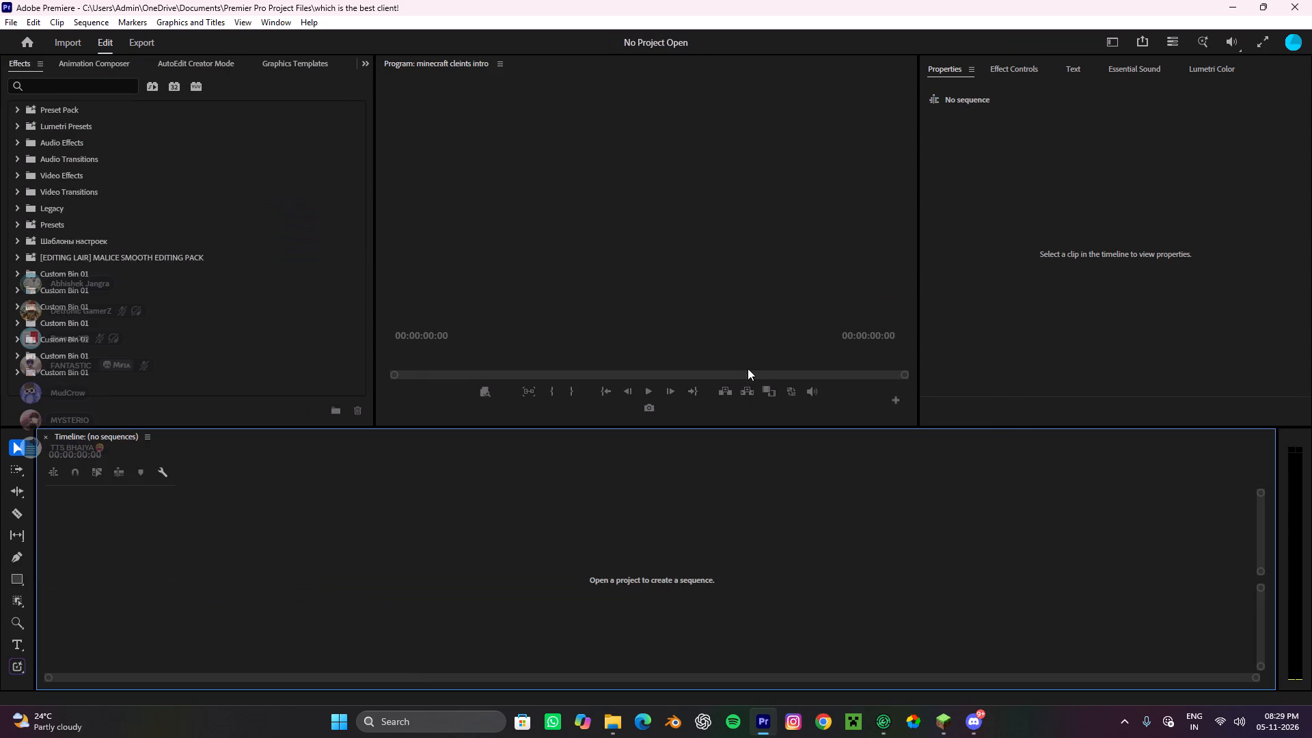